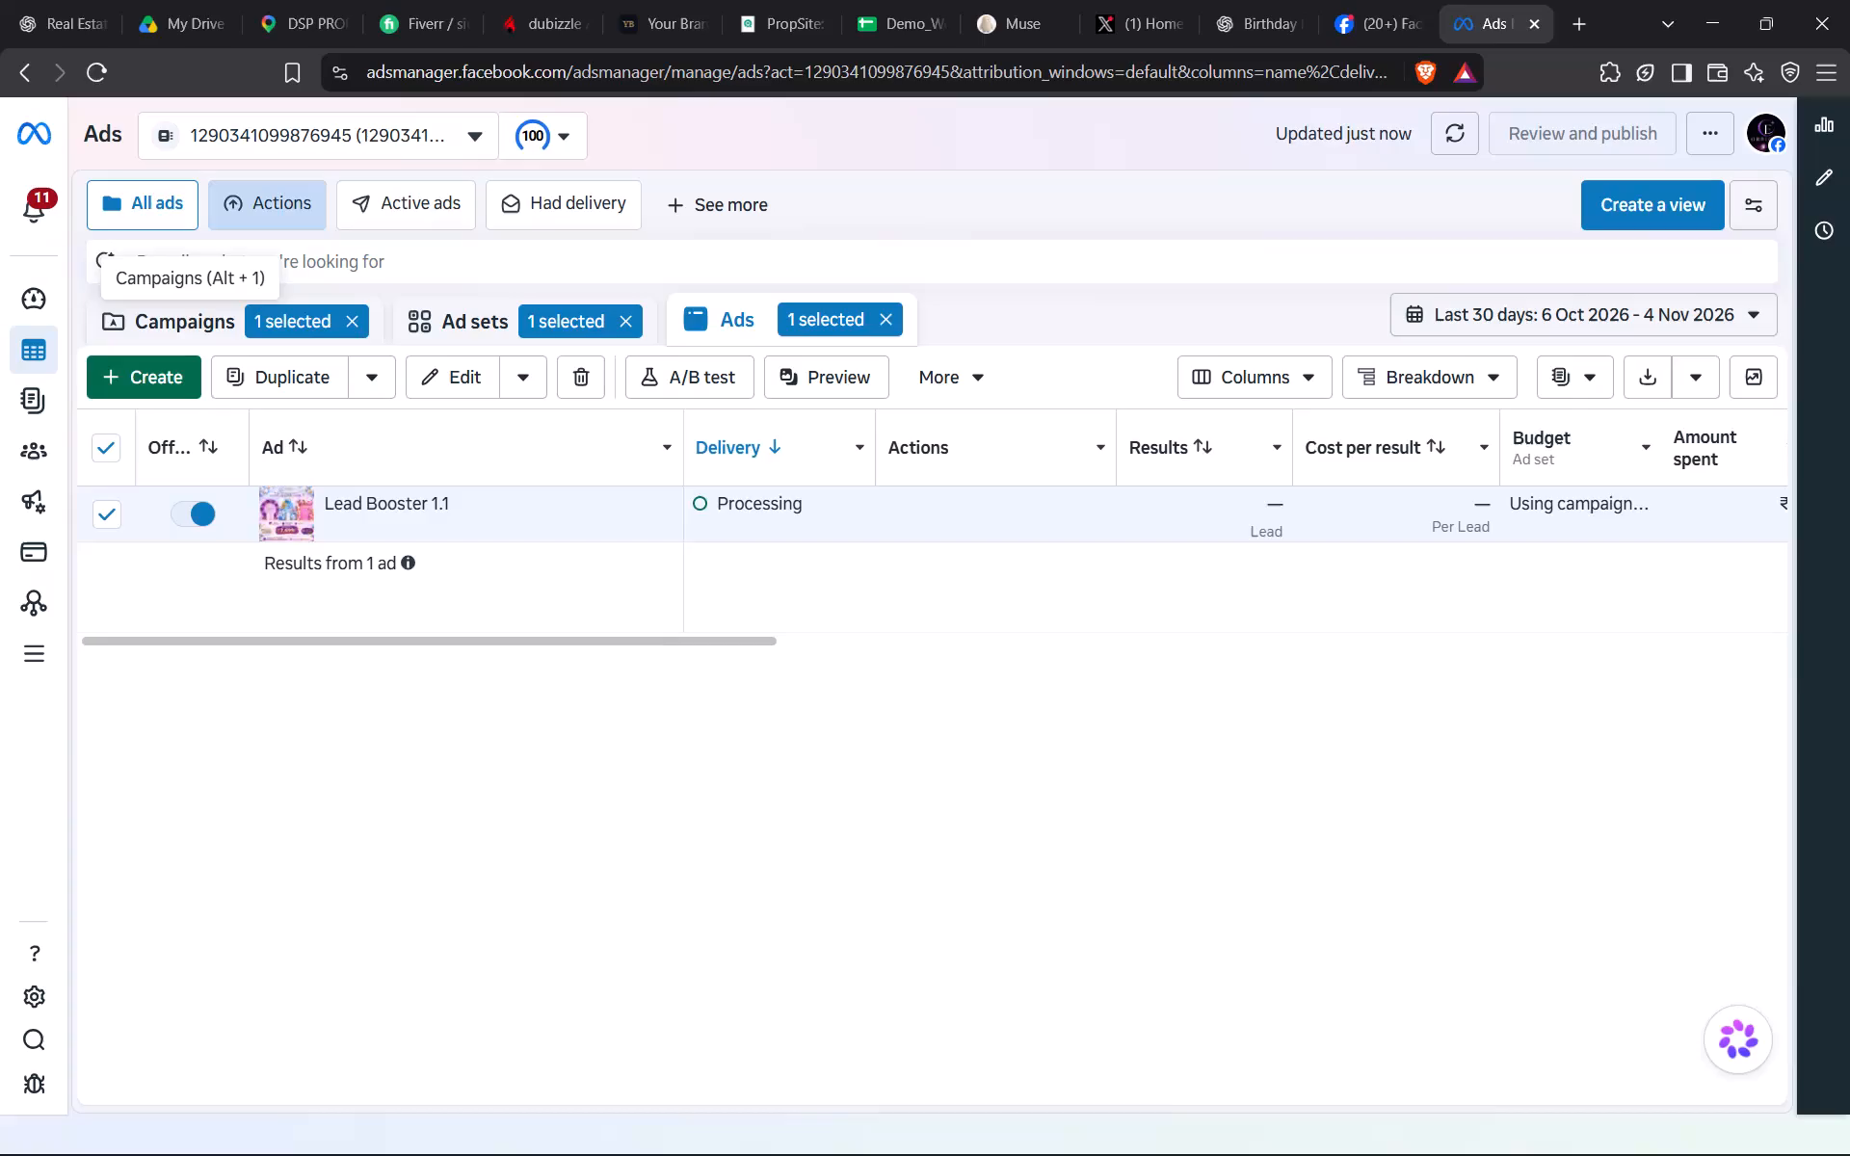
Create a new campaign with the Engagement objective using the Tailored messages campaign setup.
click(144, 328)
click(157, 382)
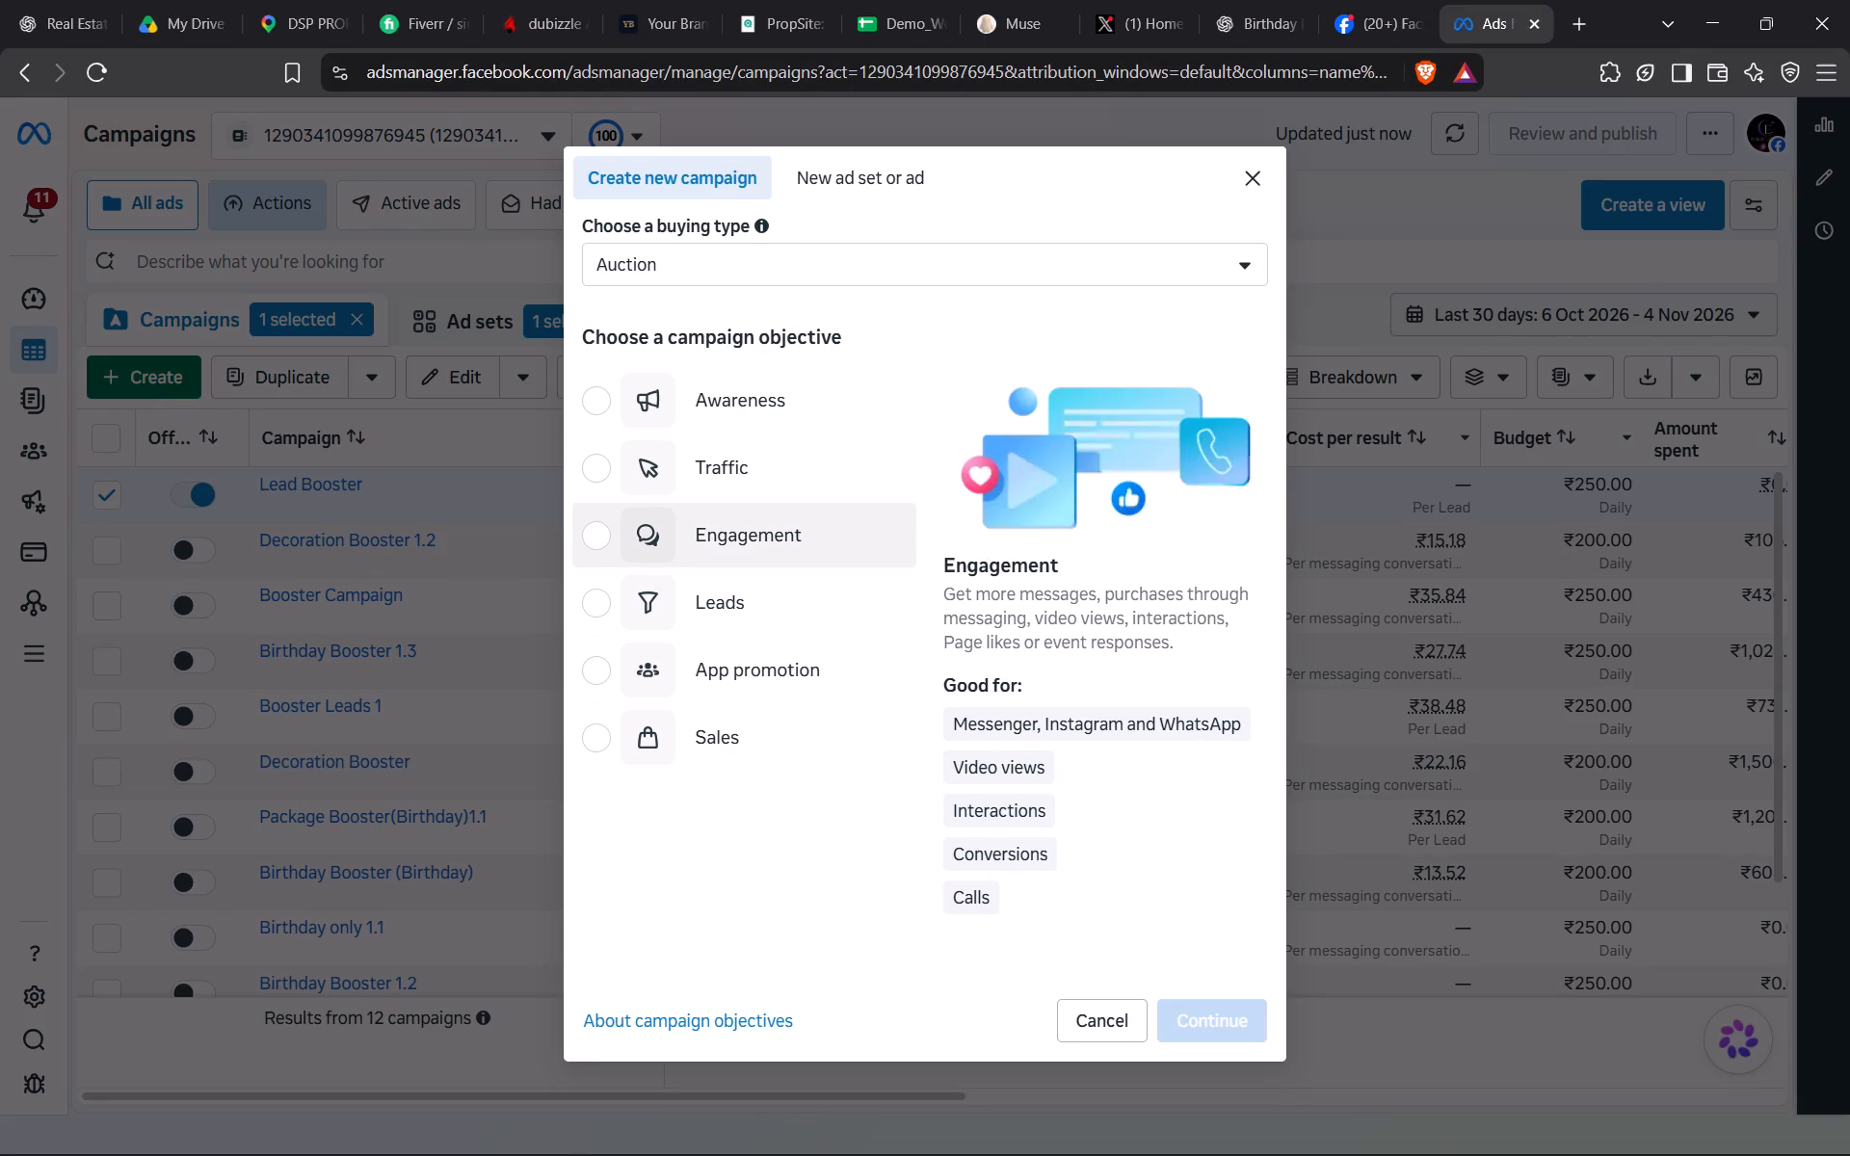
click(690, 515)
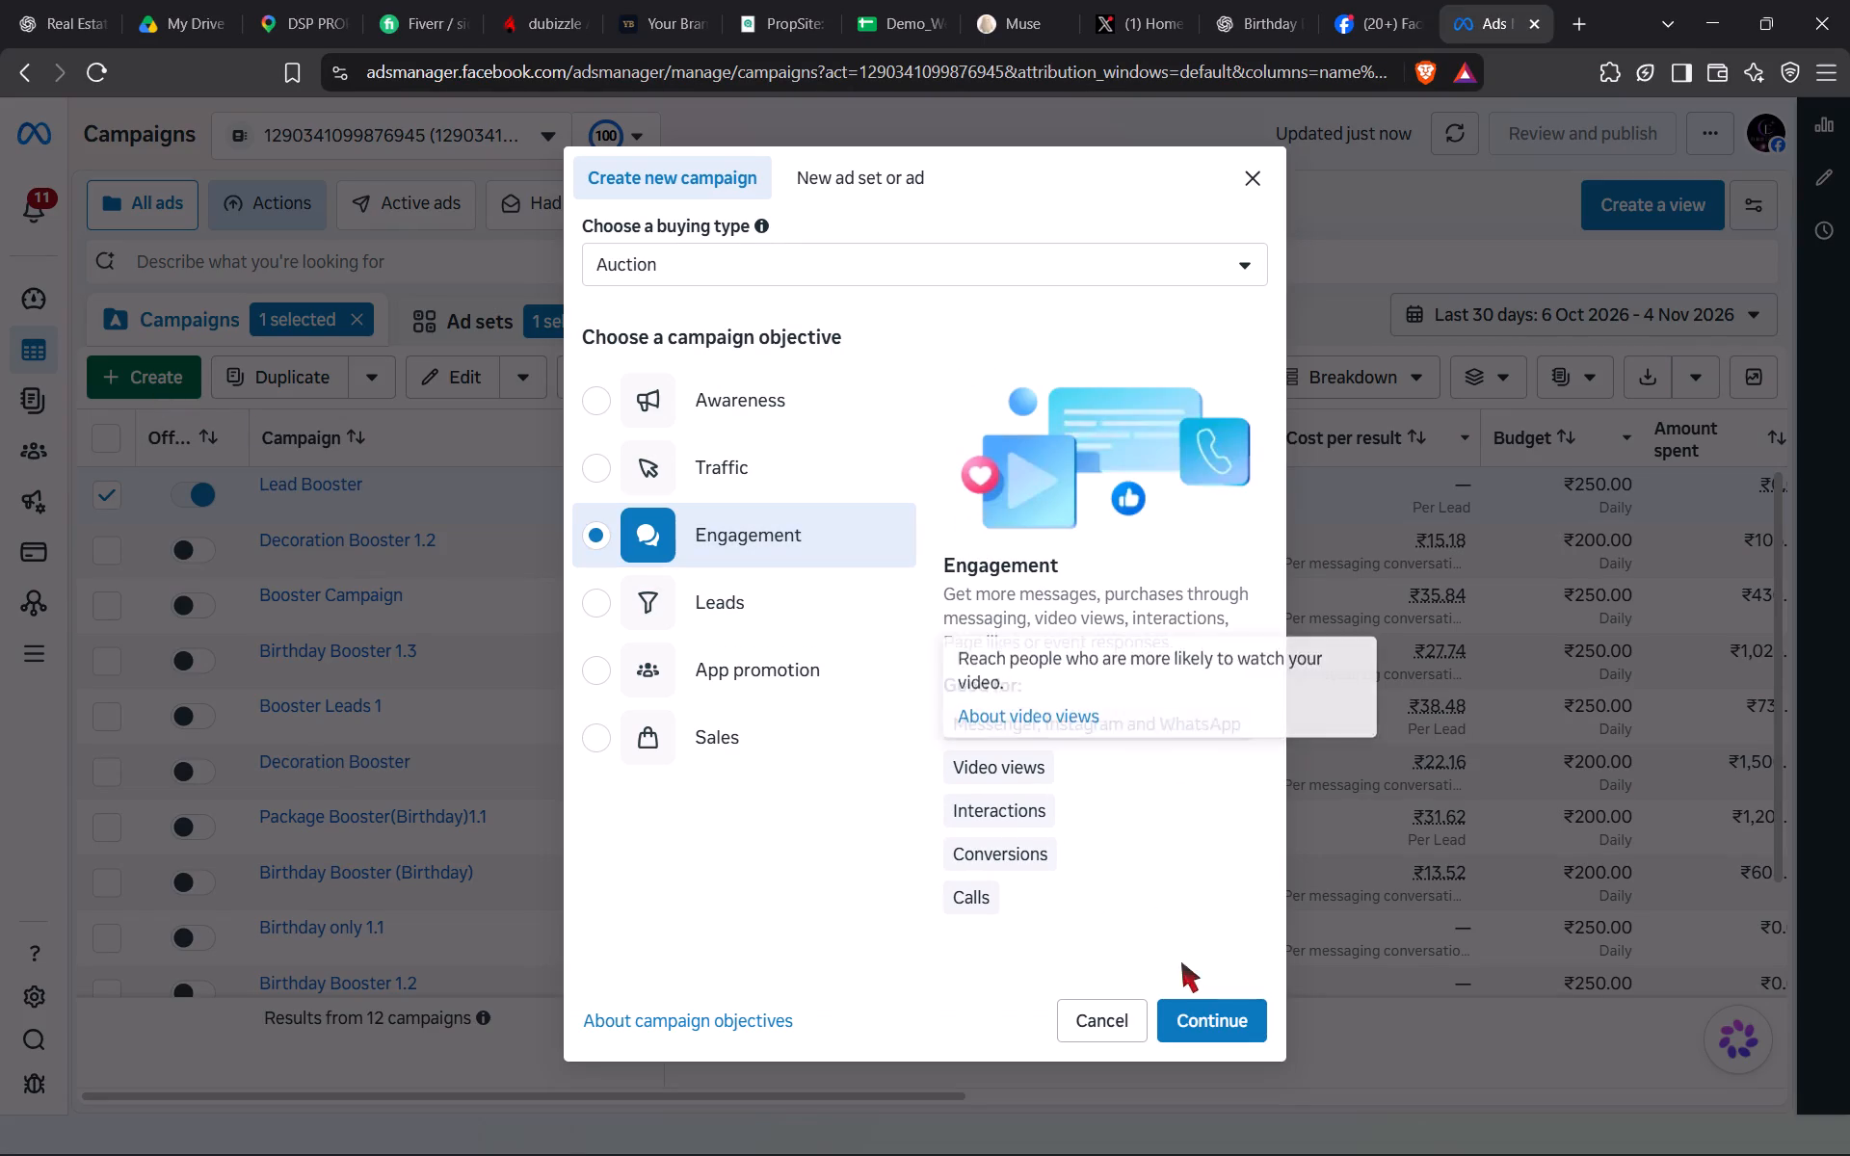
click(1202, 1011)
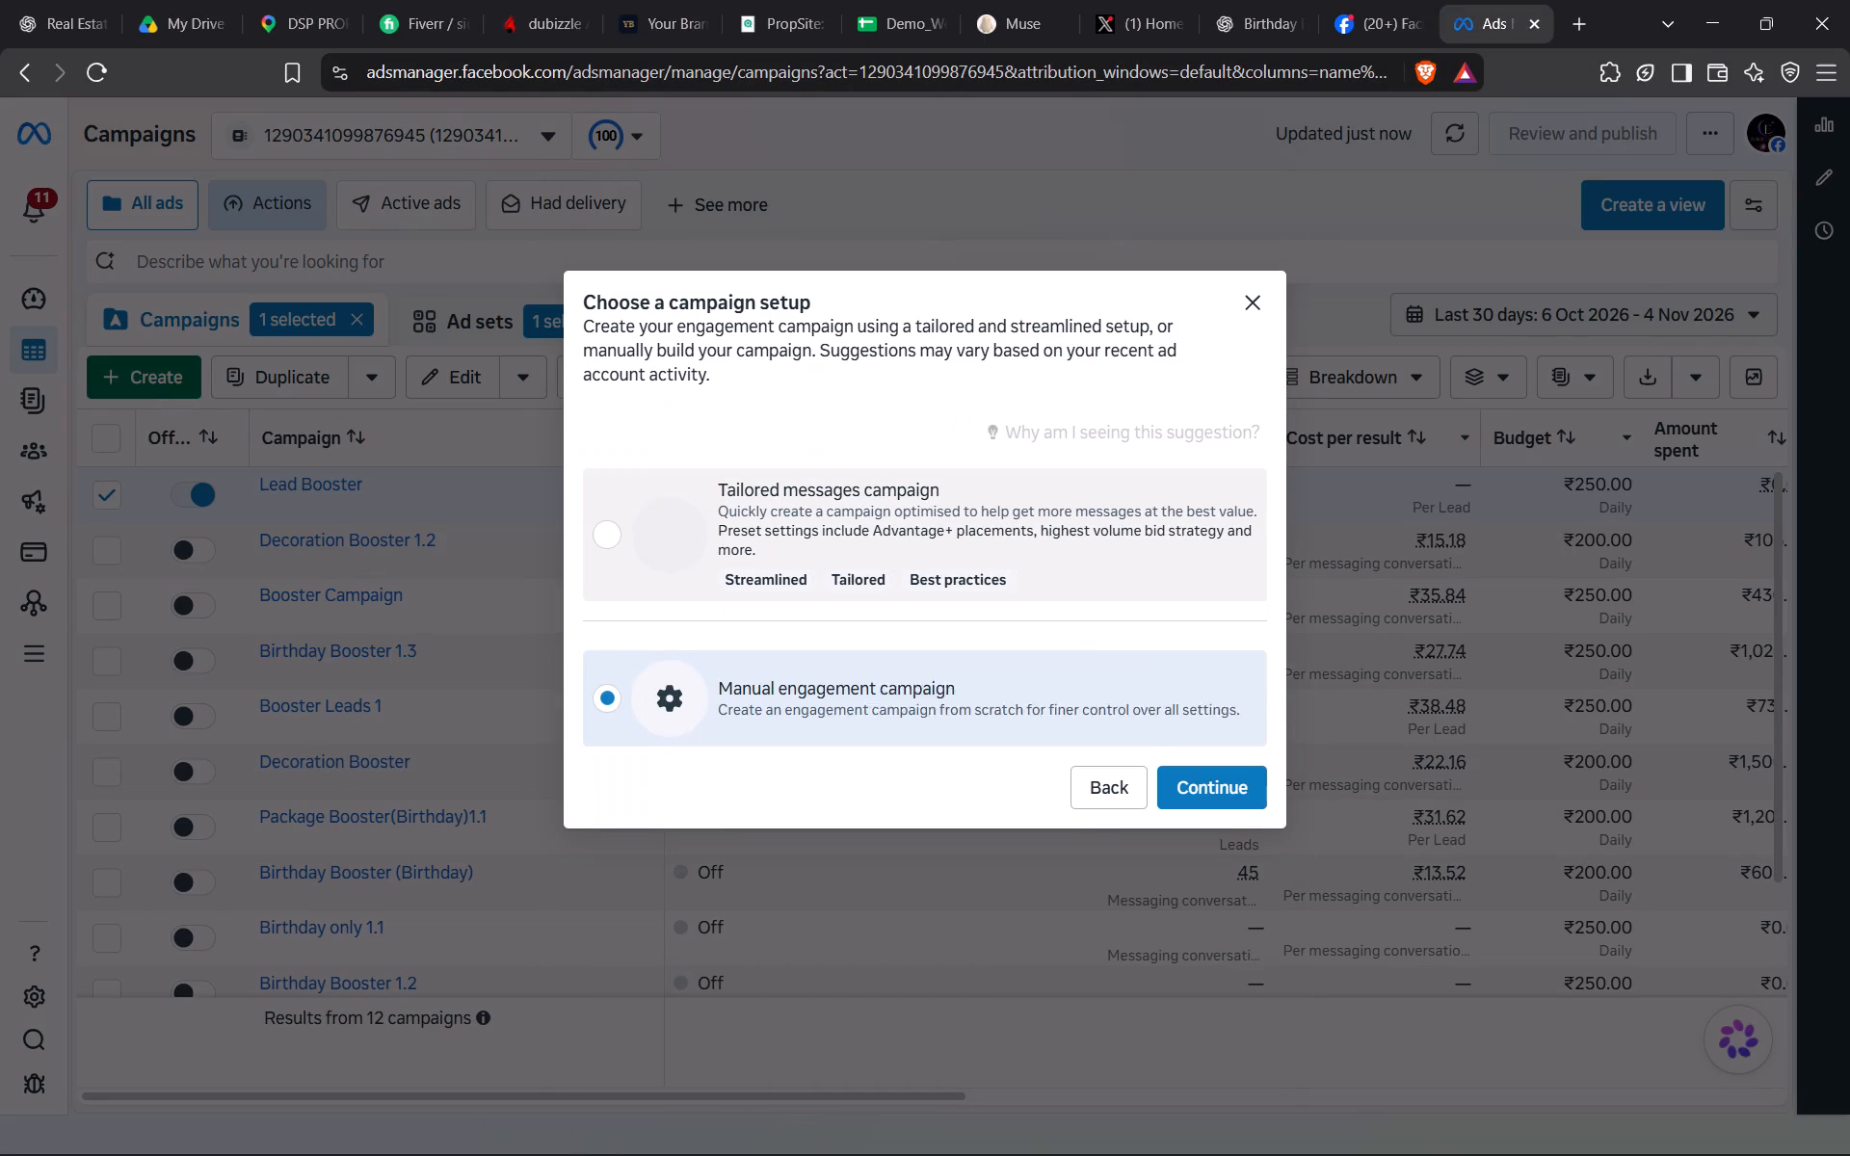
click(890, 519)
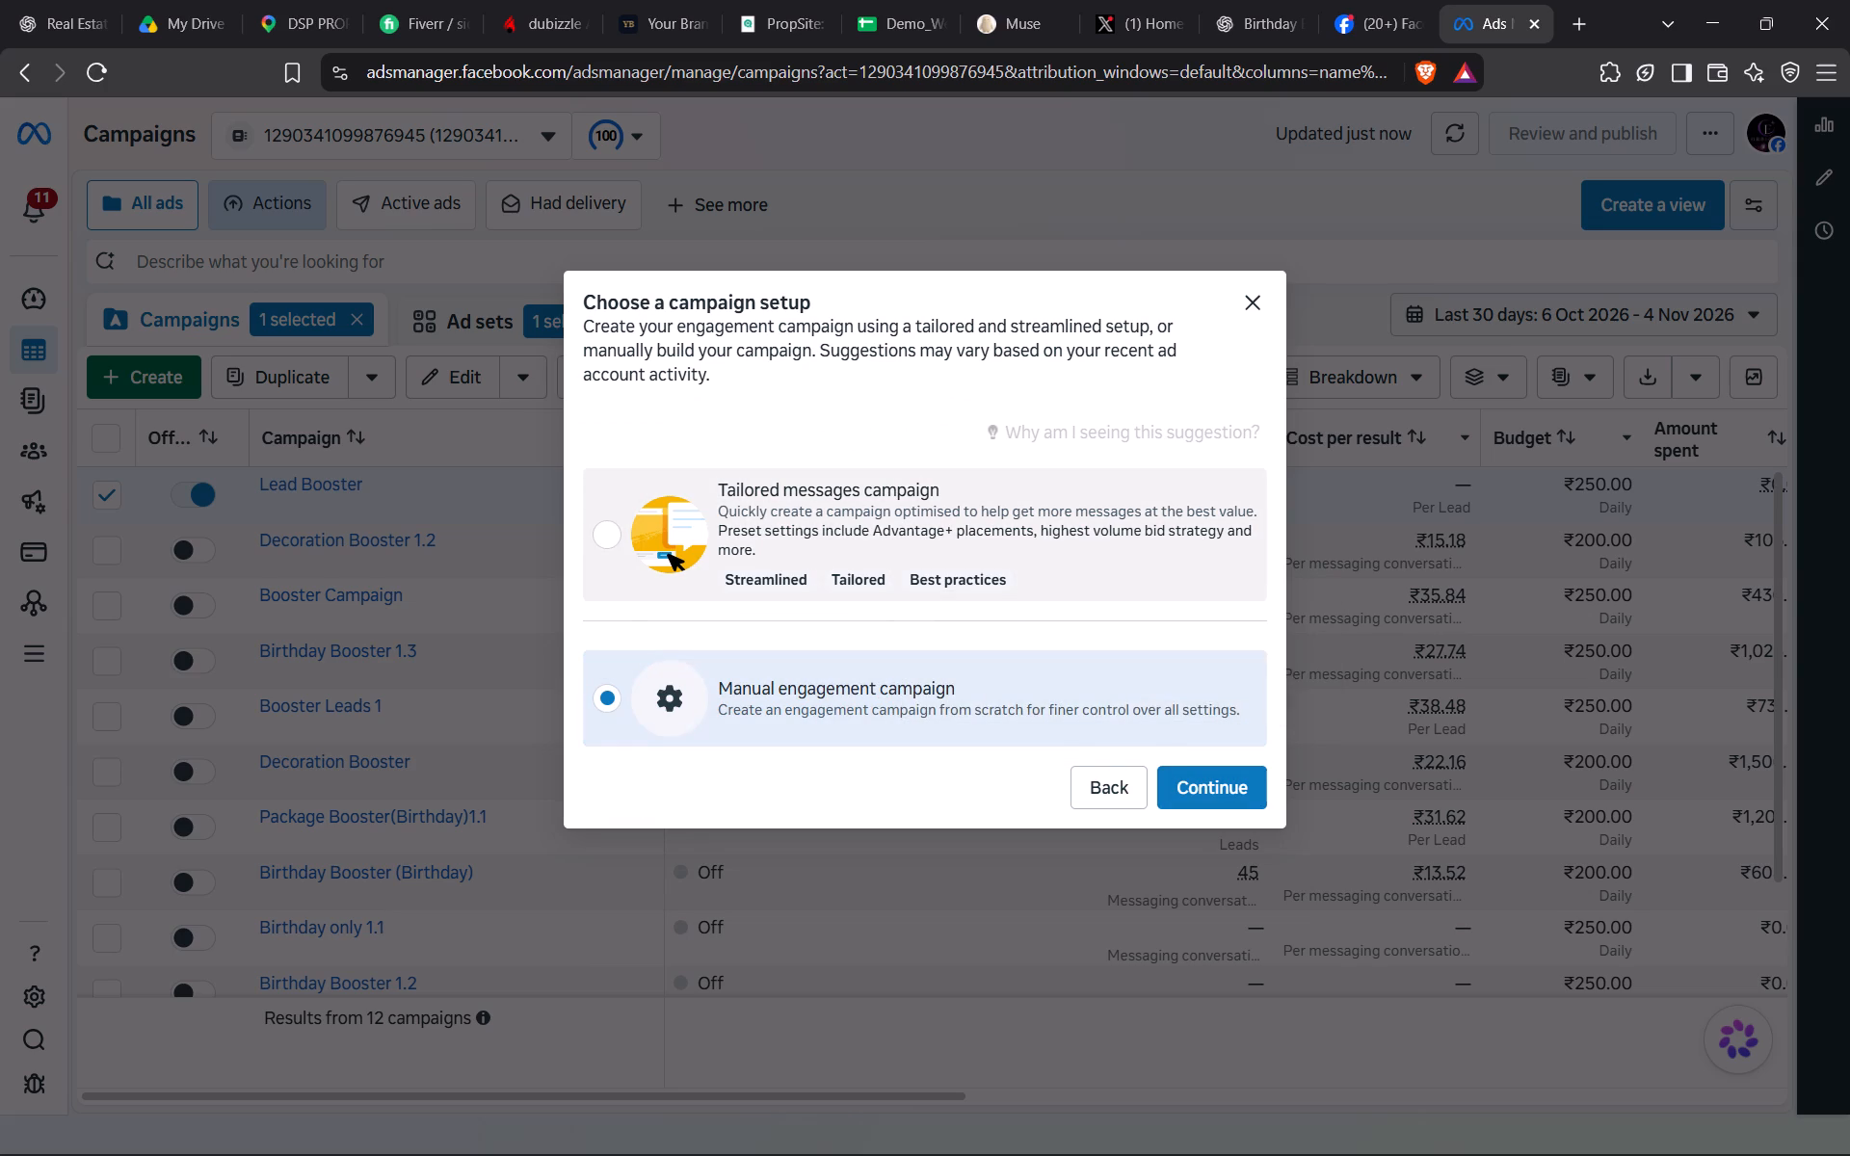
click(1239, 797)
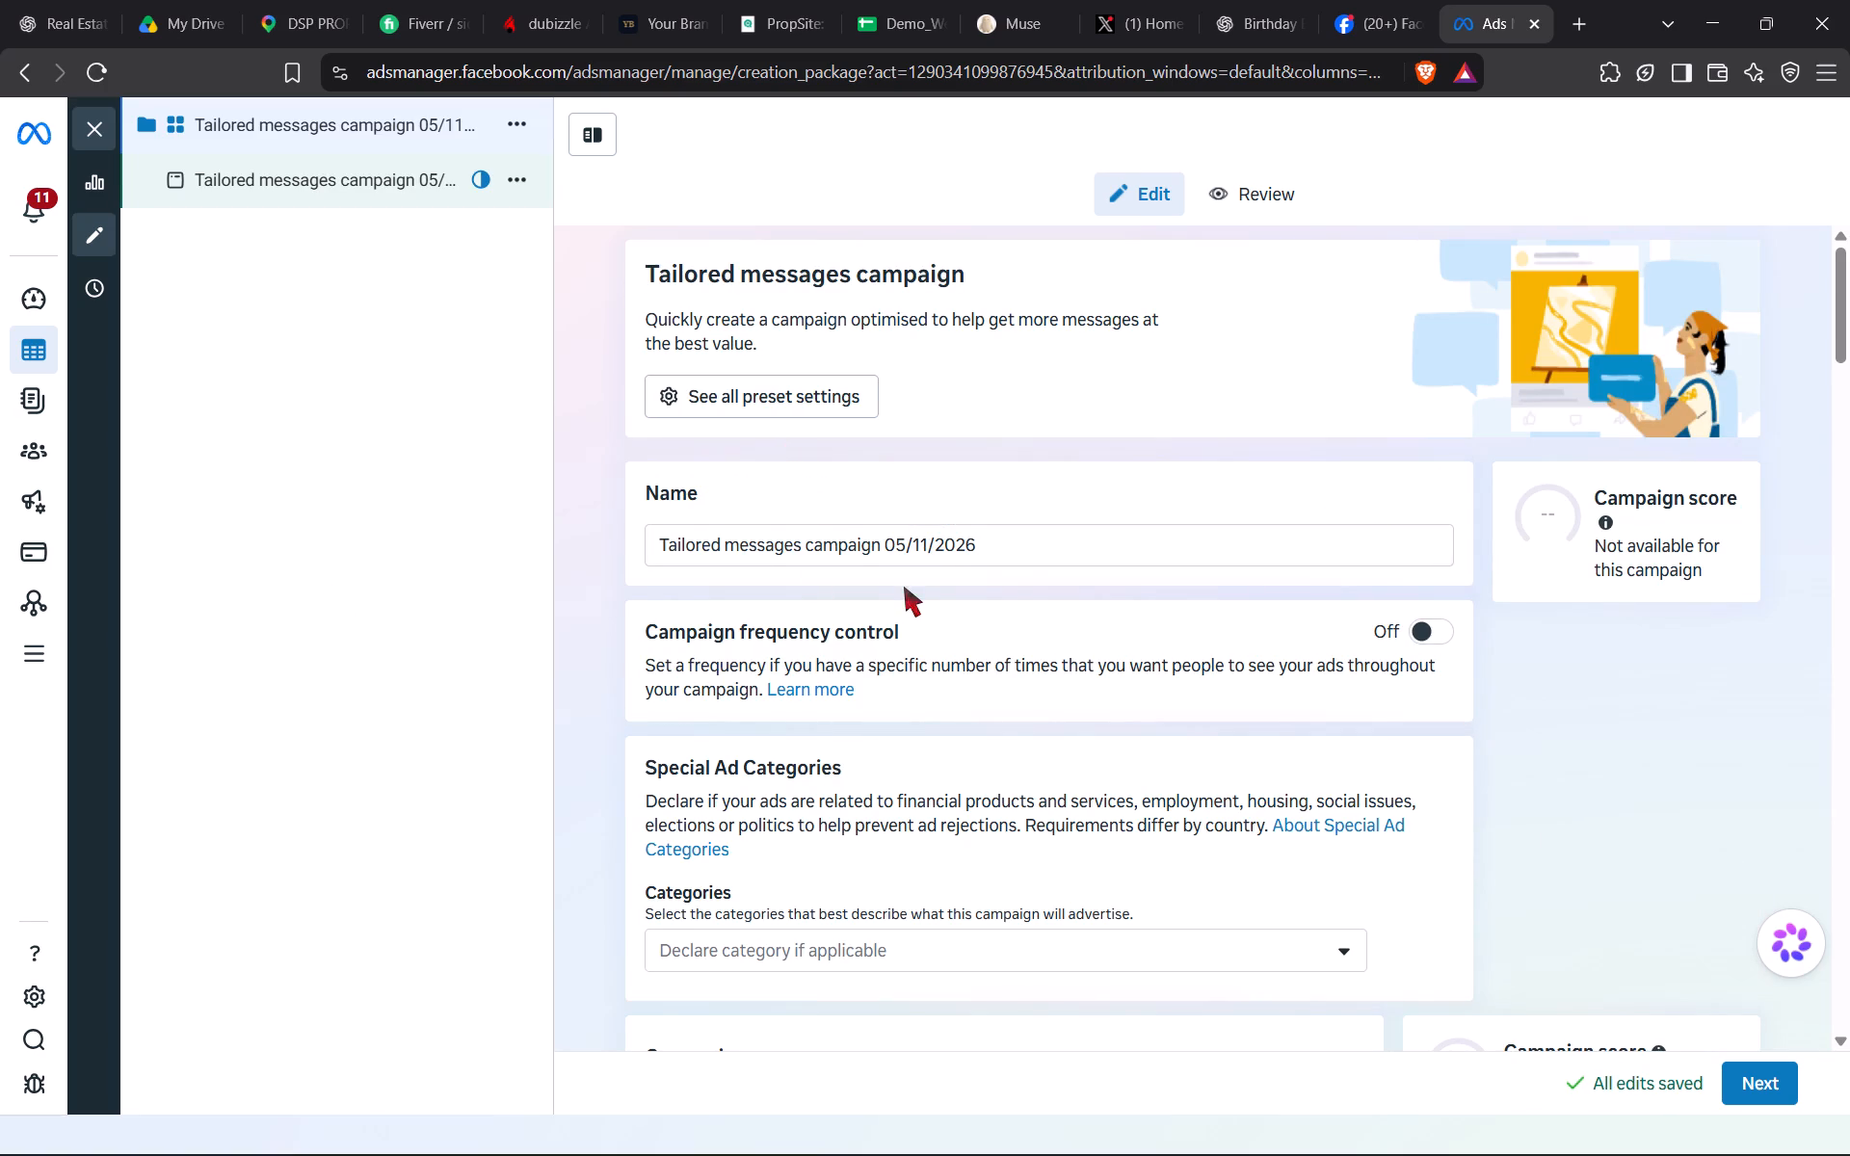
Make WhatsApp the only manual message destination, using the second connected WhatsApp number and deselecting Instagram.
scroll(904, 587, down, 7)
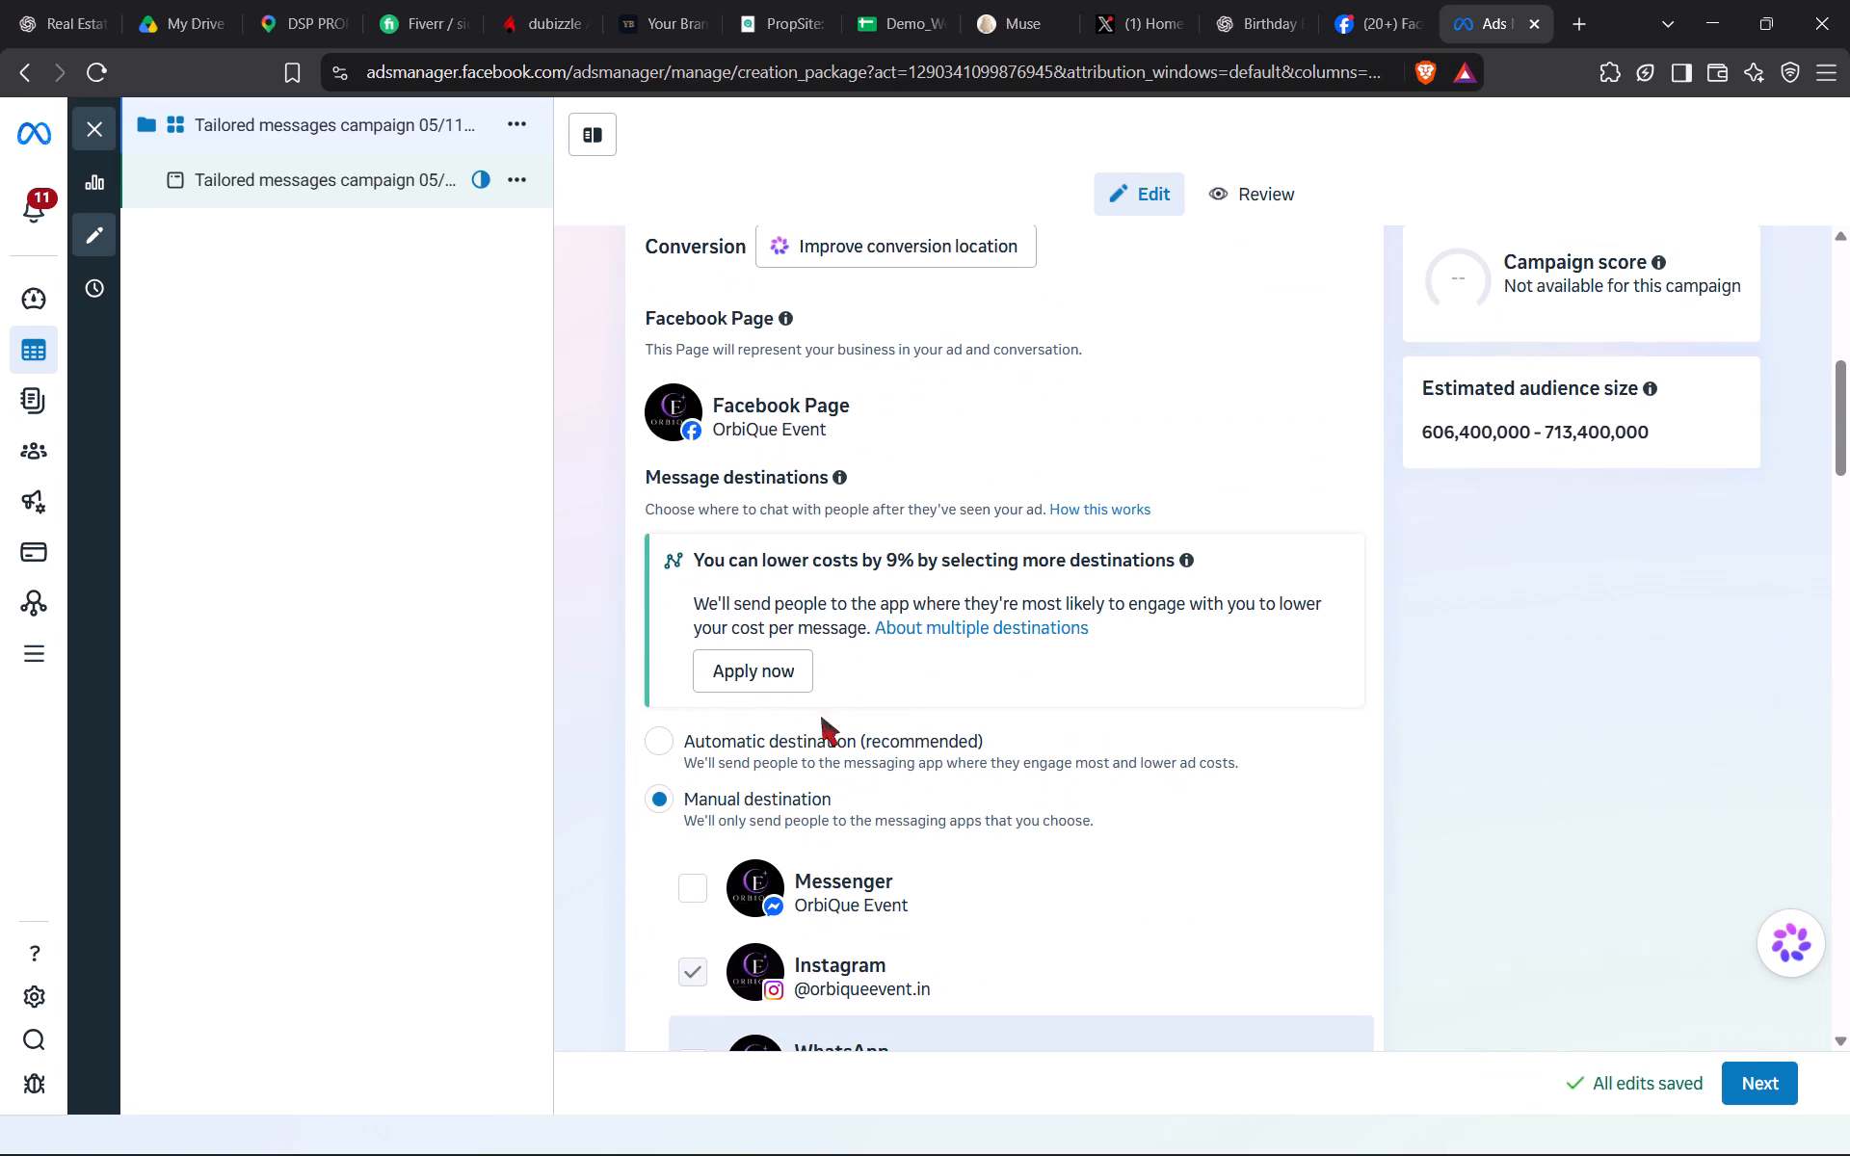
scroll(806, 782, down, 1)
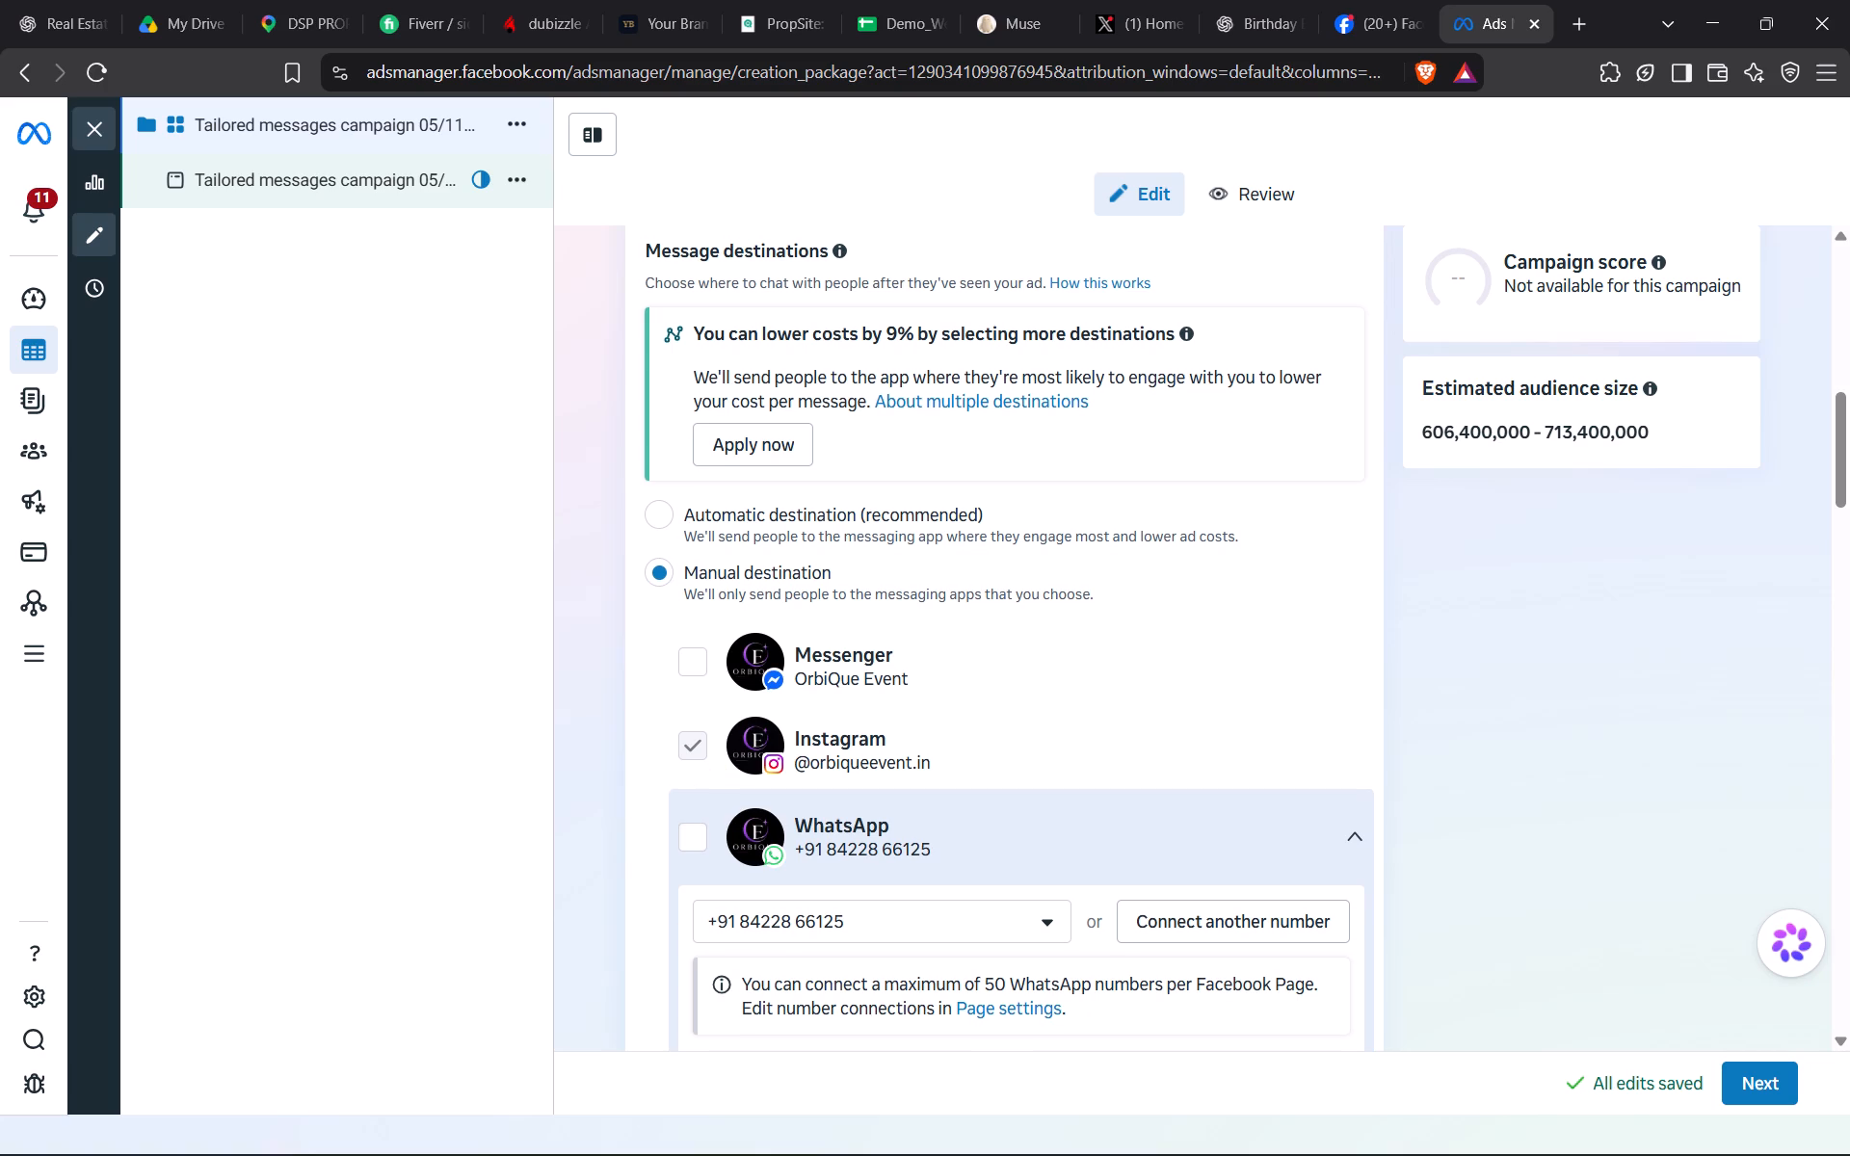
click(695, 838)
click(985, 934)
click(933, 743)
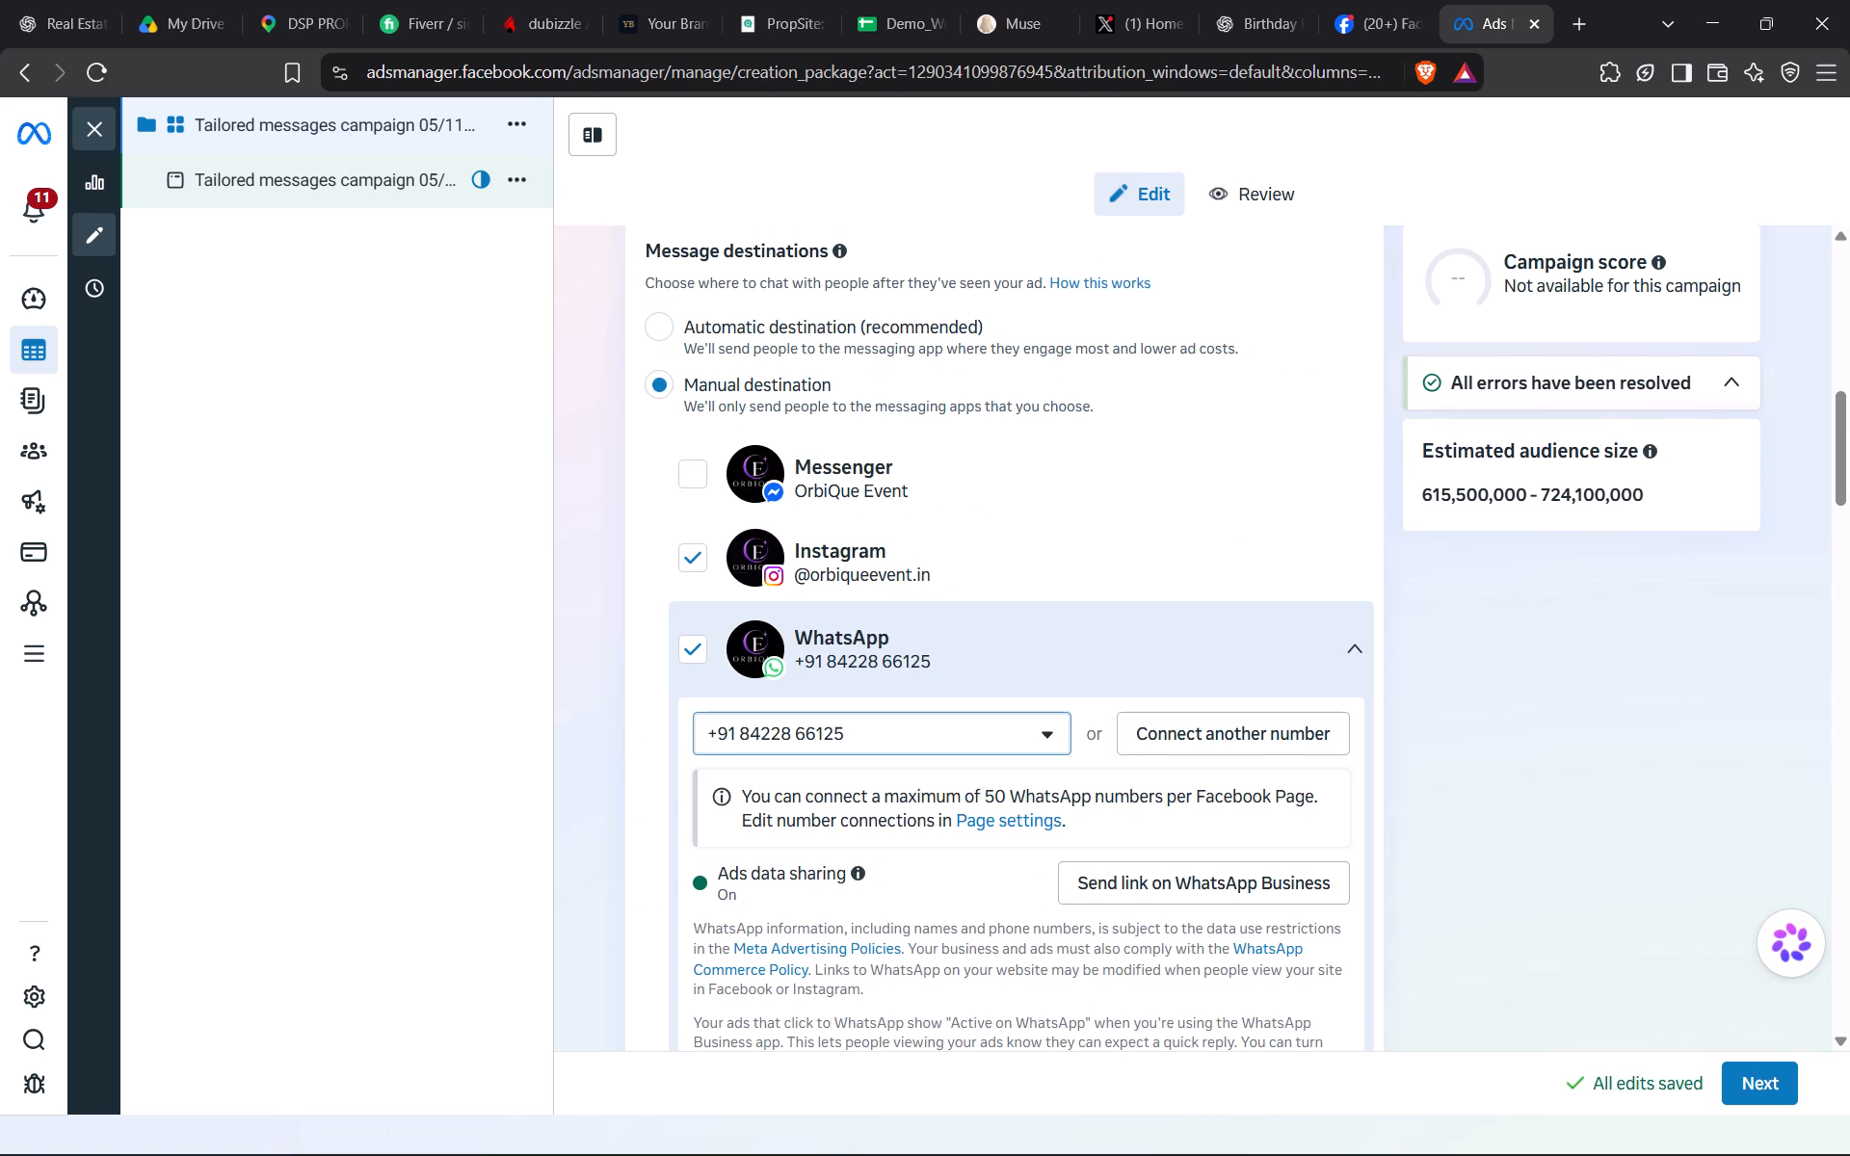
click(870, 720)
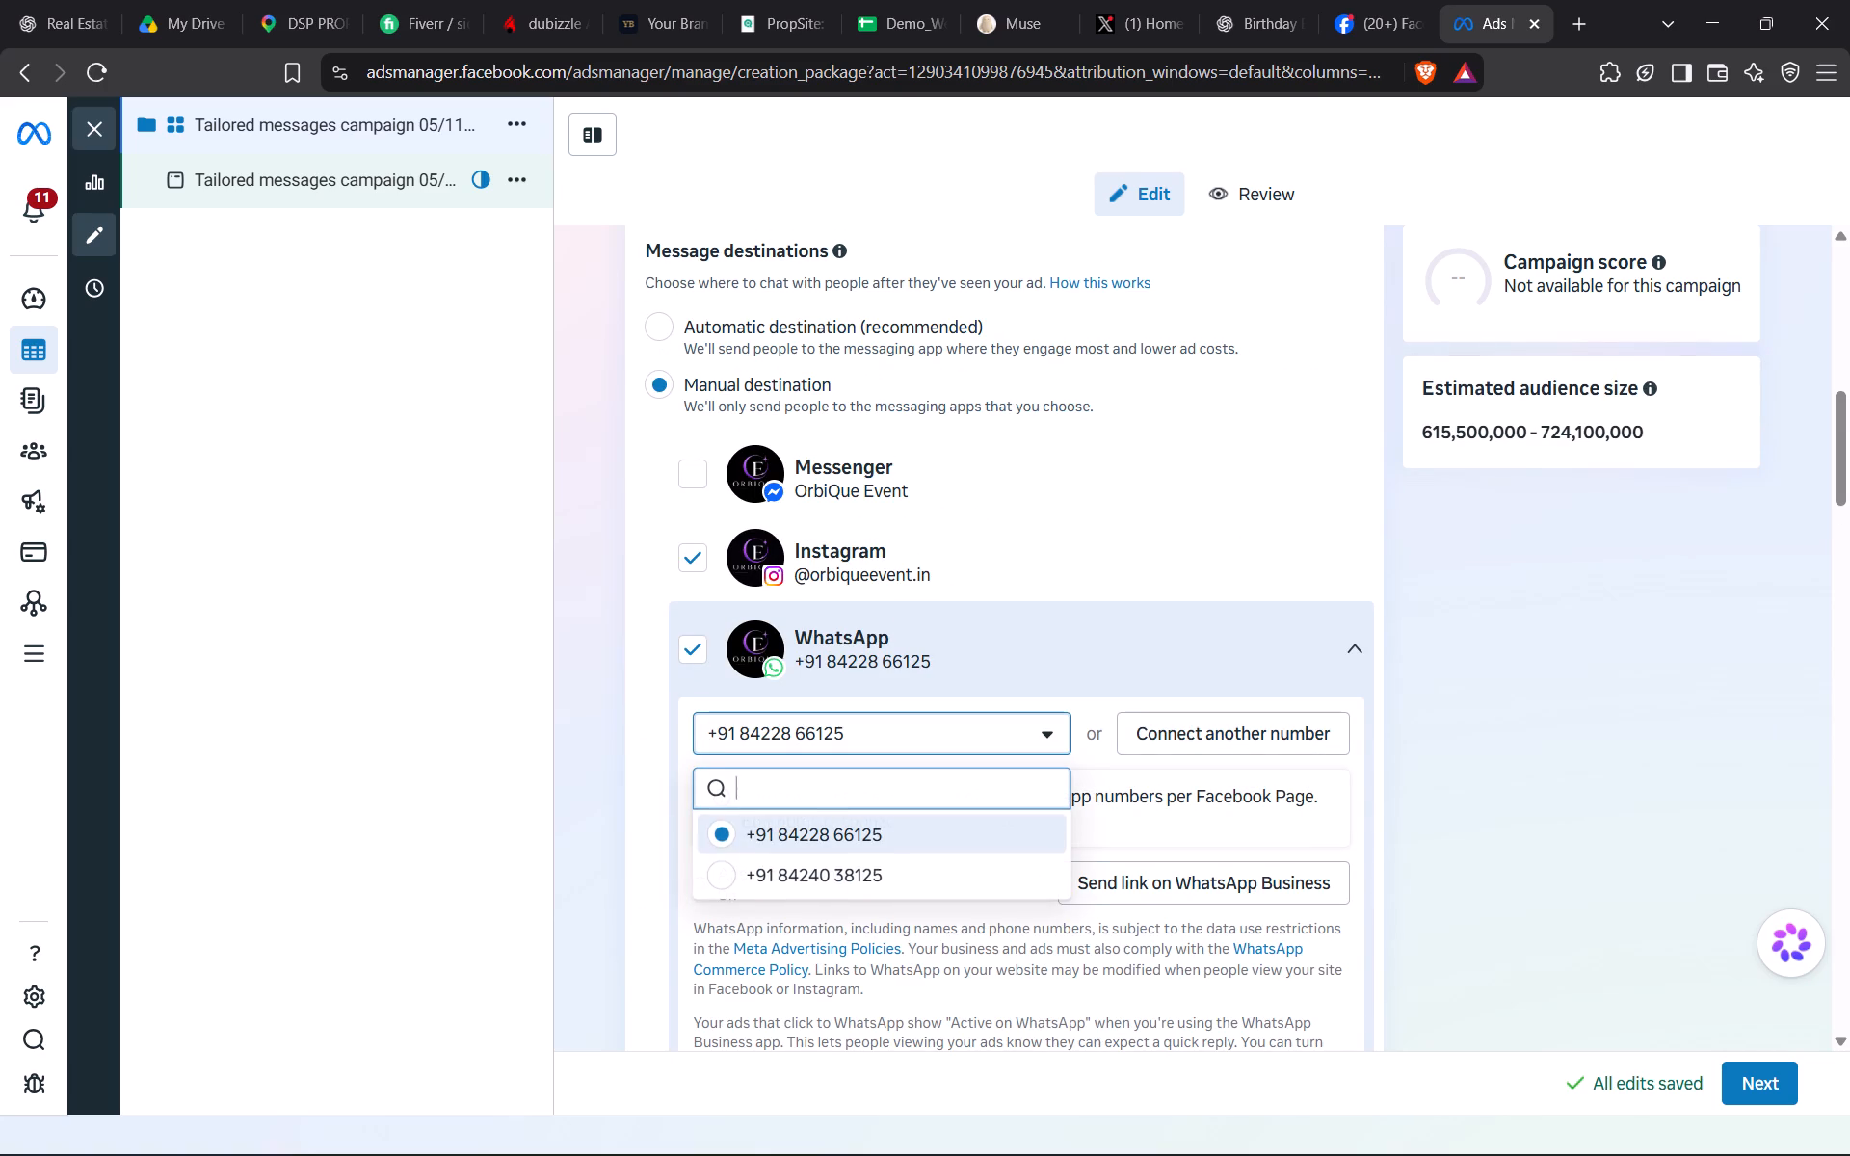
click(796, 882)
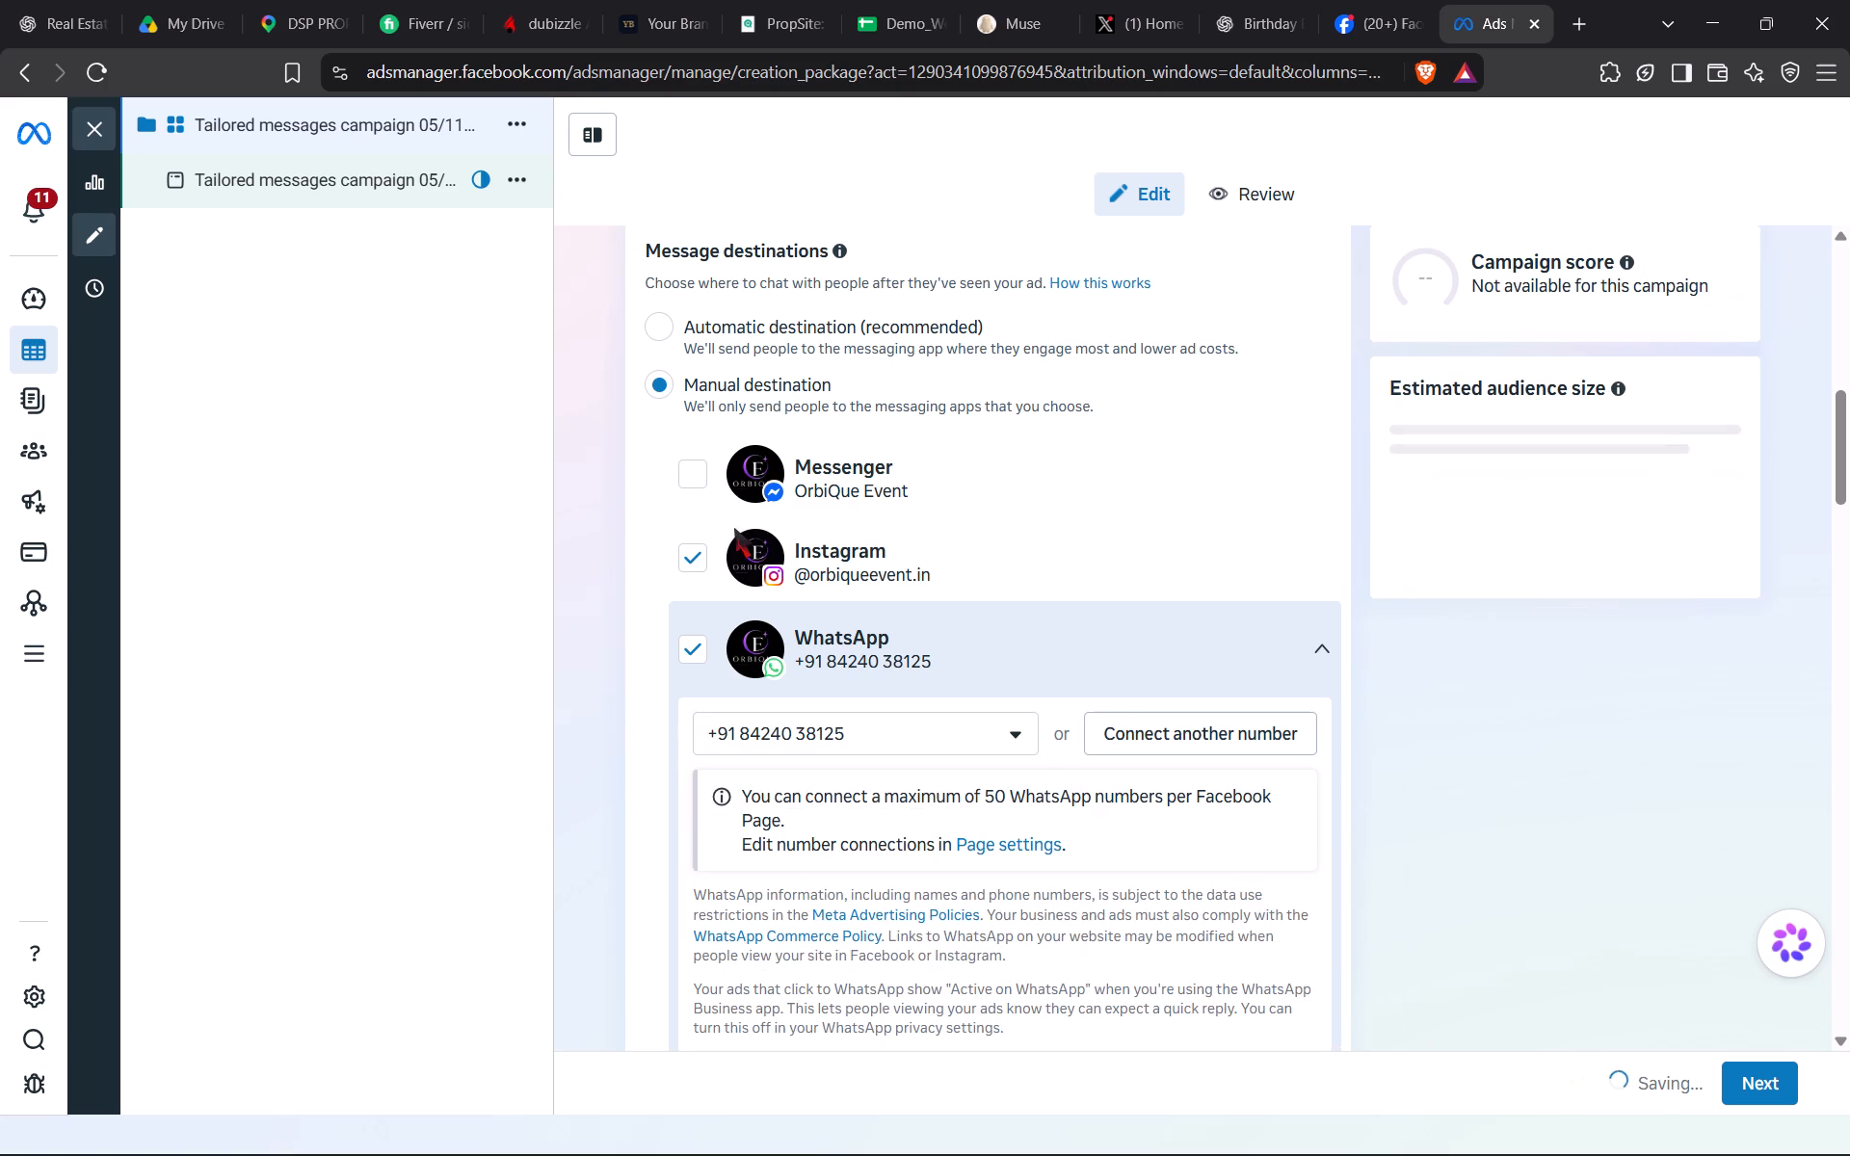
click(694, 552)
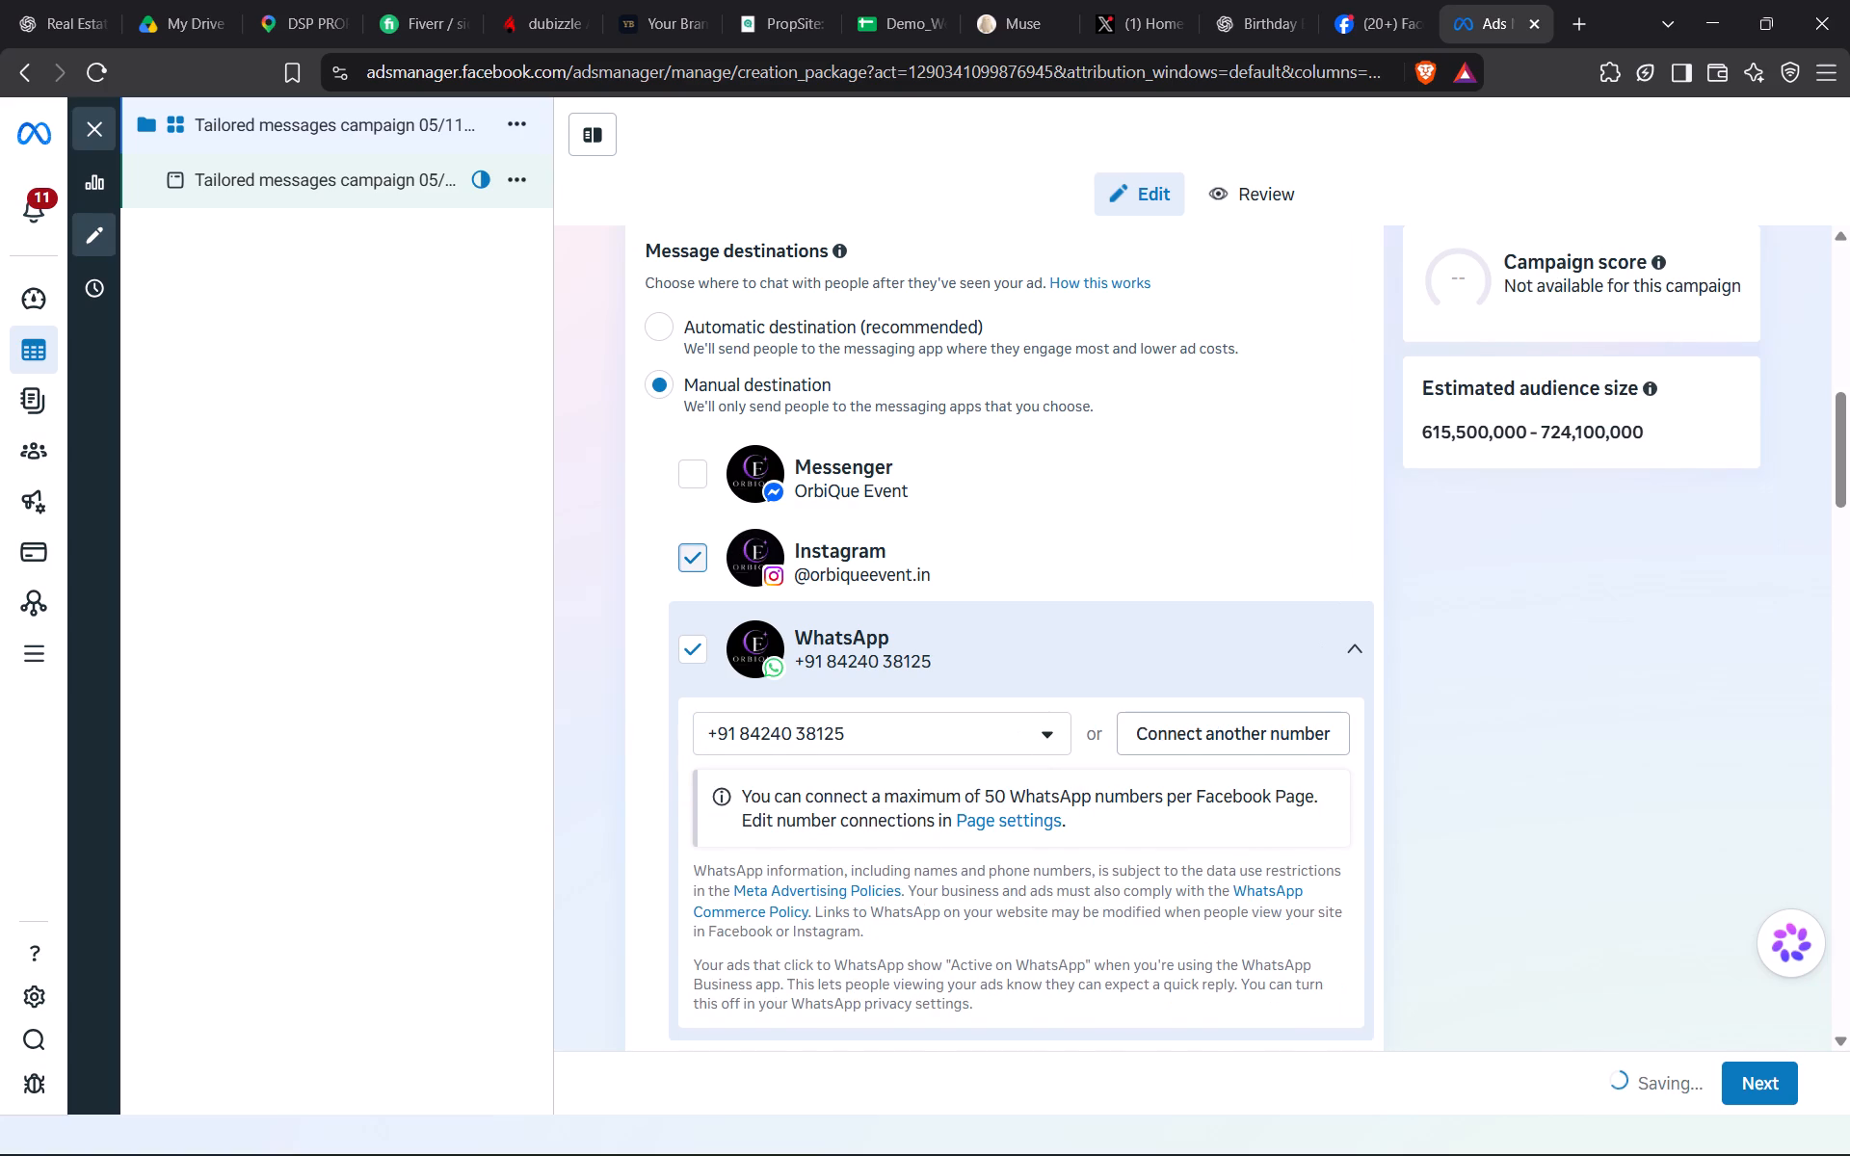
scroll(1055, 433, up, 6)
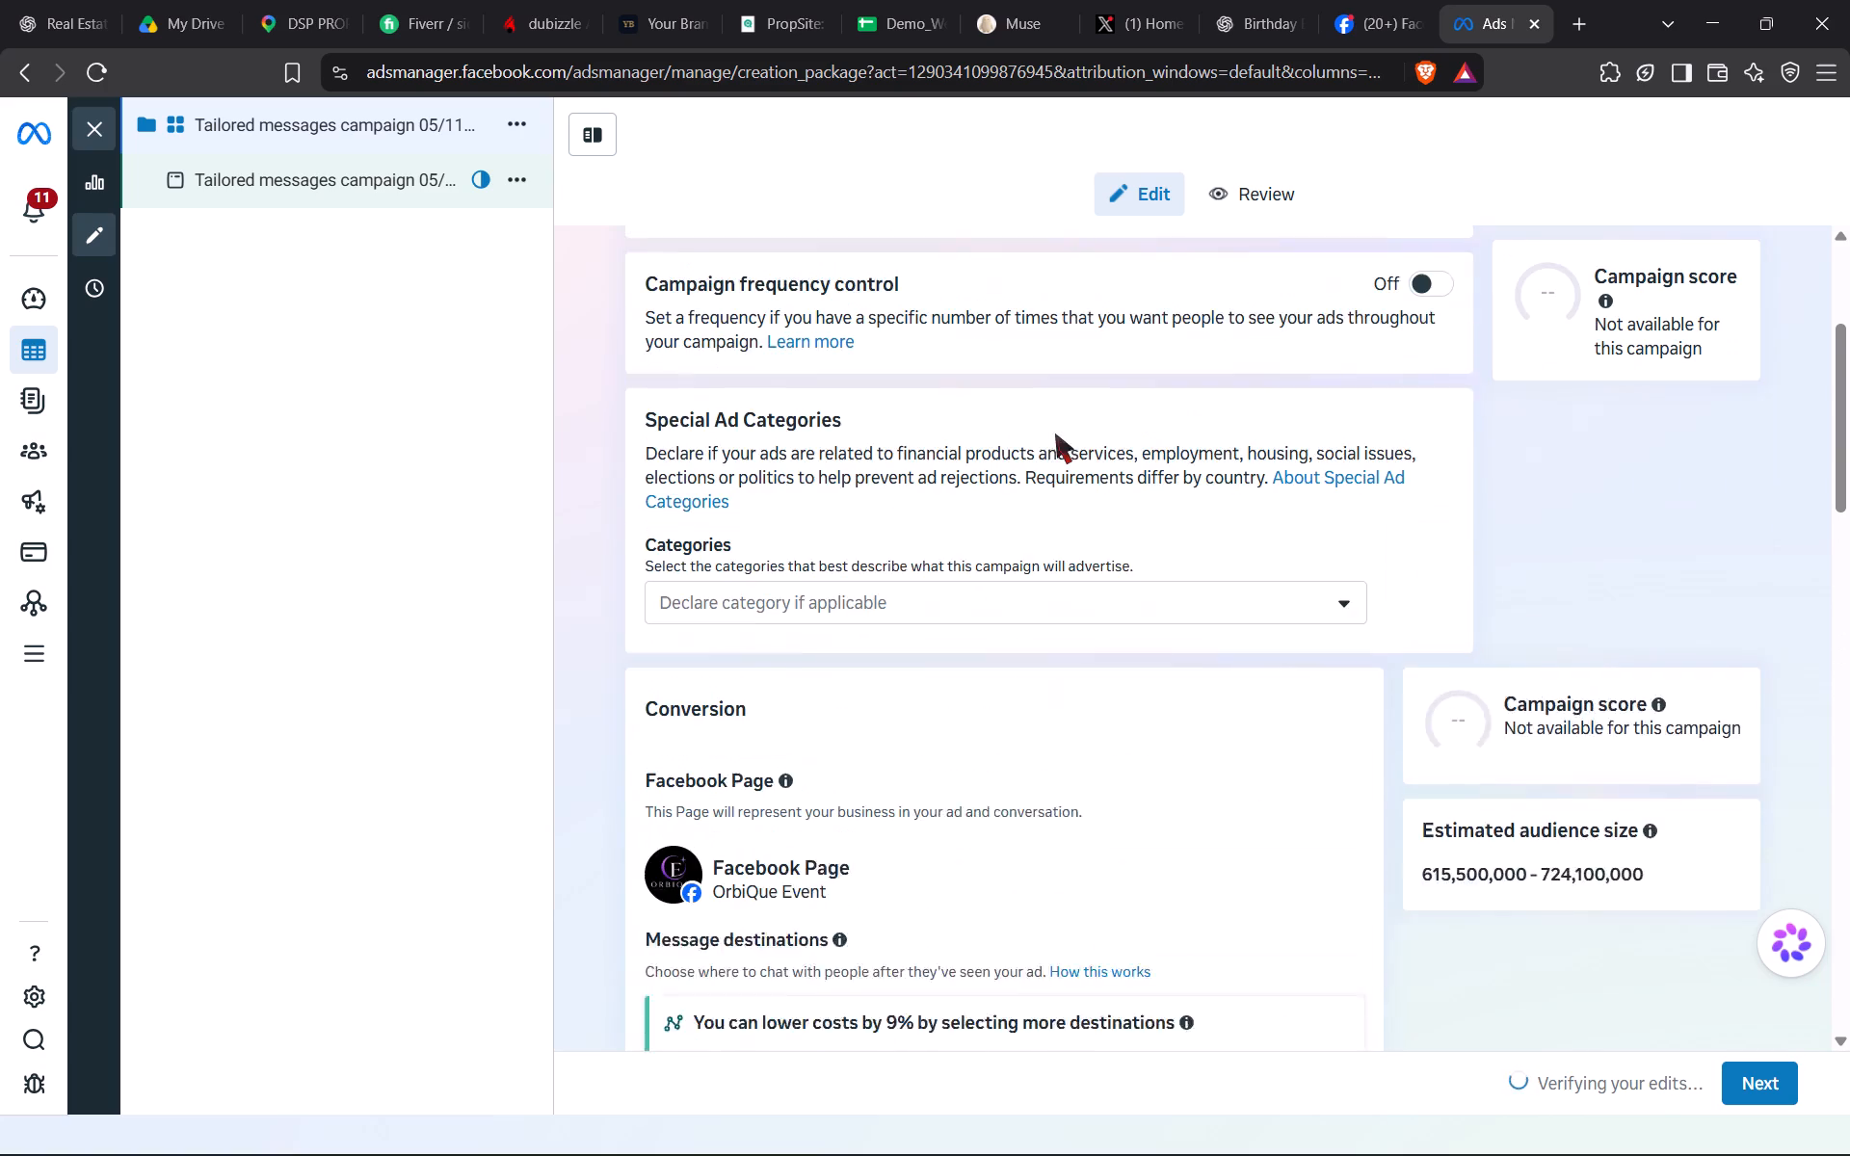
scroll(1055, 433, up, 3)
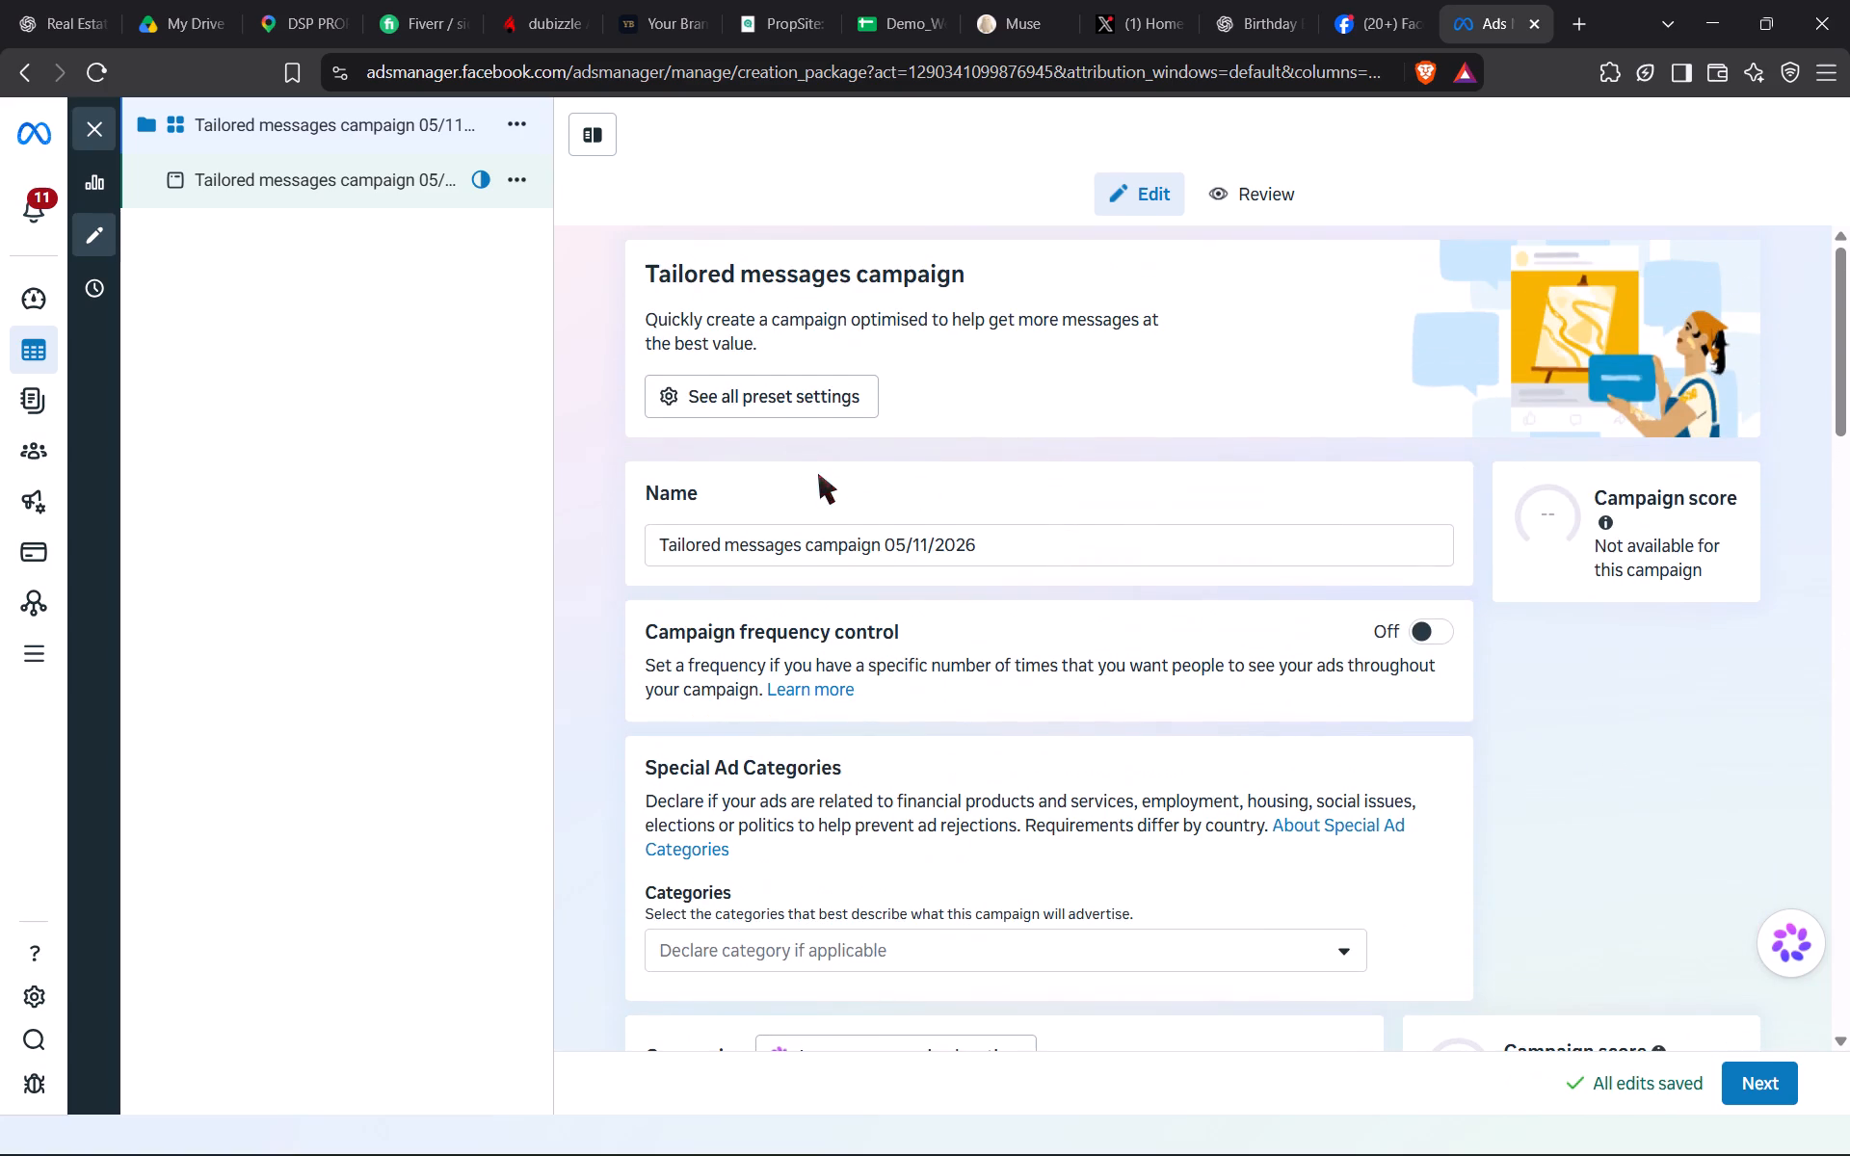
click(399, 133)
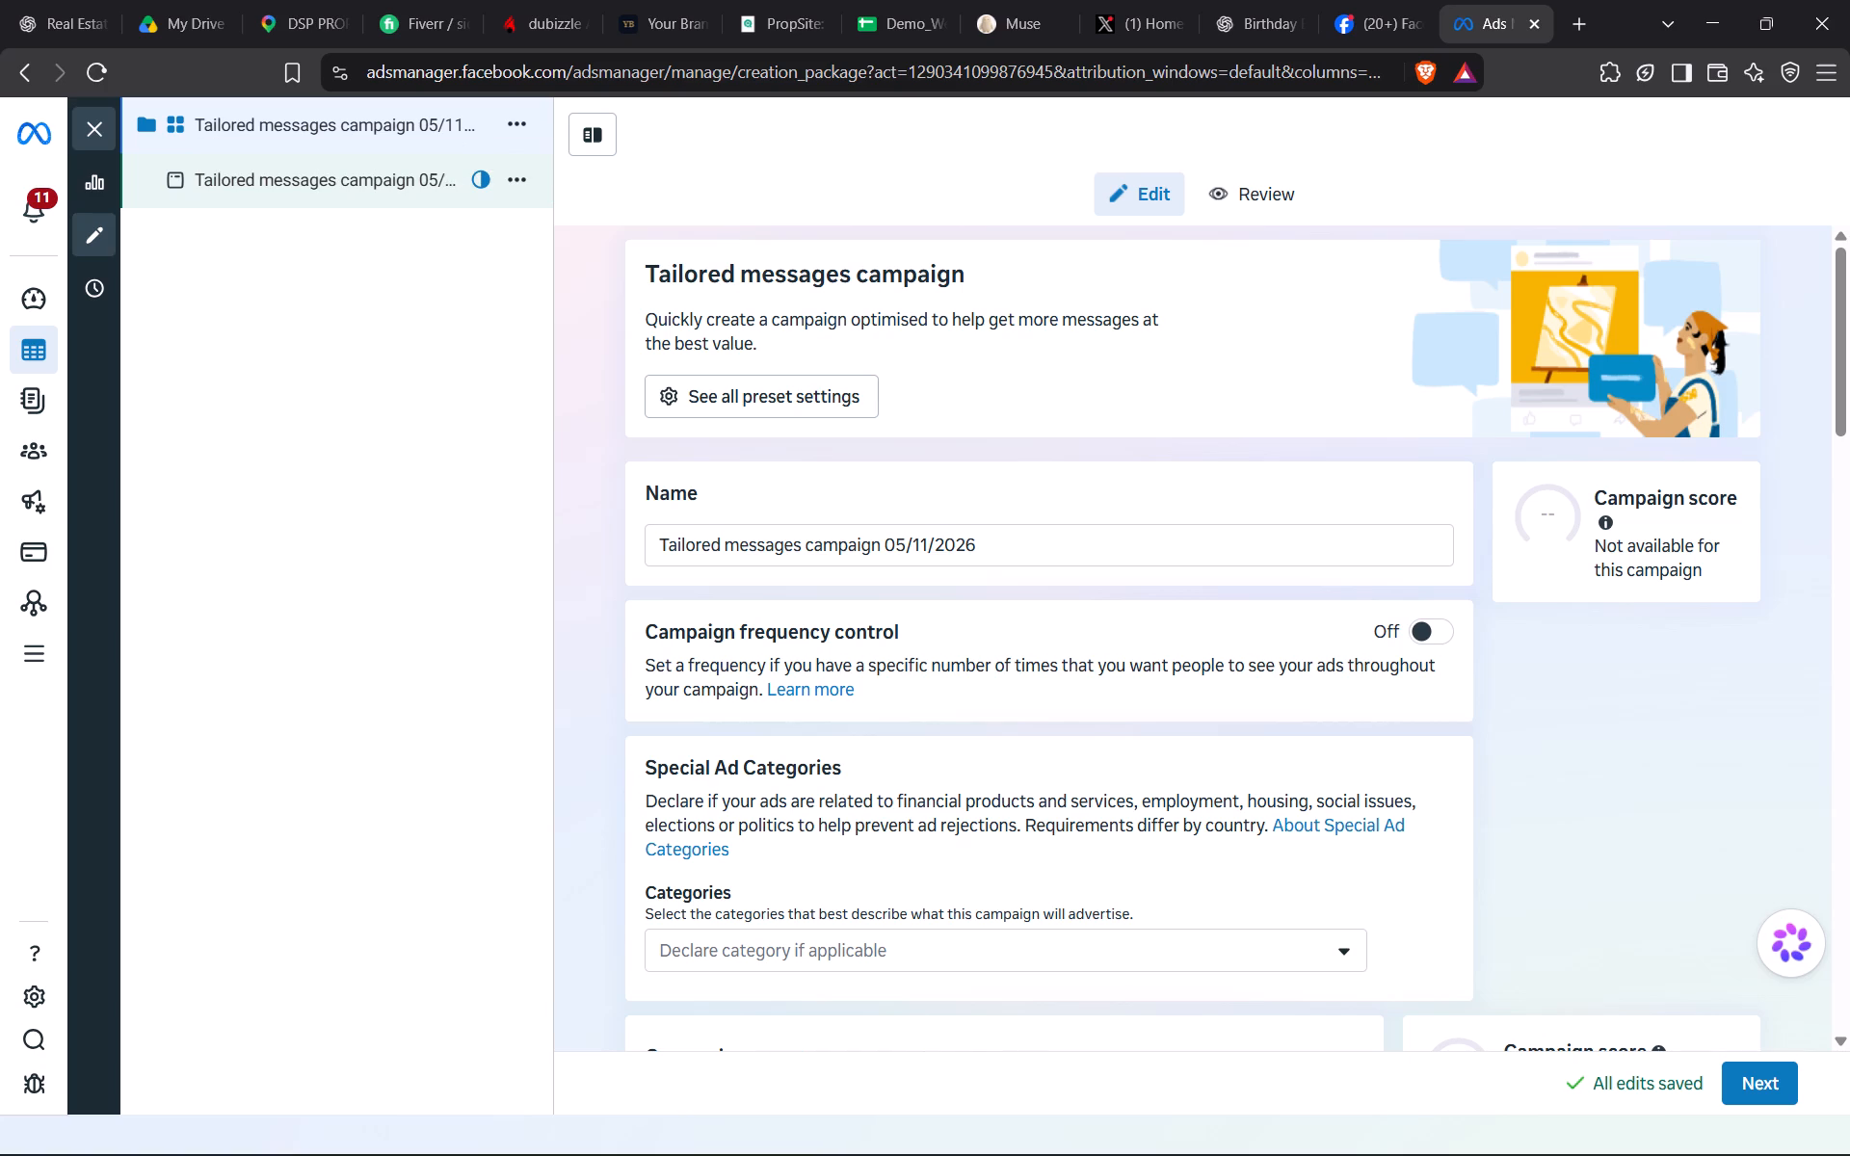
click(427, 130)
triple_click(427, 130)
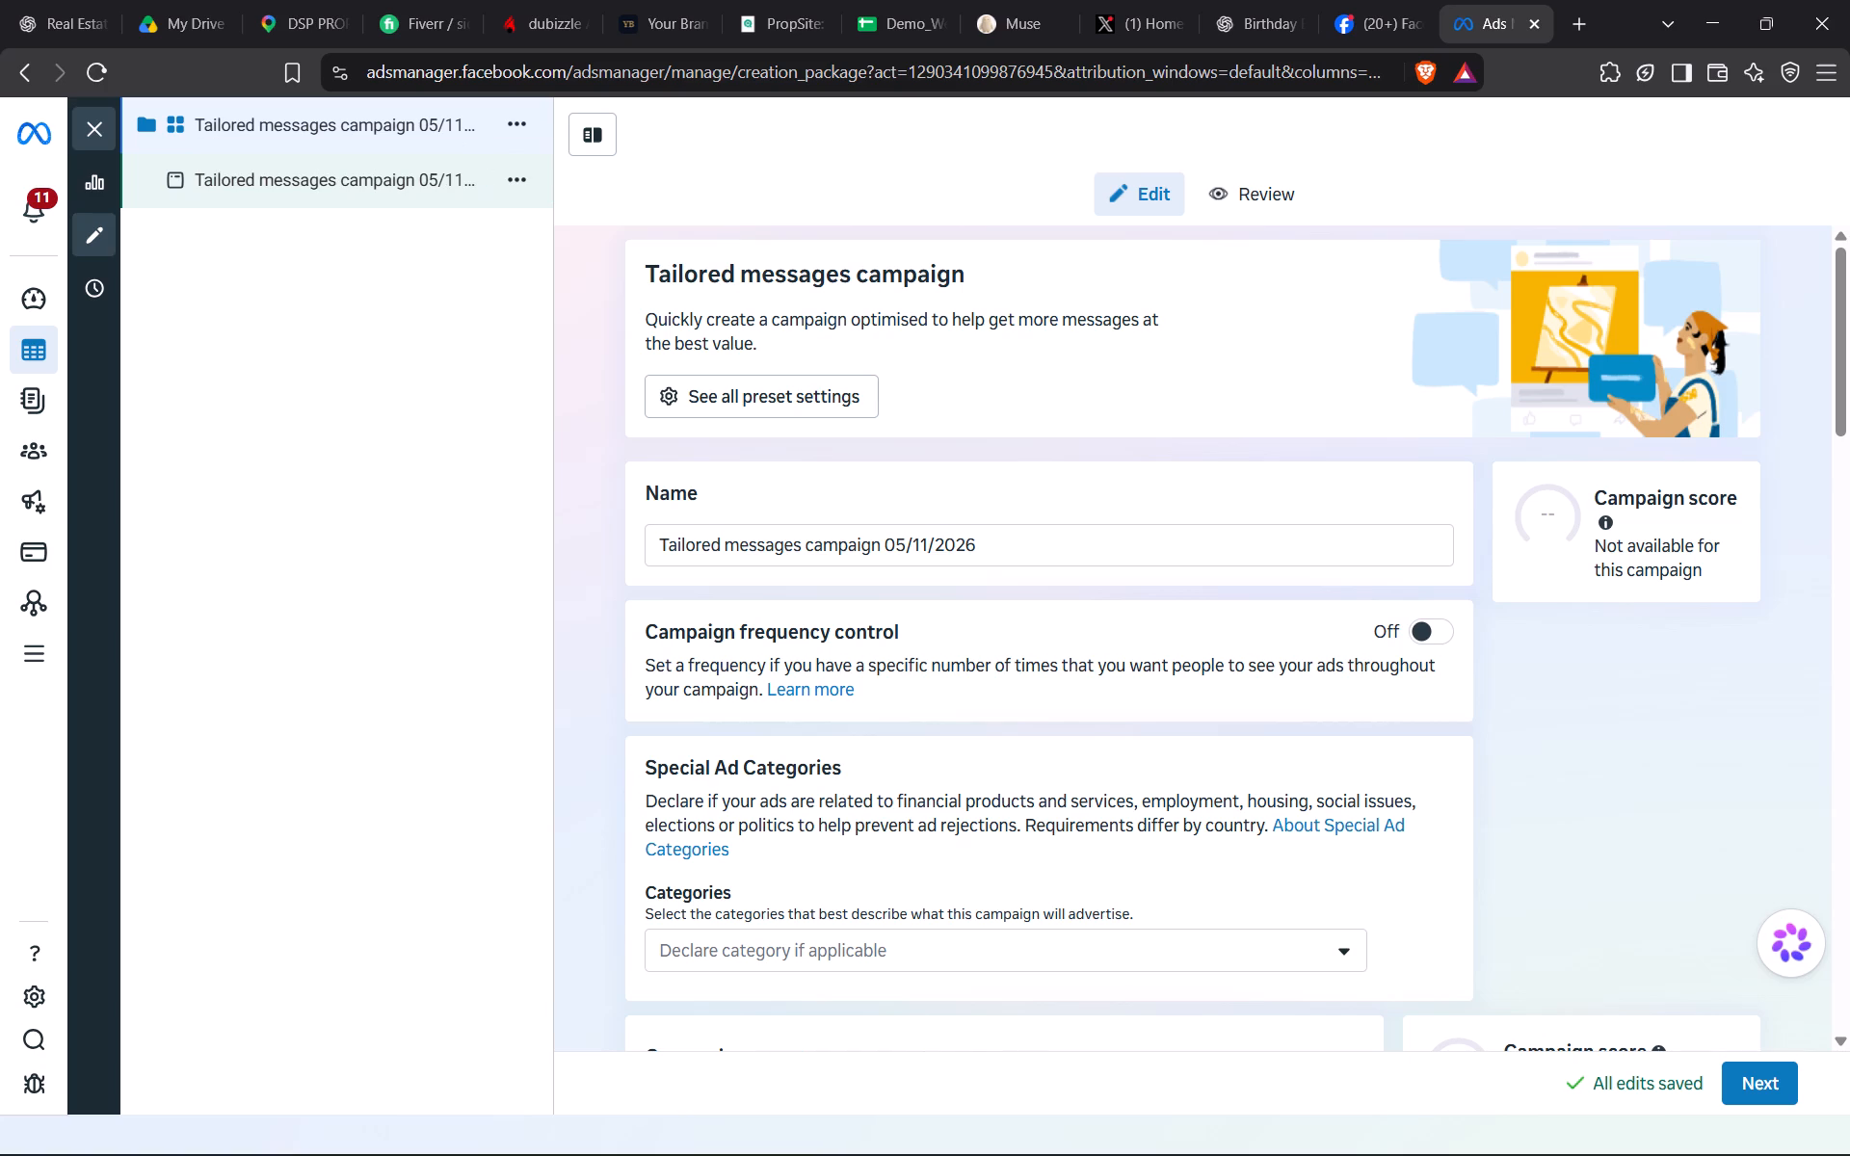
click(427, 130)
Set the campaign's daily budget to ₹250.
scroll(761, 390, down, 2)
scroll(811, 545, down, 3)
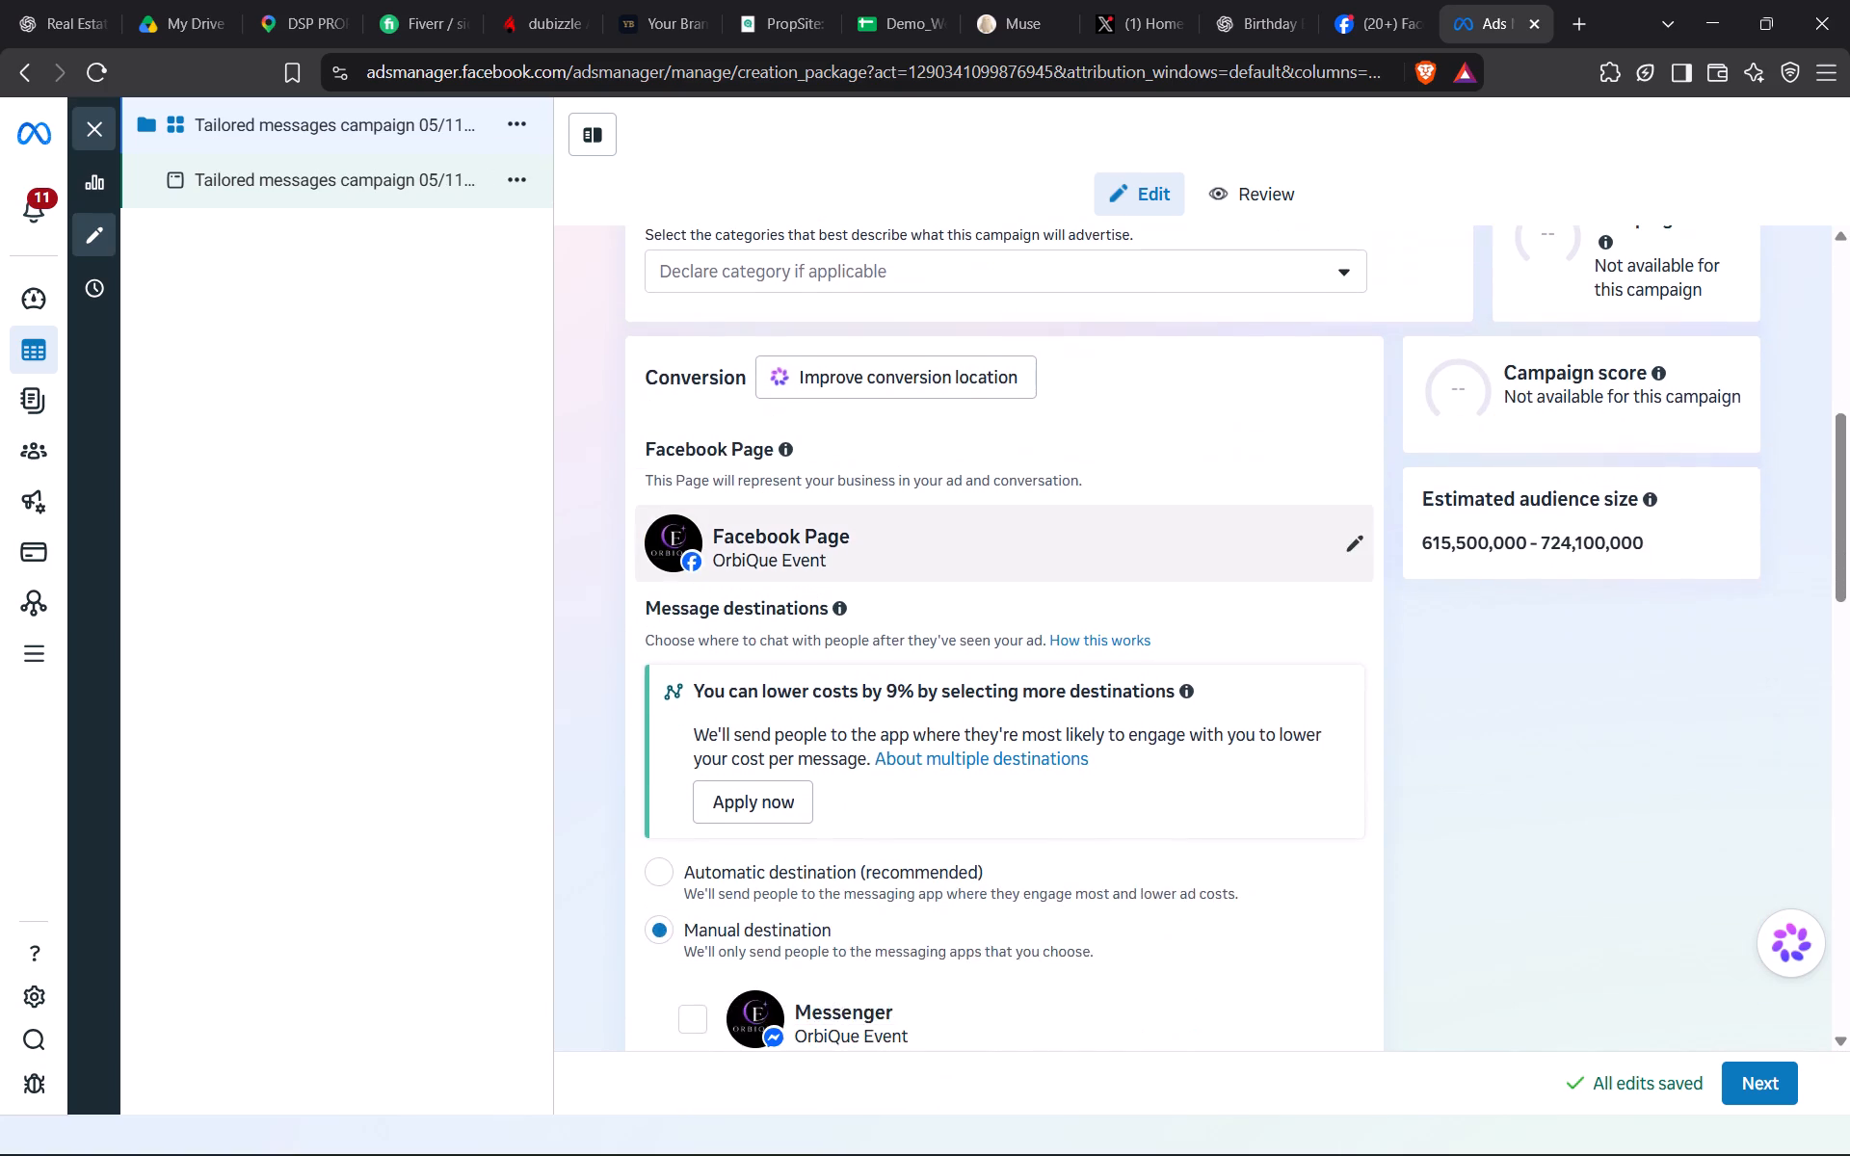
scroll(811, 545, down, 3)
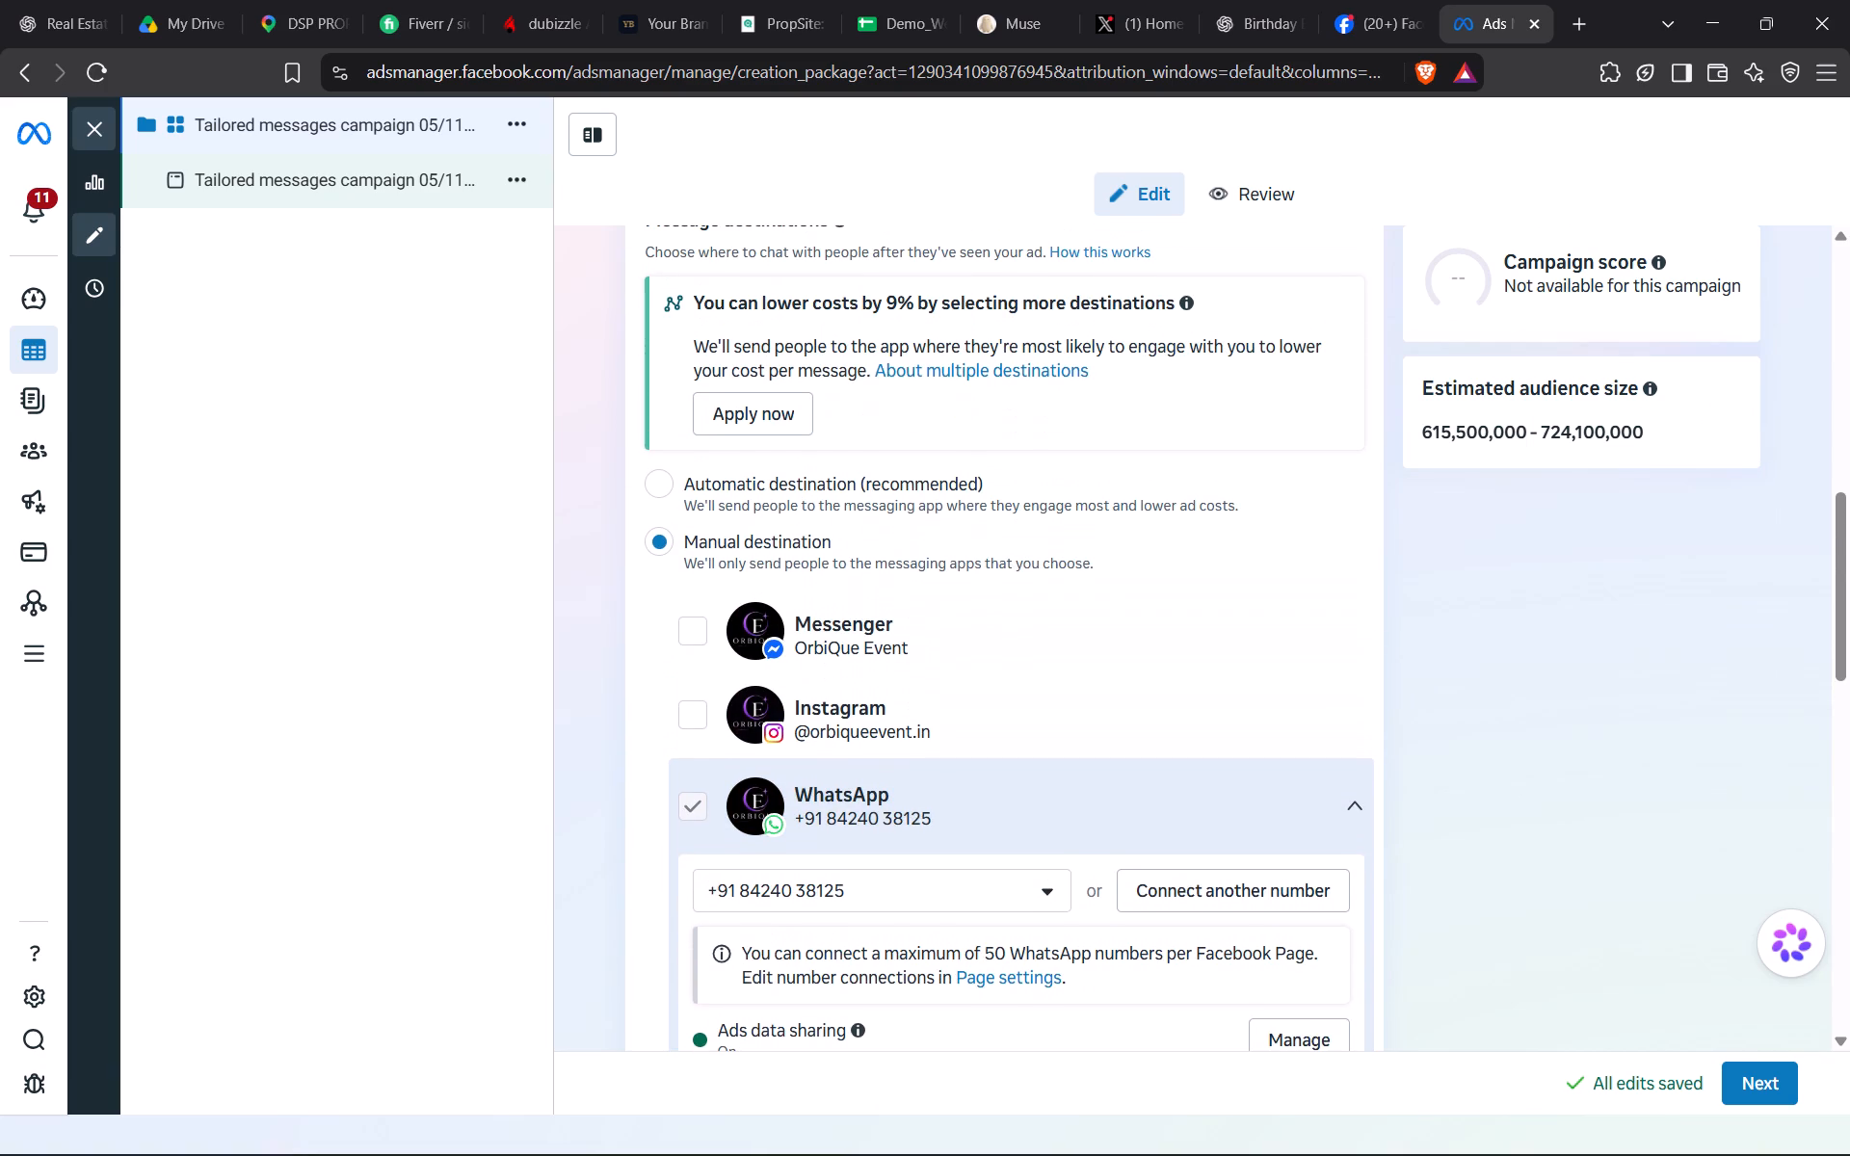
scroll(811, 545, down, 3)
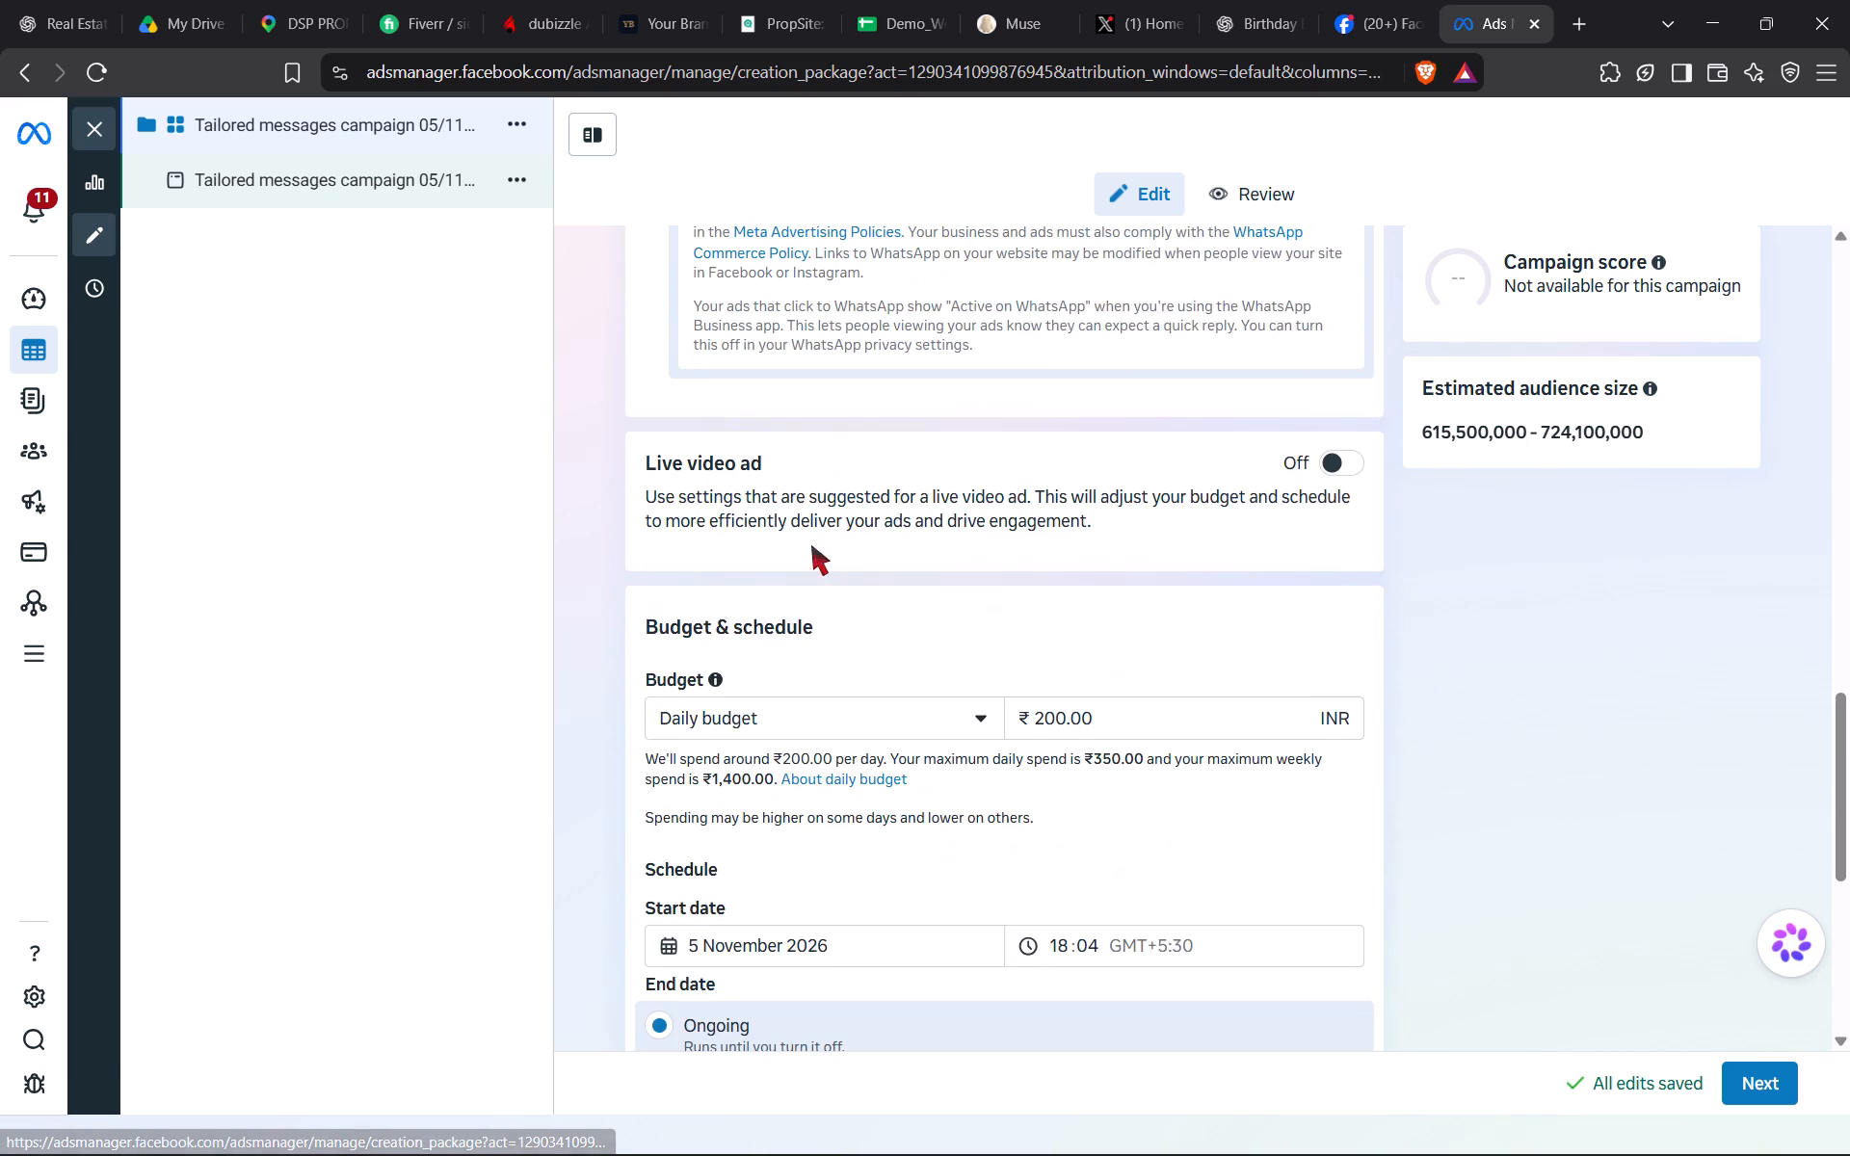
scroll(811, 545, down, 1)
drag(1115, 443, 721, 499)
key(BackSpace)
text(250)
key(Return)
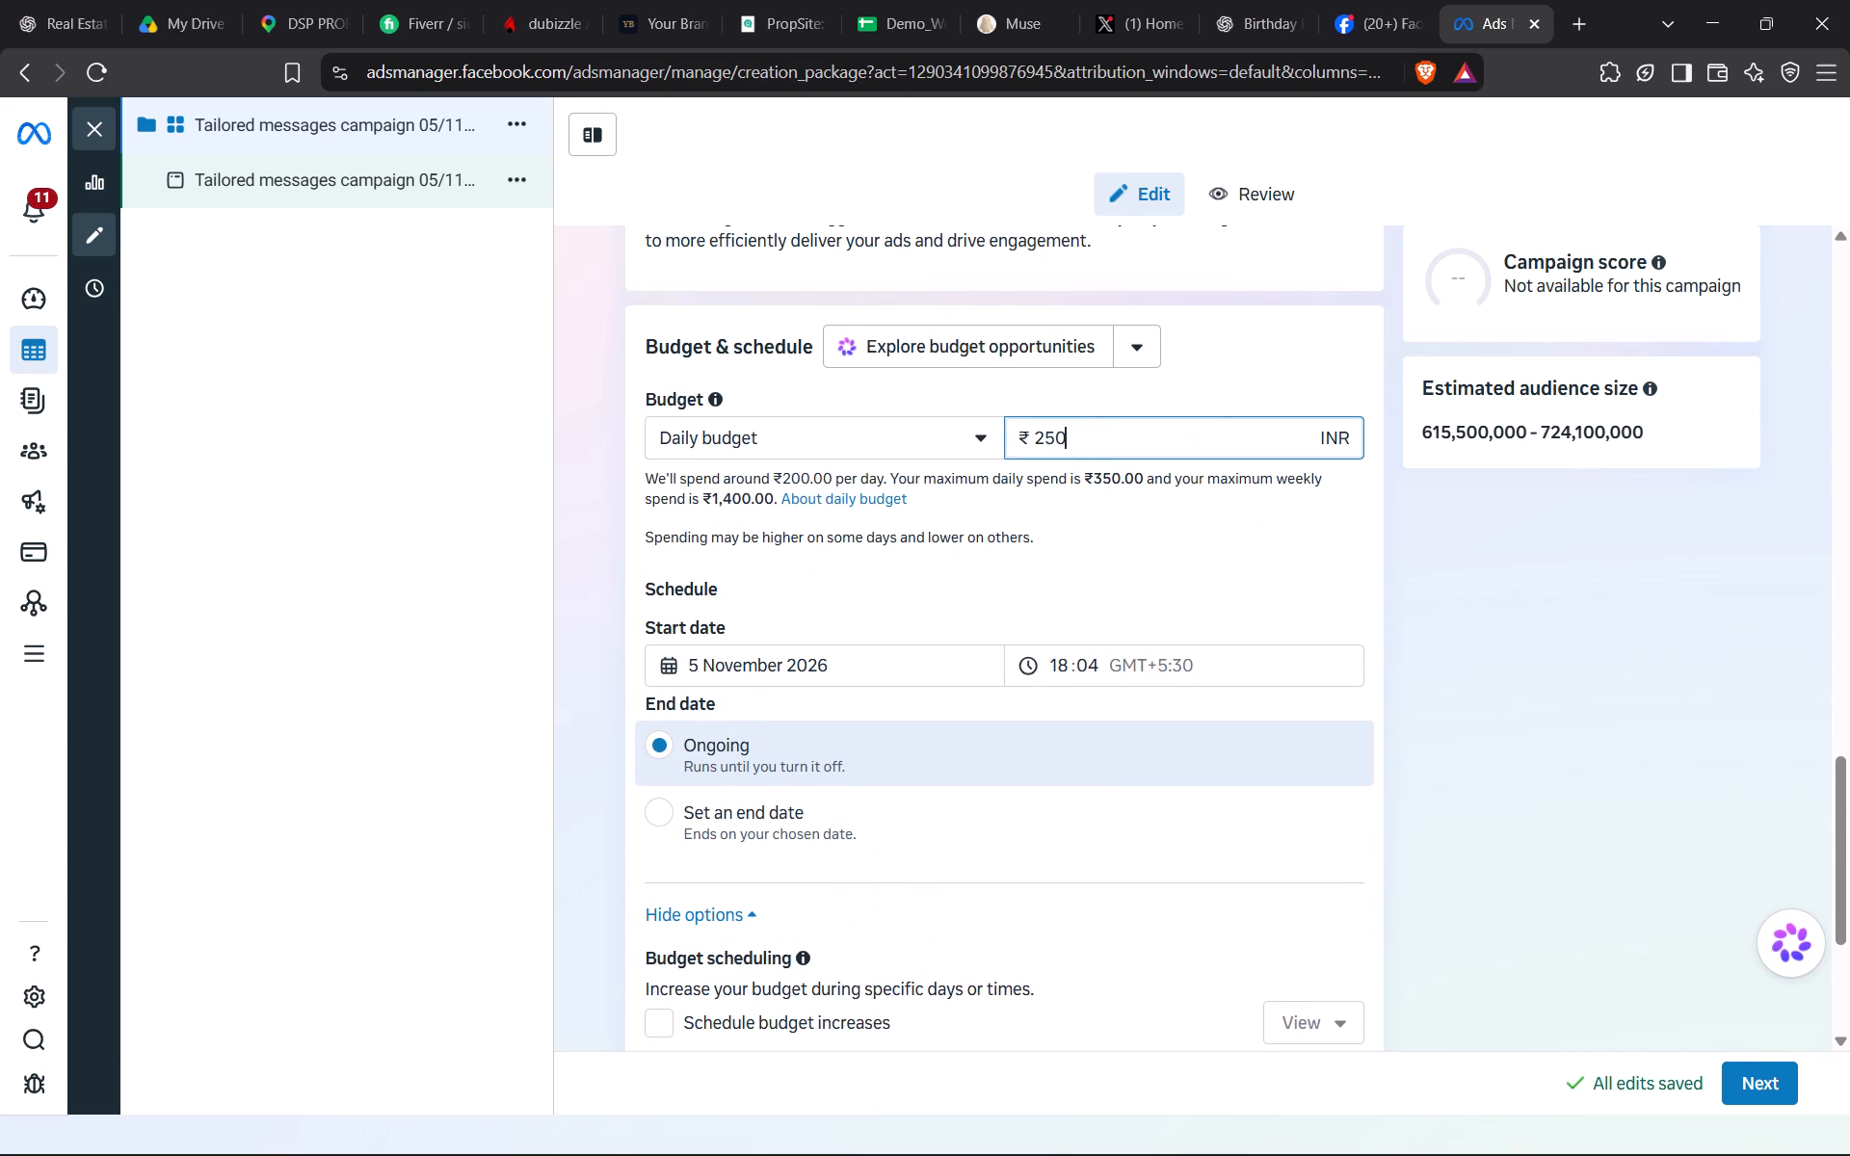
Look through the schedule, audience, policy requirement and placement settings of the campaign.
scroll(873, 577, down, 2)
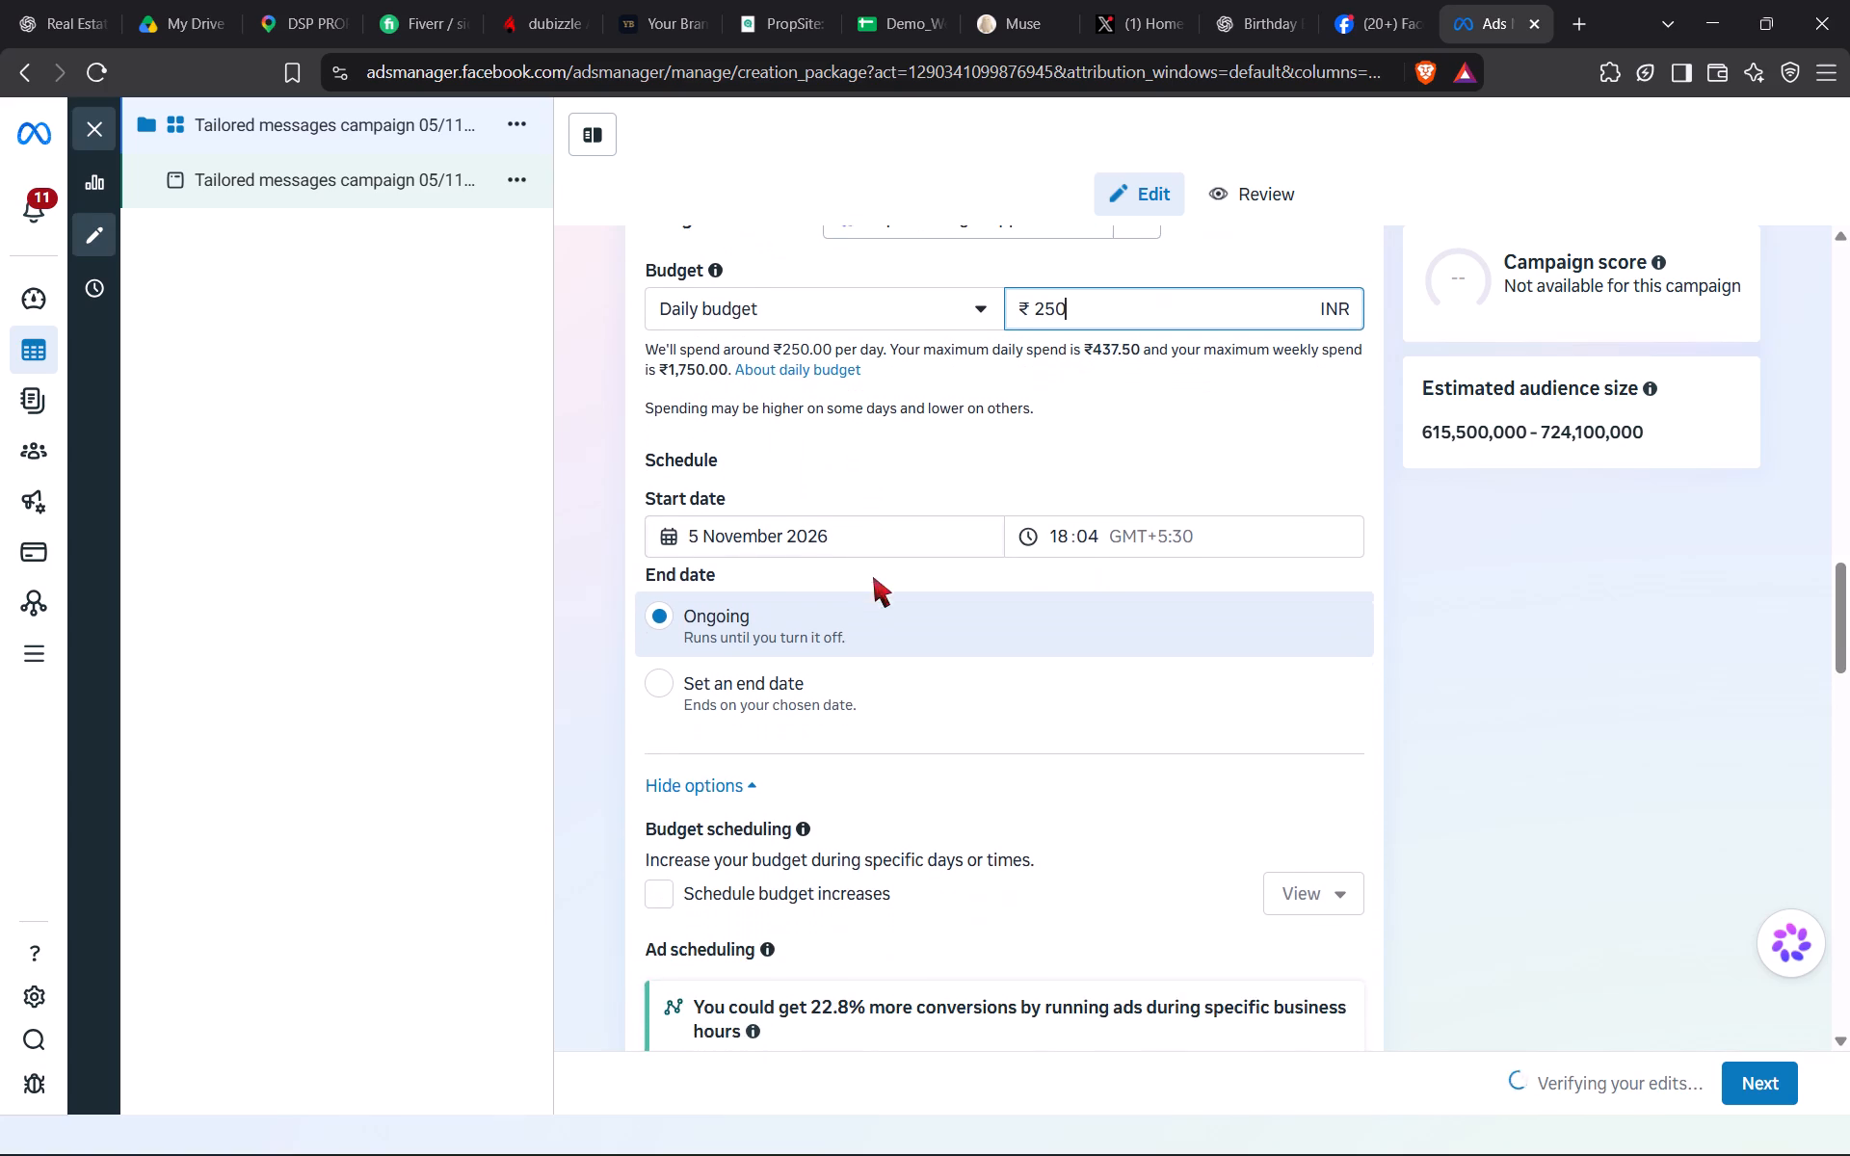
scroll(843, 707, down, 6)
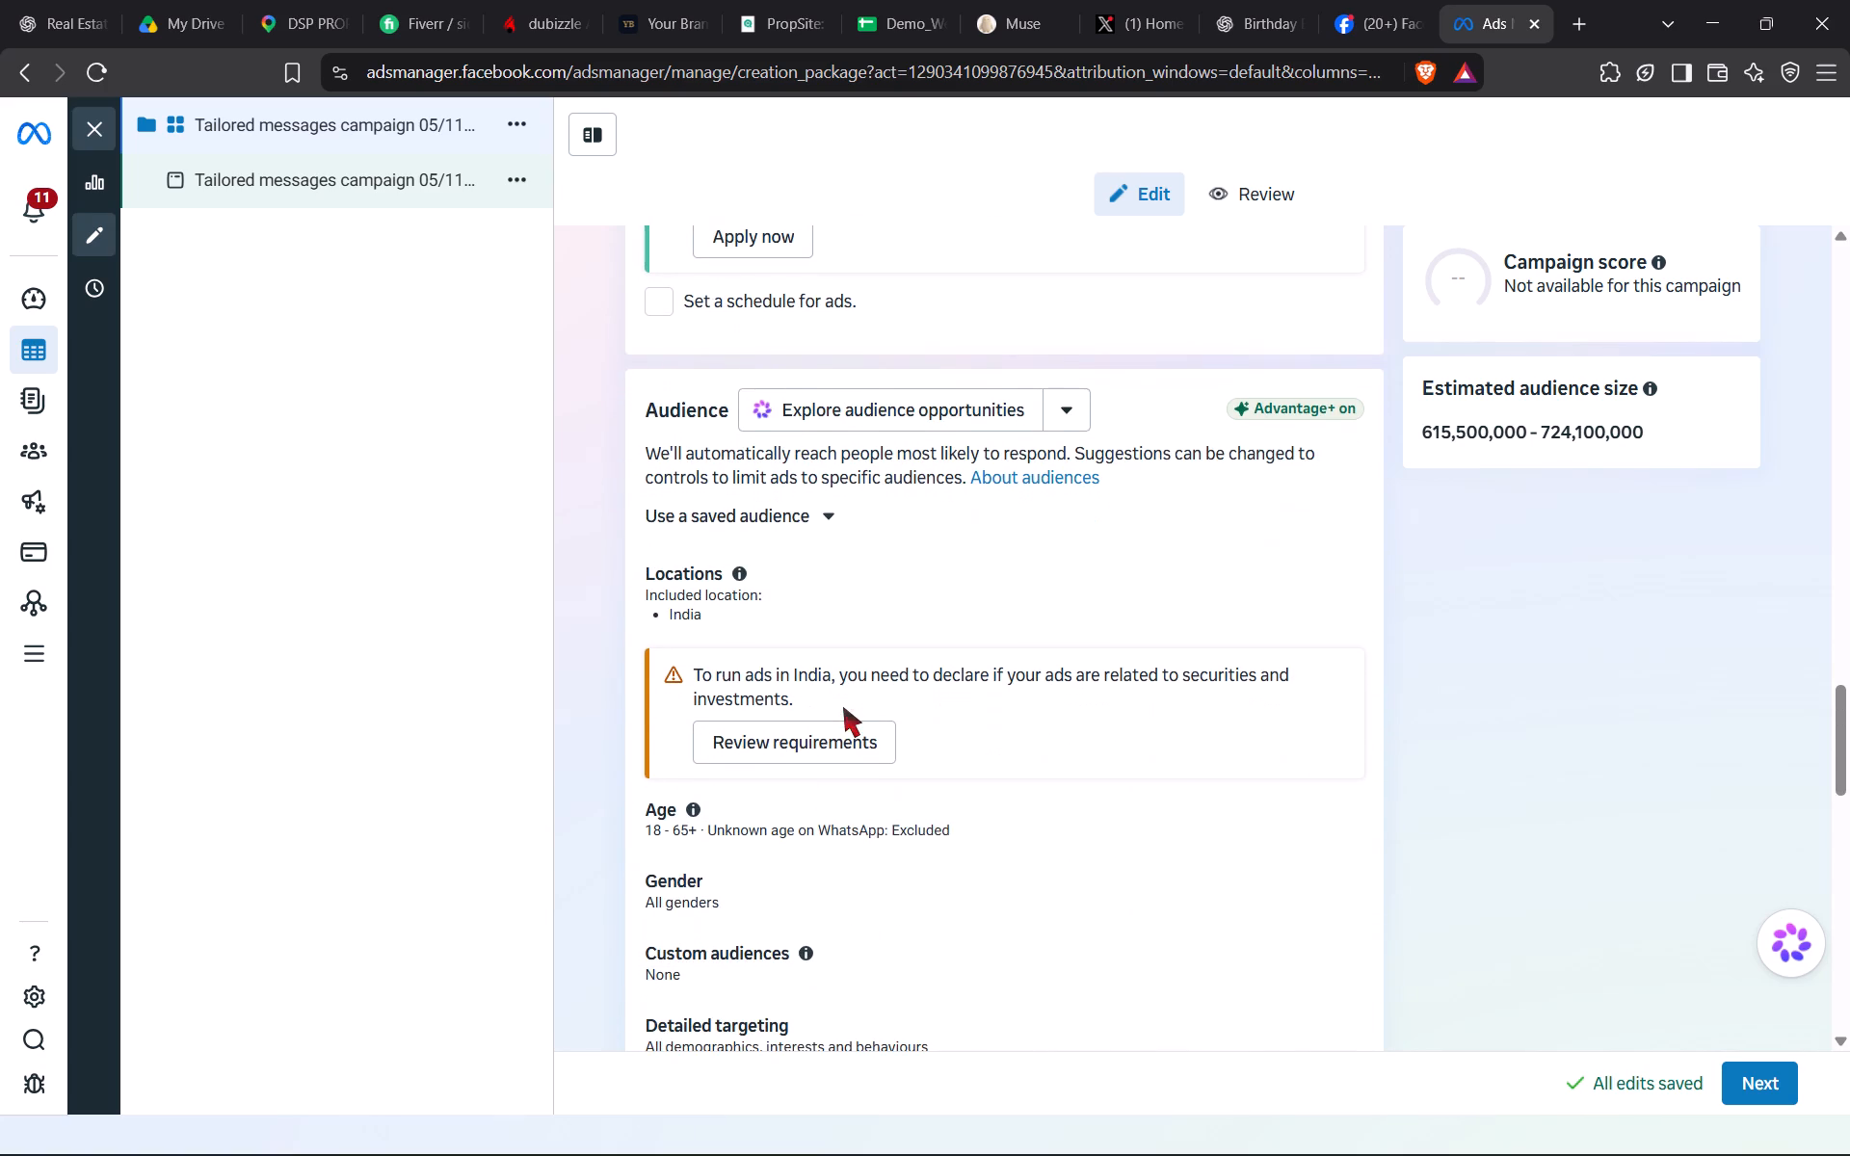
scroll(843, 707, down, 1)
scroll(884, 867, down, 7)
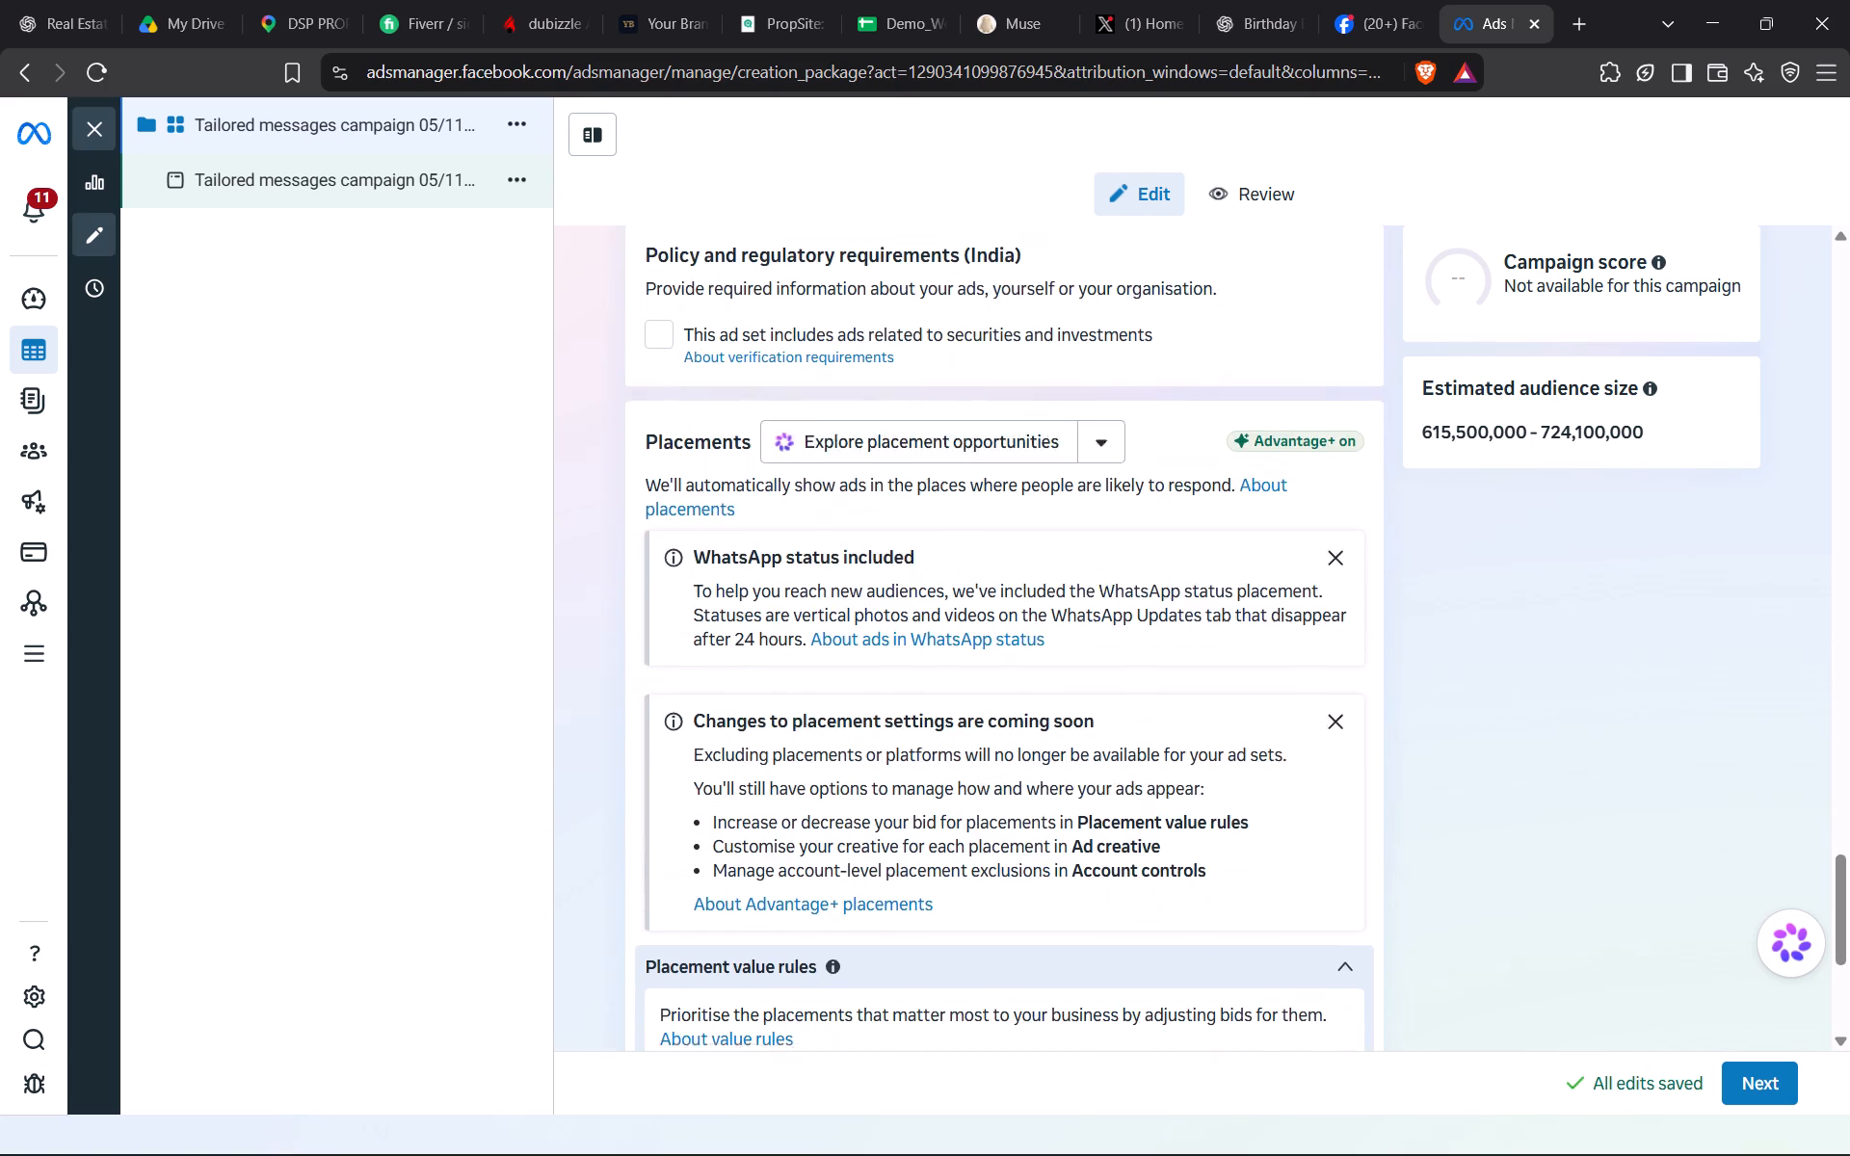
scroll(884, 867, down, 3)
scroll(884, 867, up, 13)
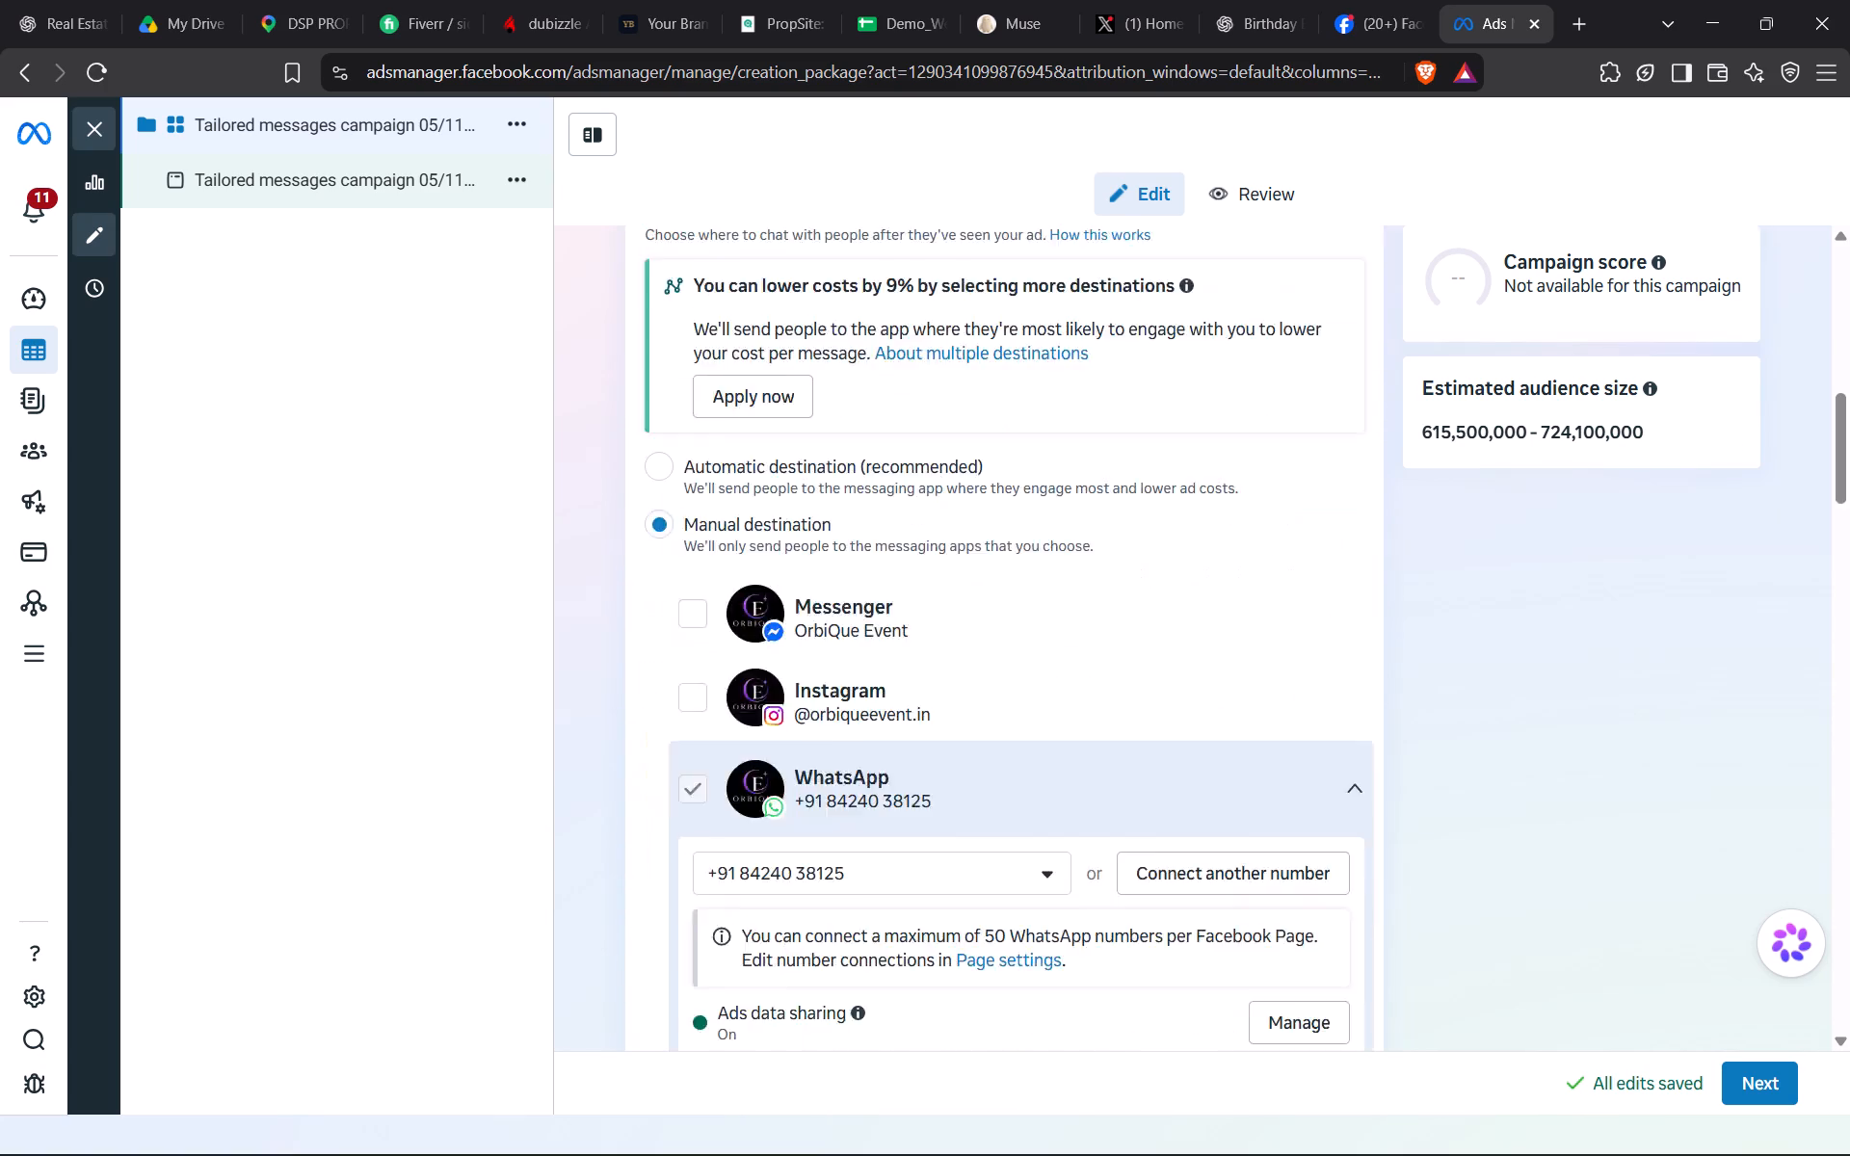
Review all preset settings of the tailored messages campaign and close the overview.
click(763, 397)
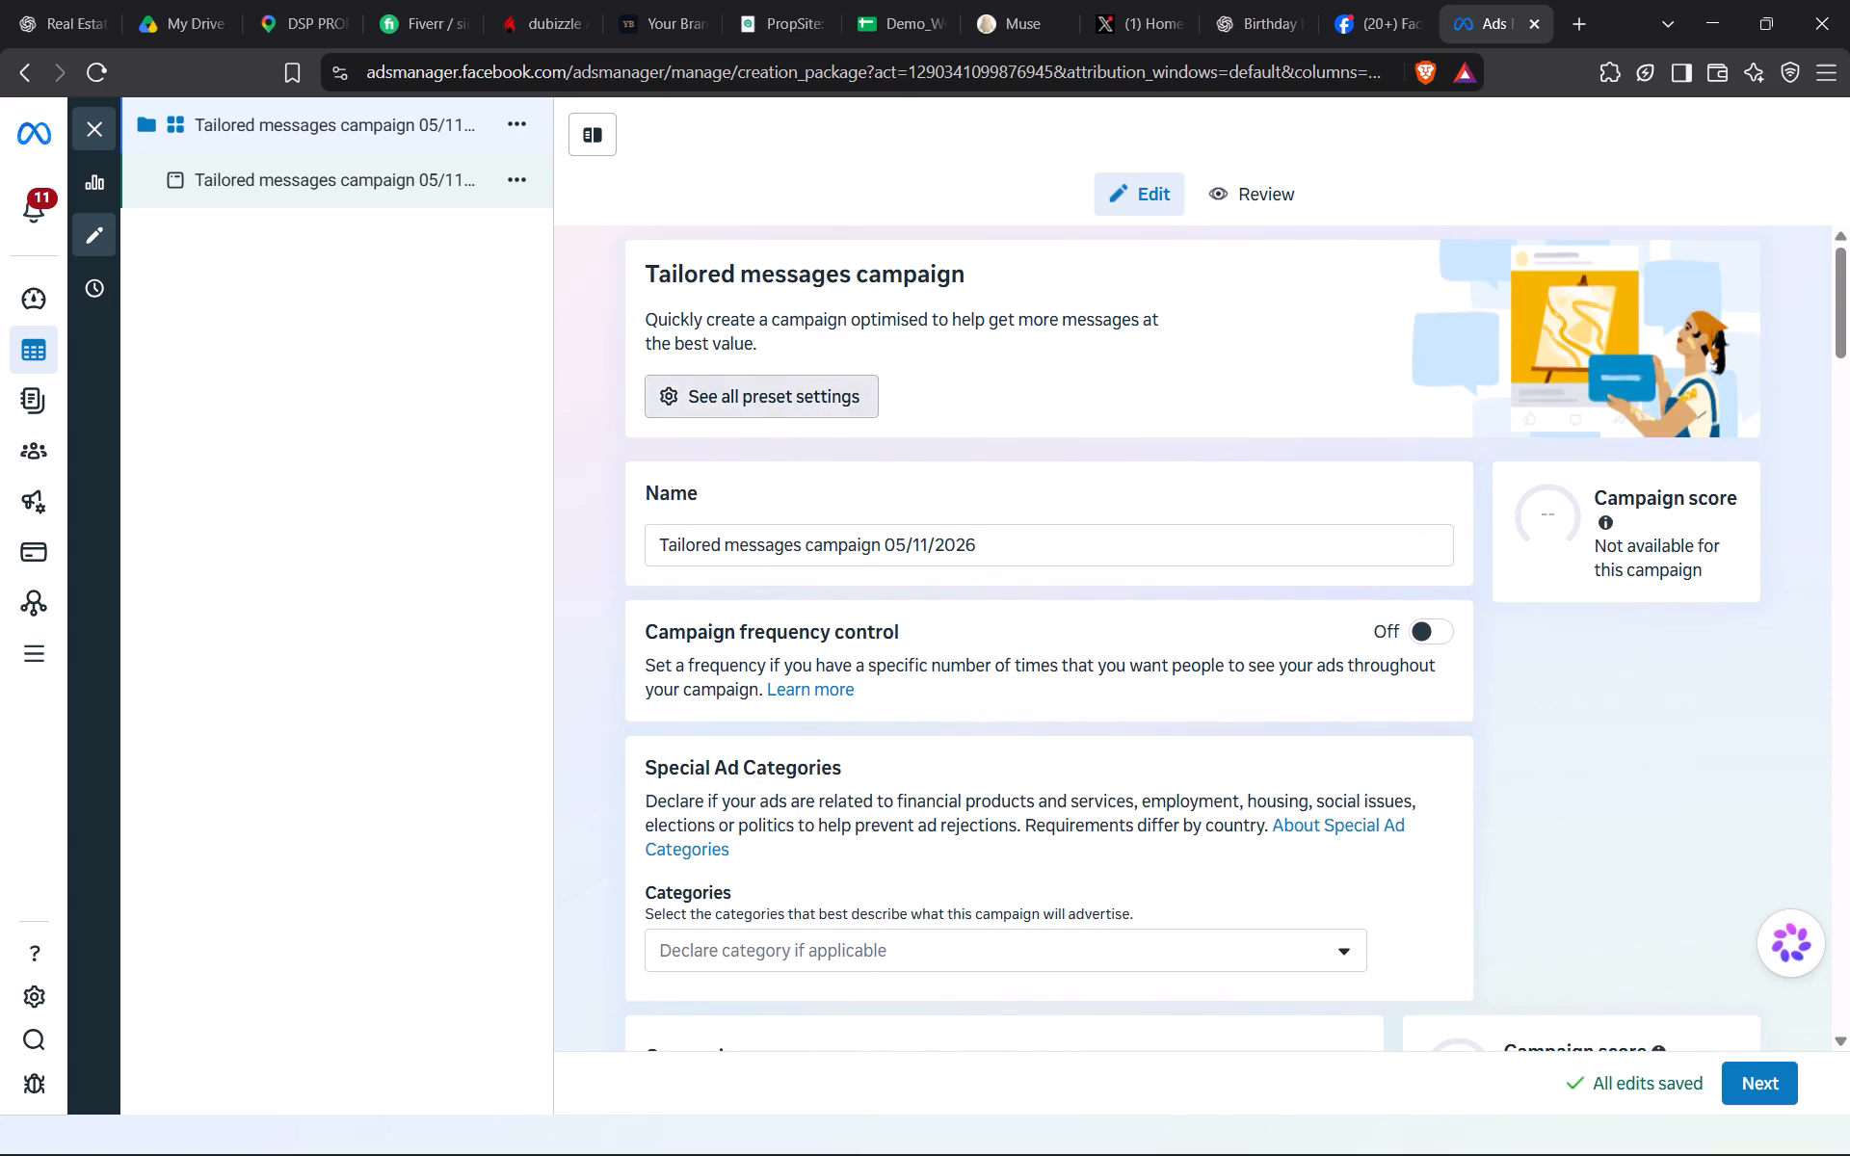
scroll(717, 498, down, 1)
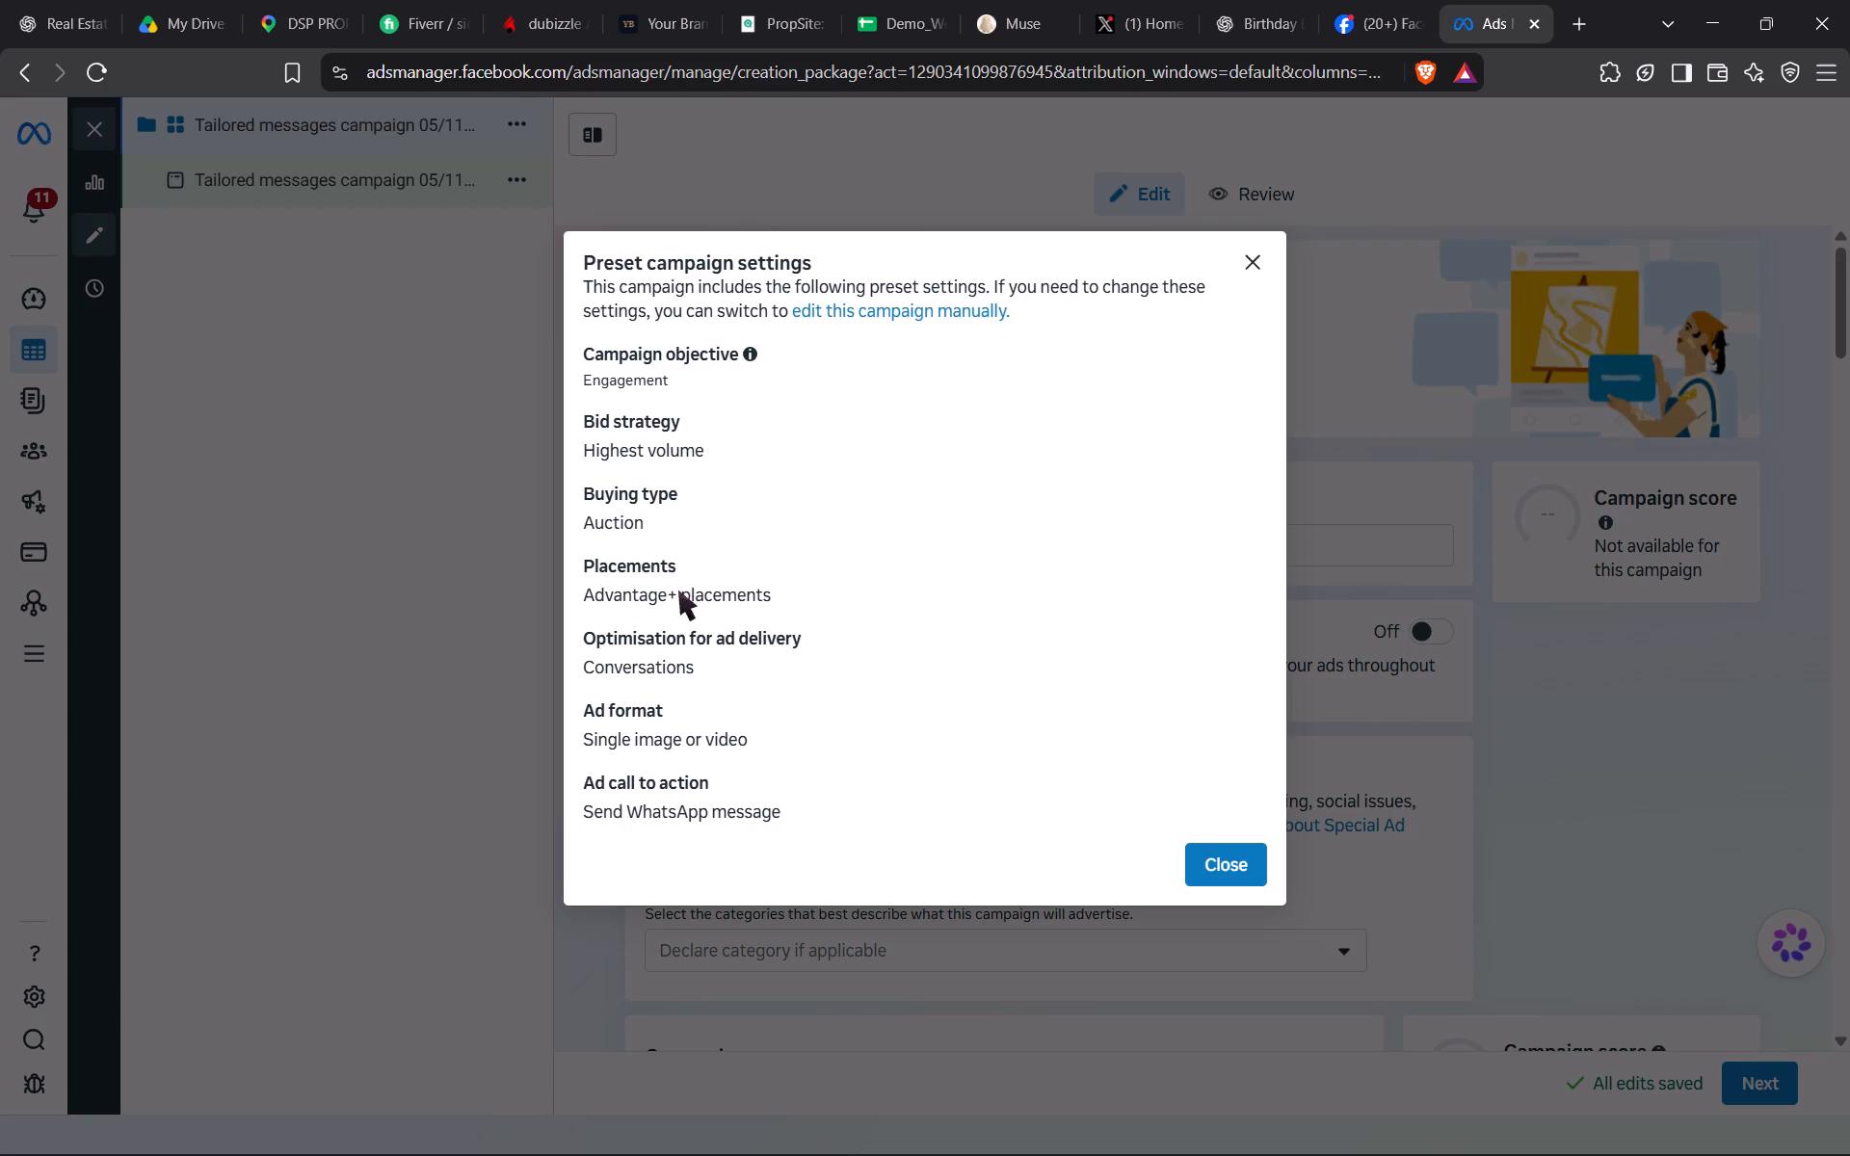
scroll(690, 642, down, 1)
click(1236, 857)
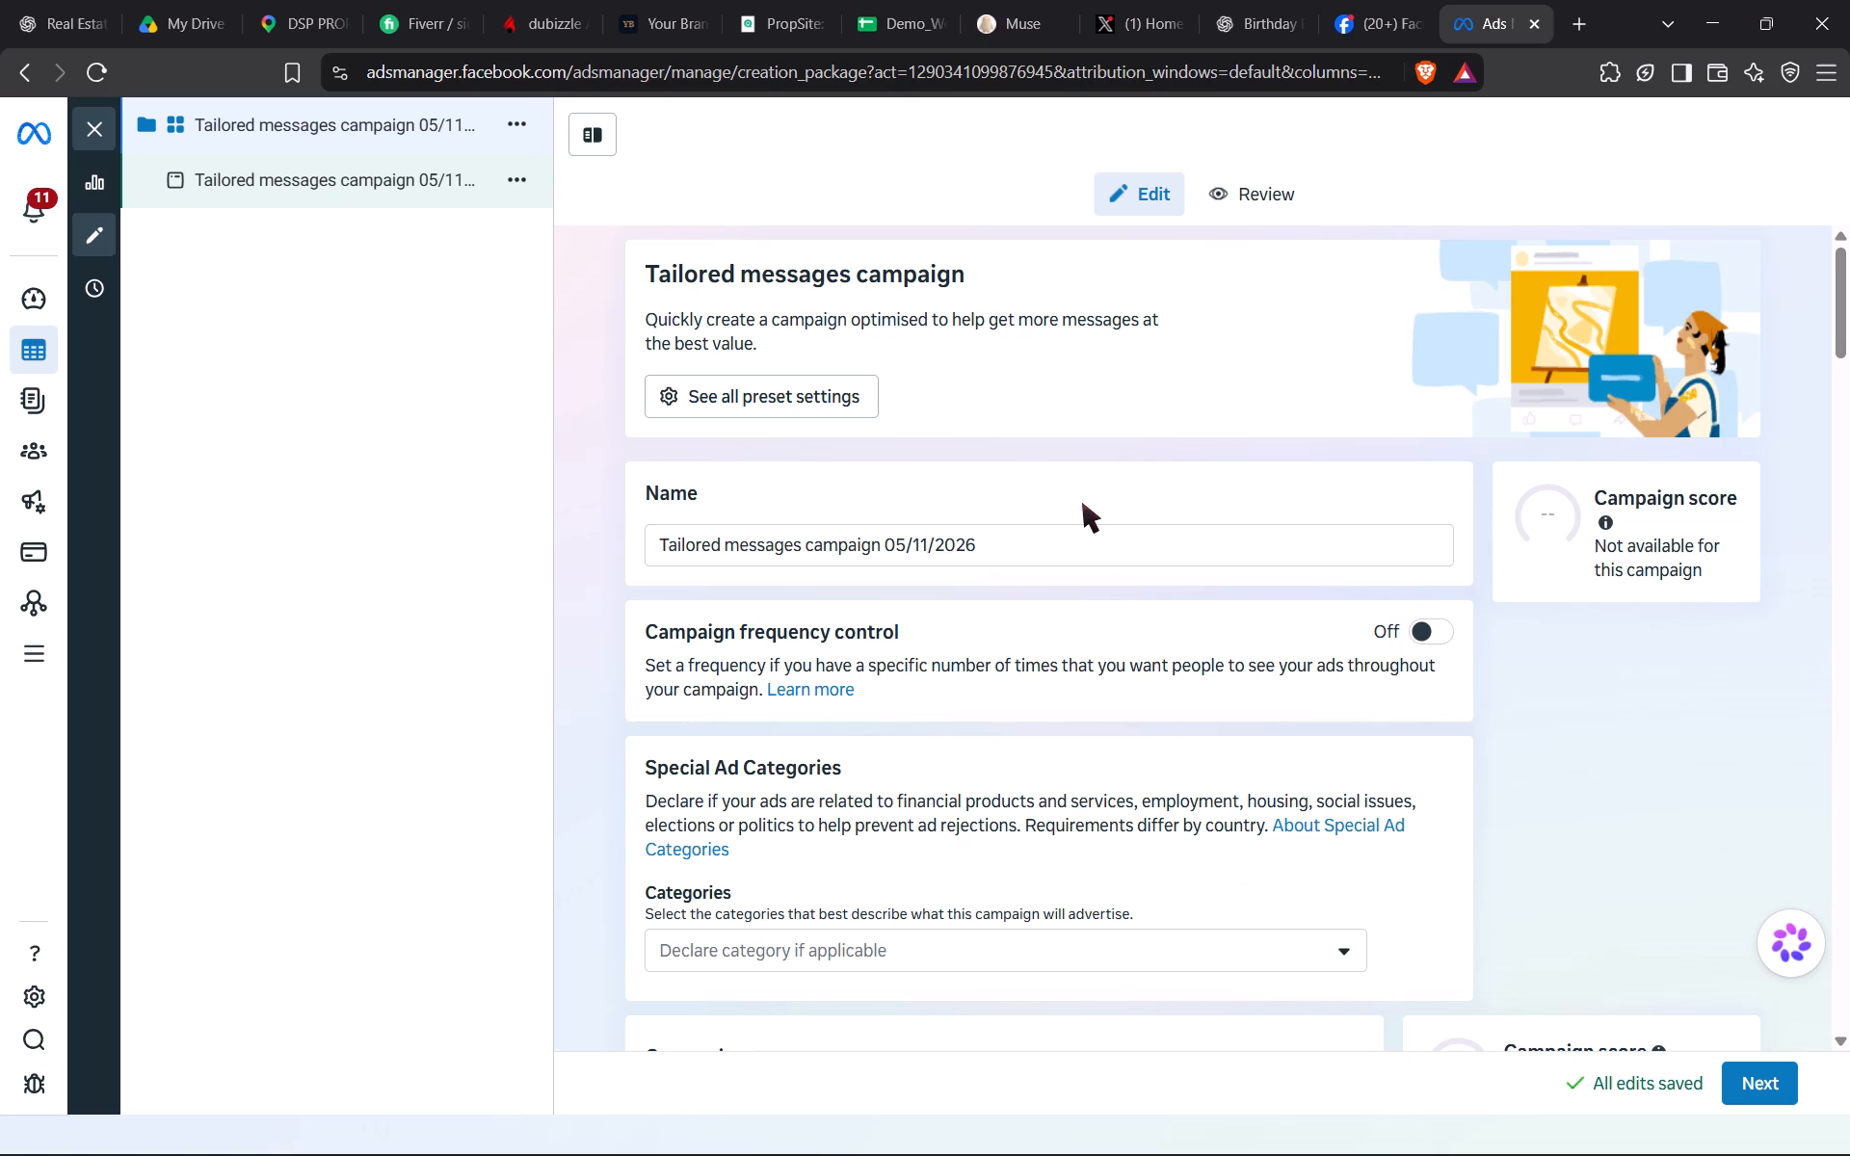
Rename the campaign as Video Leads.
scroll(1082, 503, up, 2)
scroll(830, 645, down, 1)
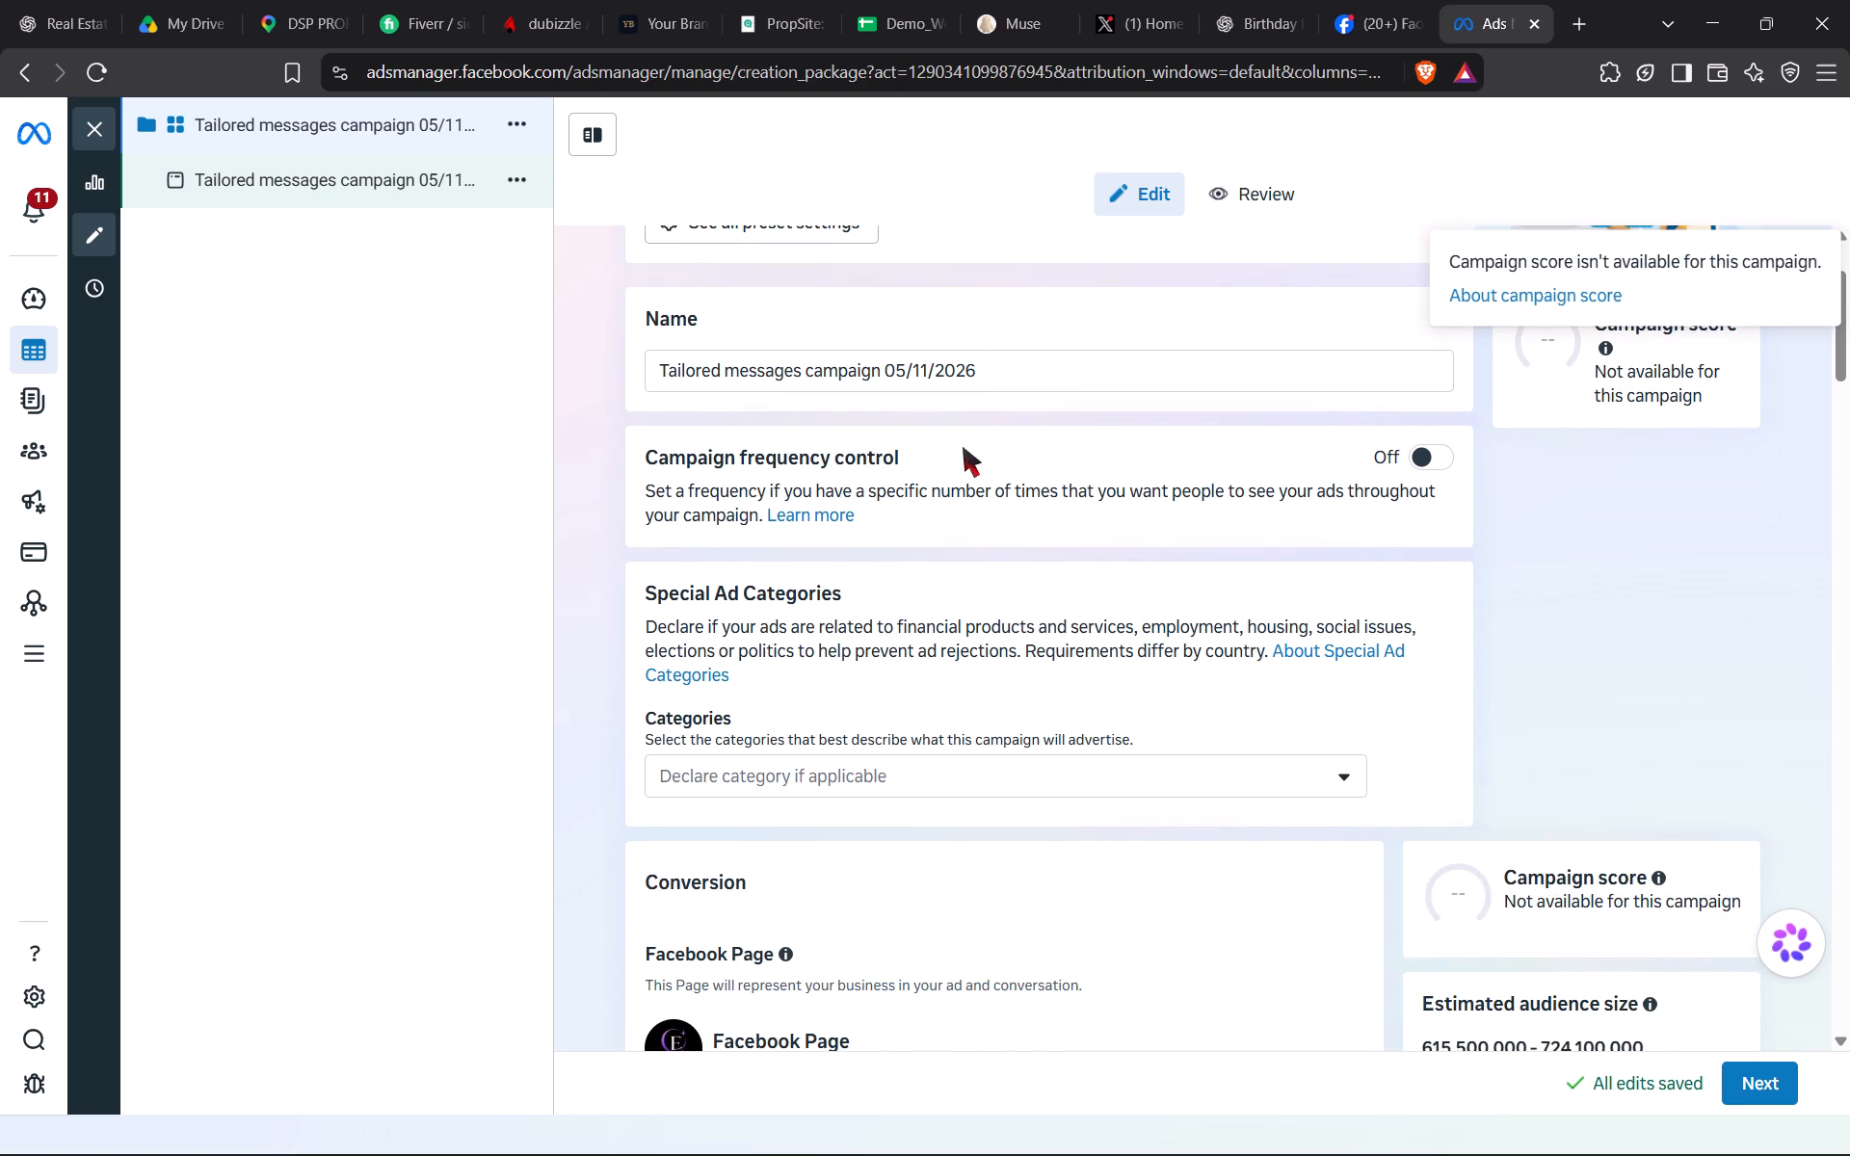
drag(985, 365, 520, 382)
key(BackSpace)
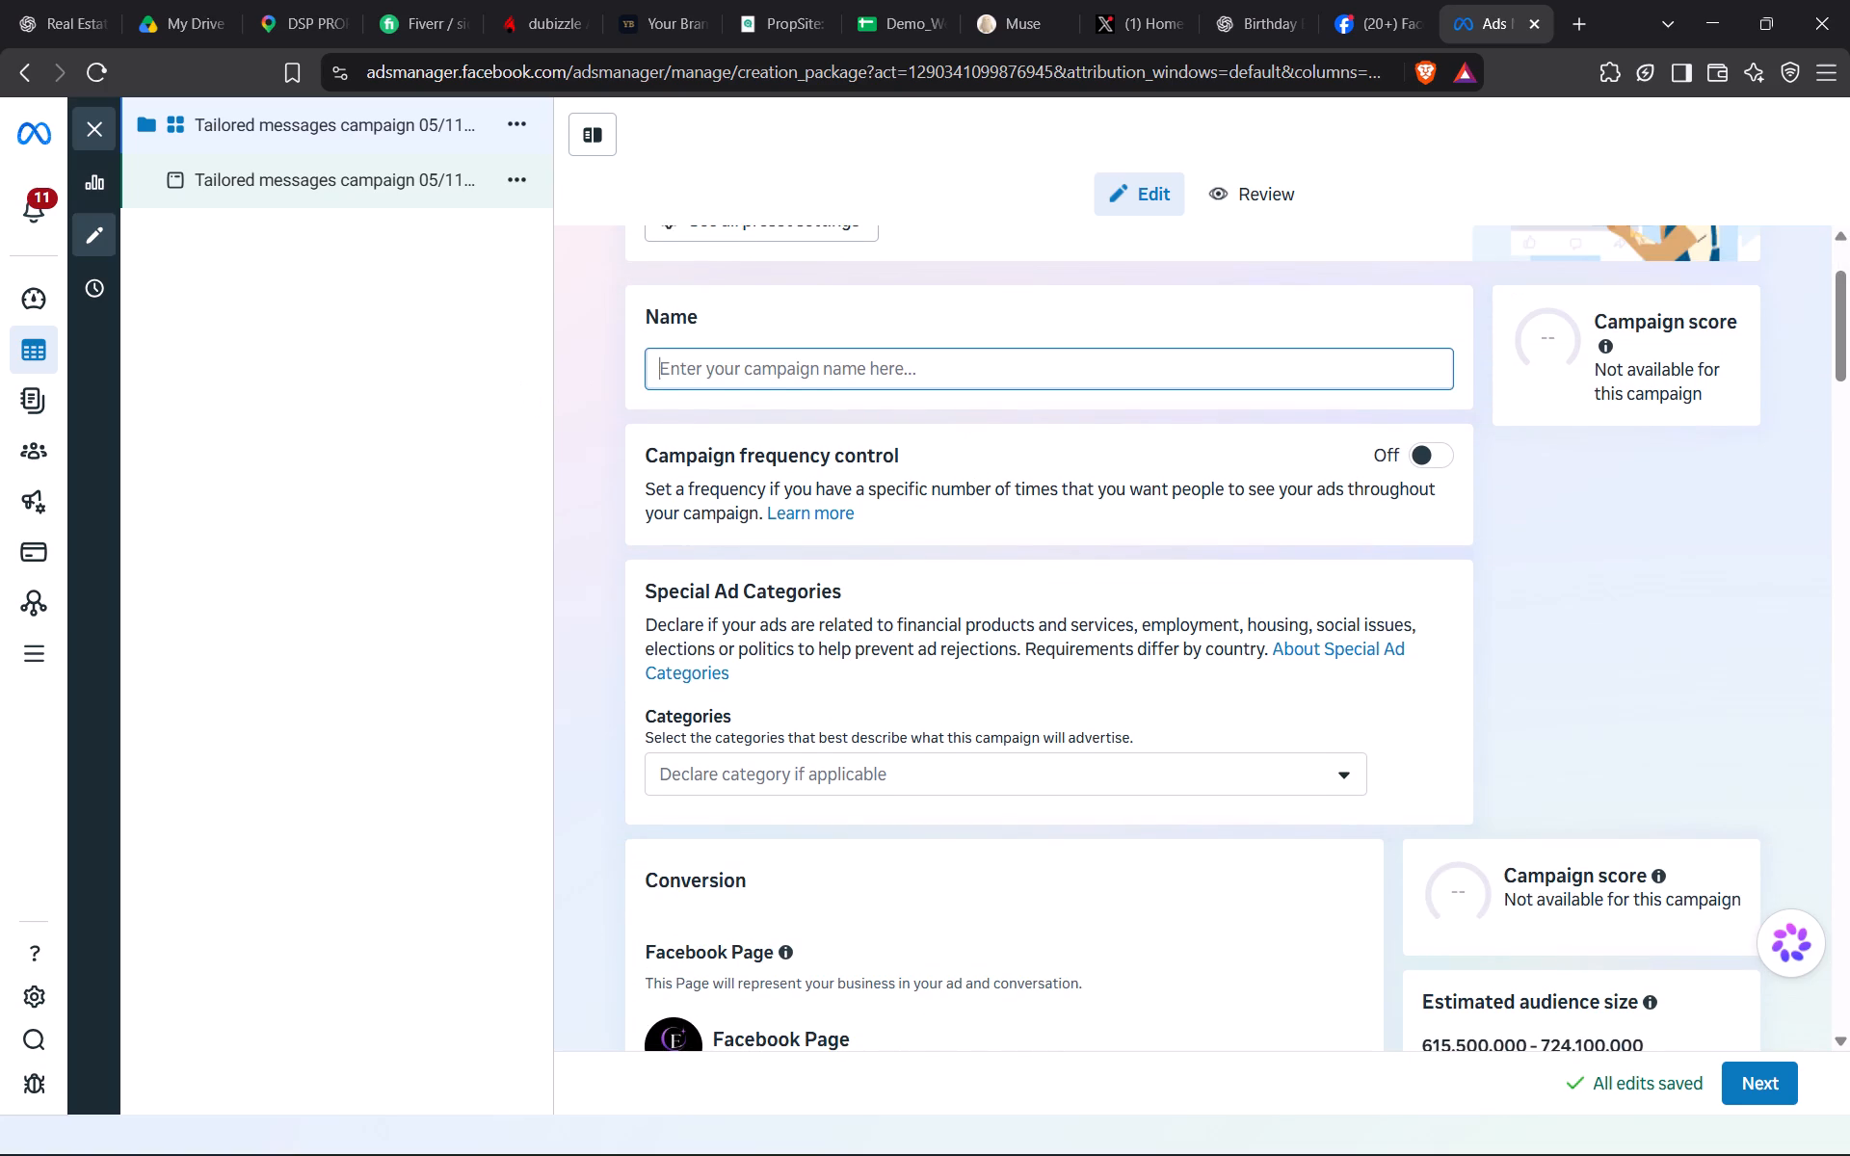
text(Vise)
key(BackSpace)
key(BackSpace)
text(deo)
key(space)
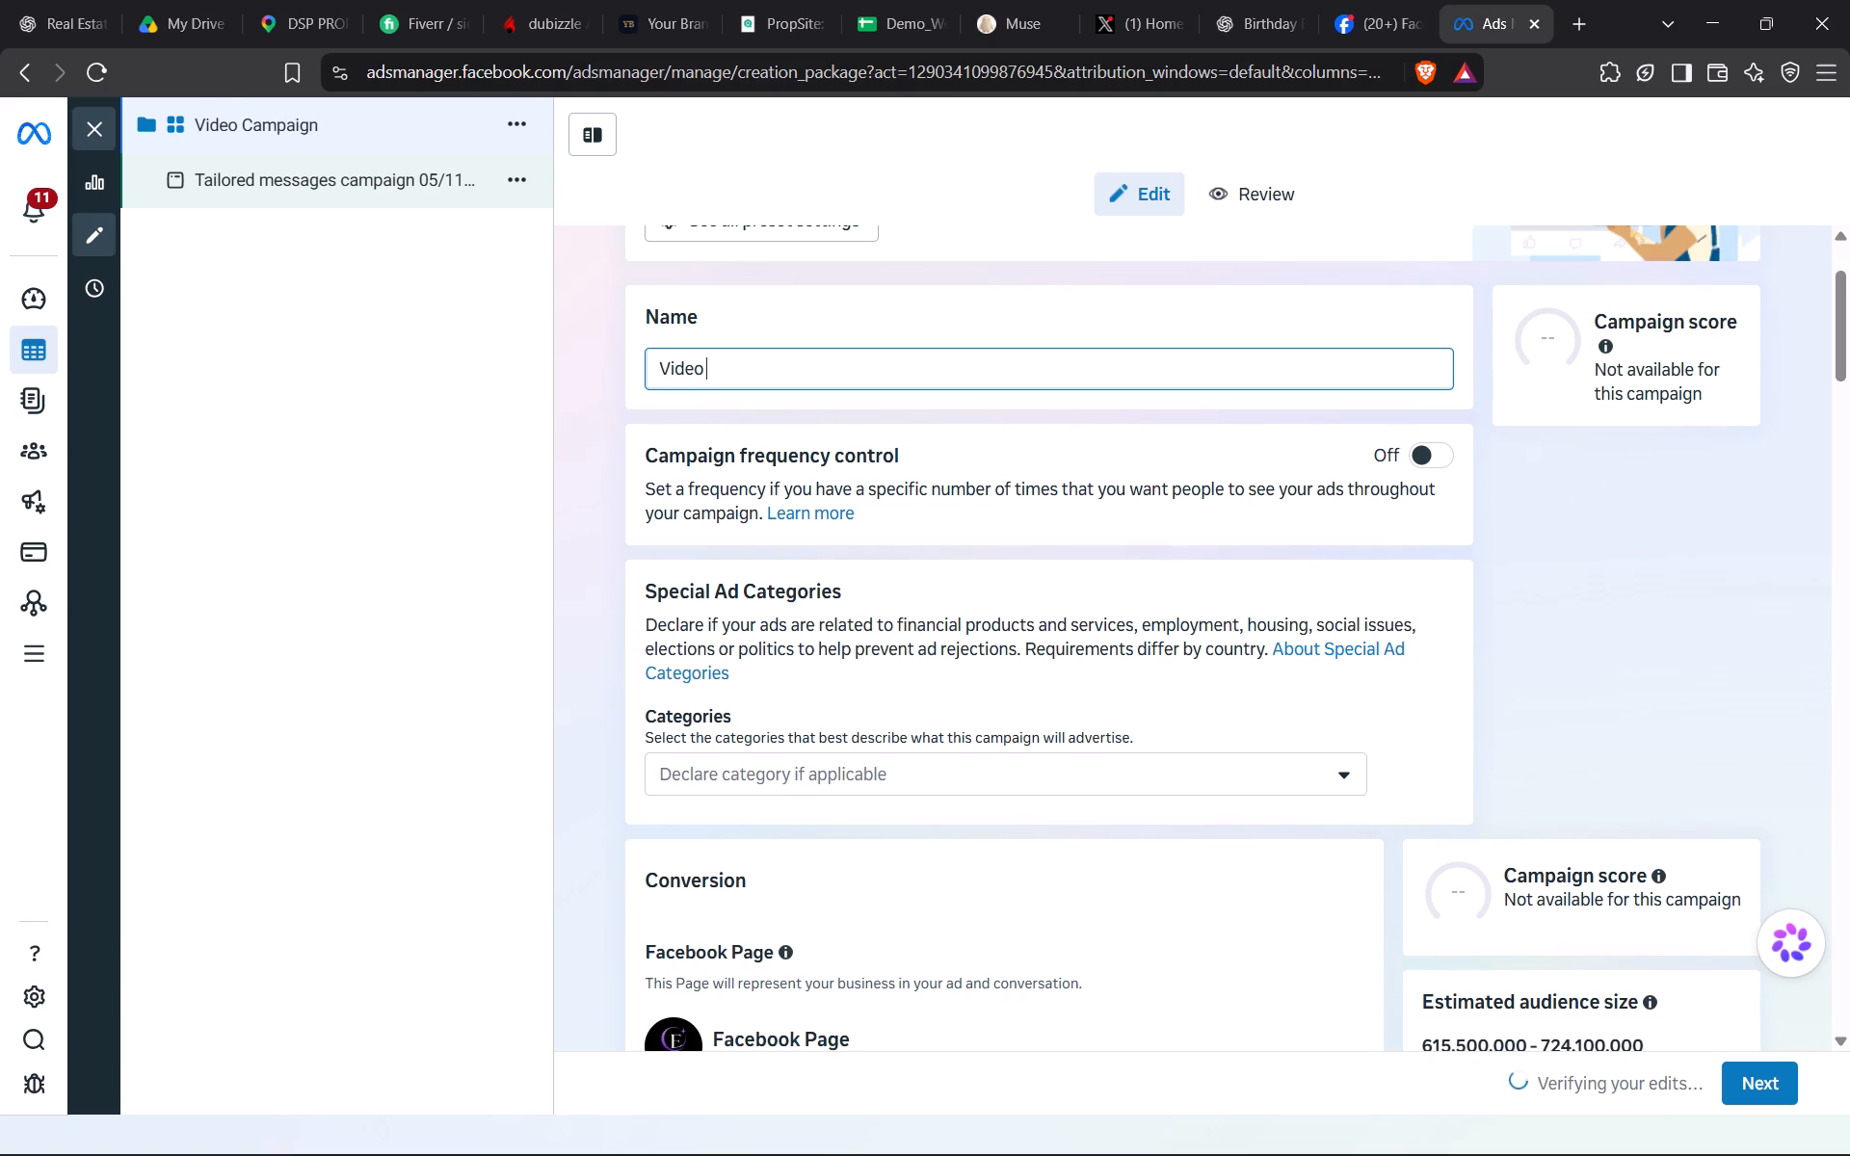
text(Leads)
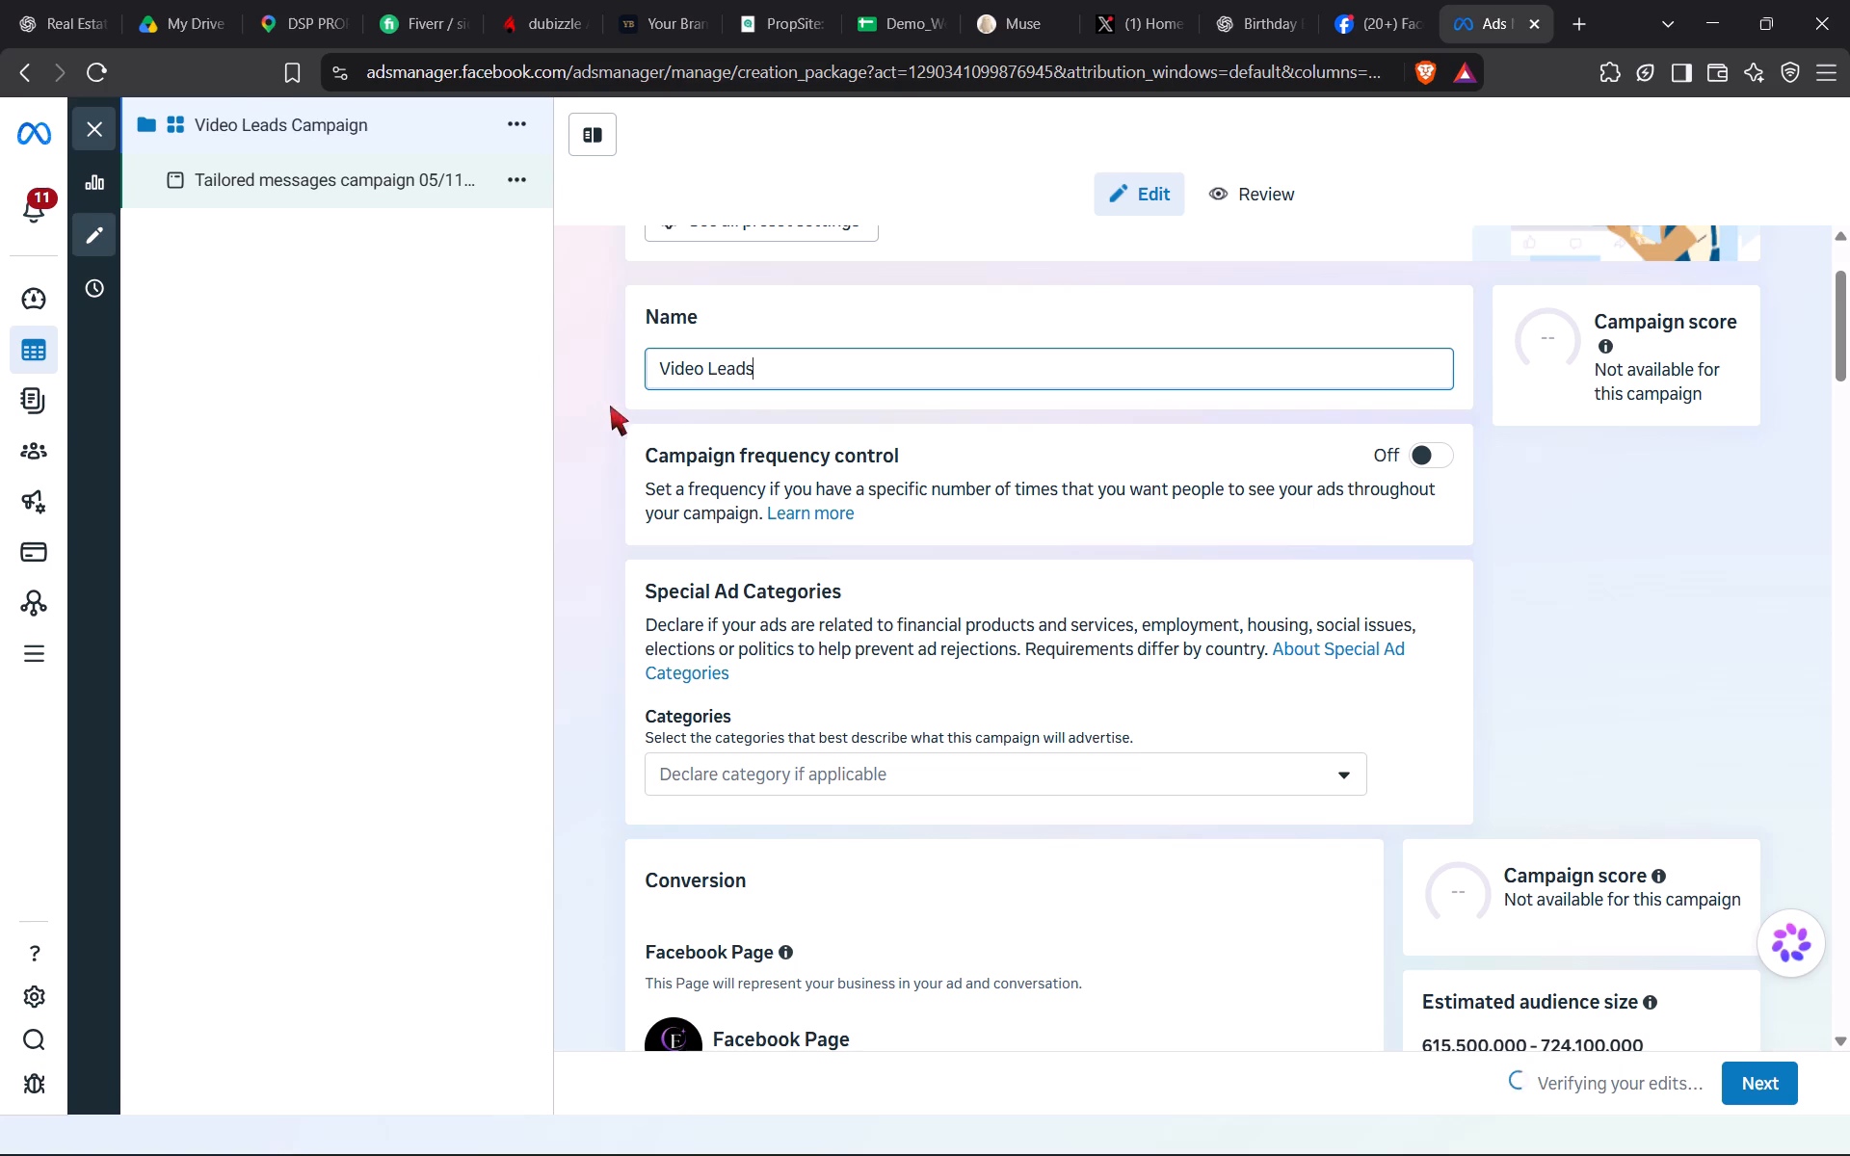
Check the available special ad categories without declaring any.
scroll(854, 663, down, 1)
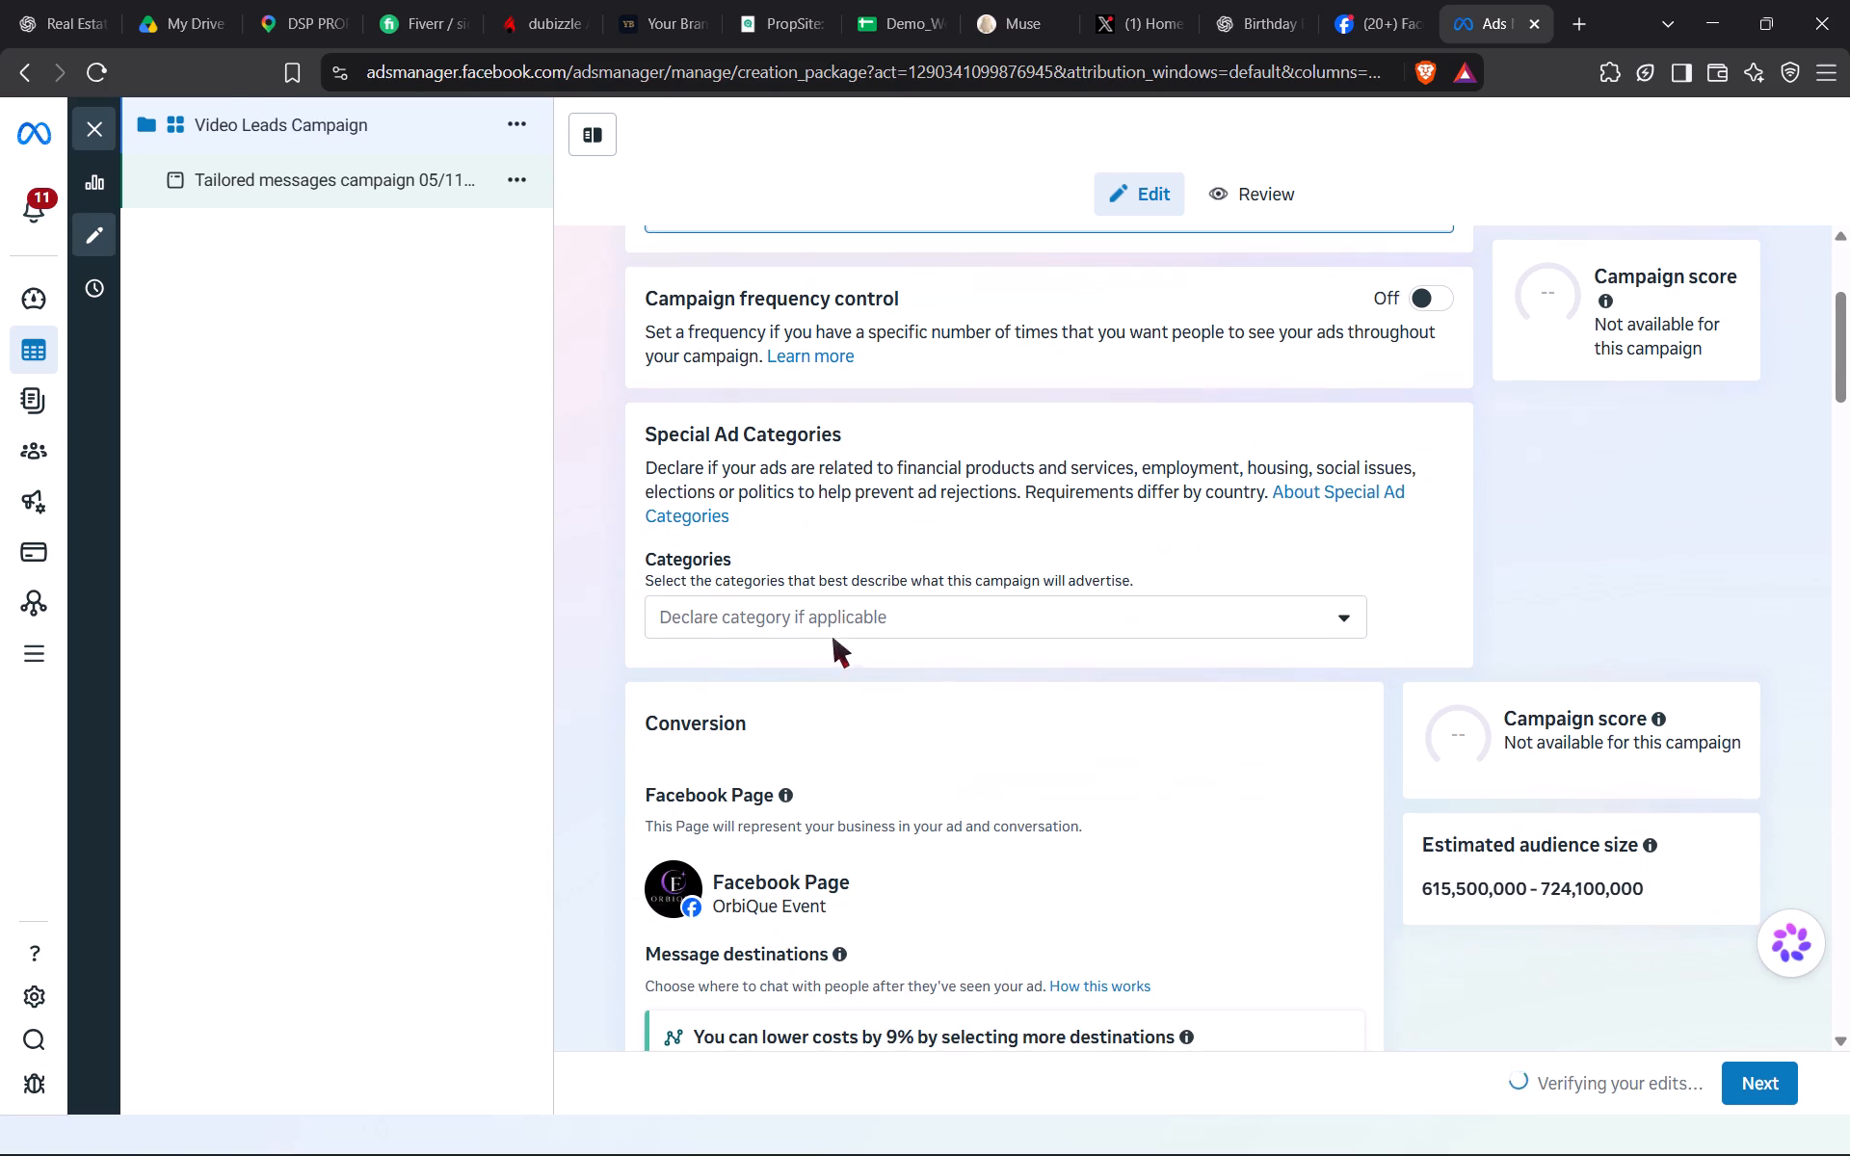
click(824, 624)
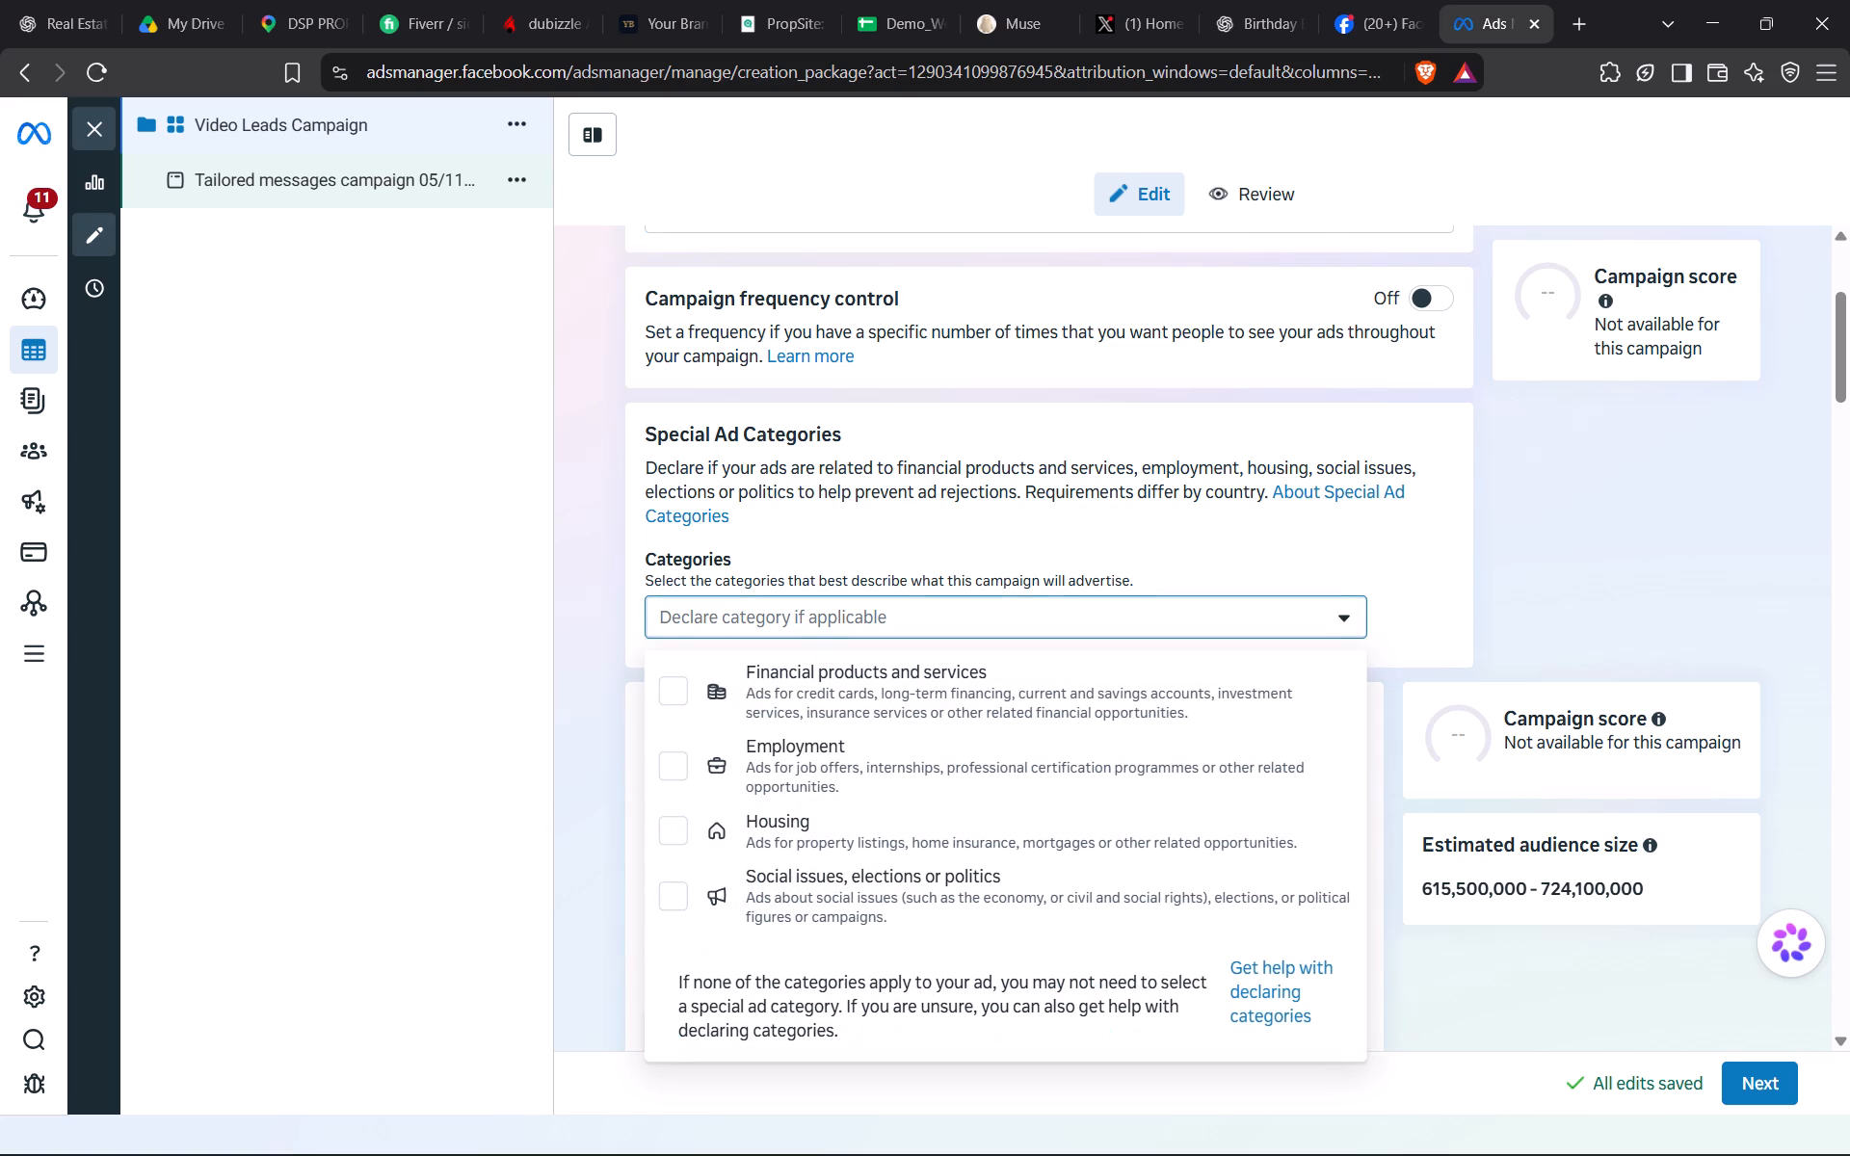
click(830, 619)
Add Instagram as a manual message destination alongside WhatsApp.
scroll(847, 780, down, 2)
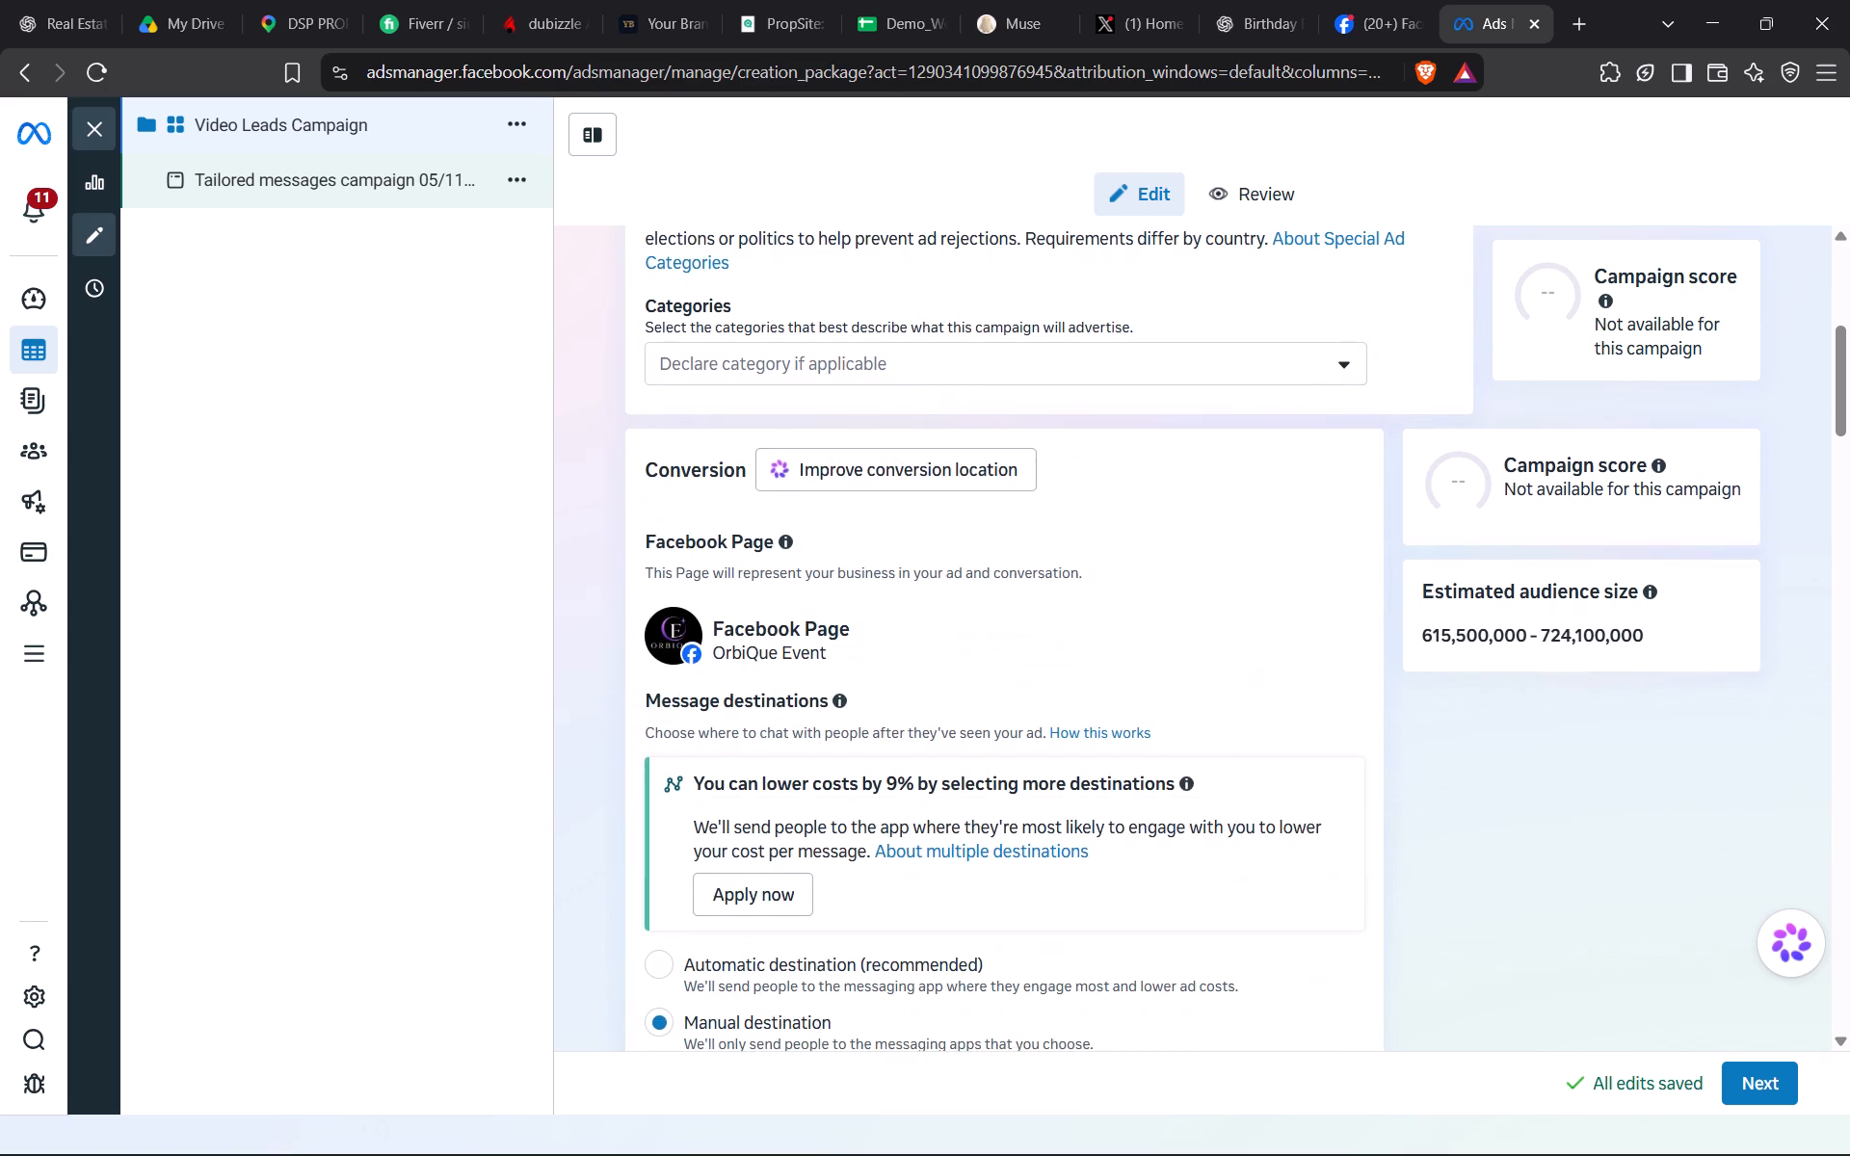
scroll(847, 780, down, 3)
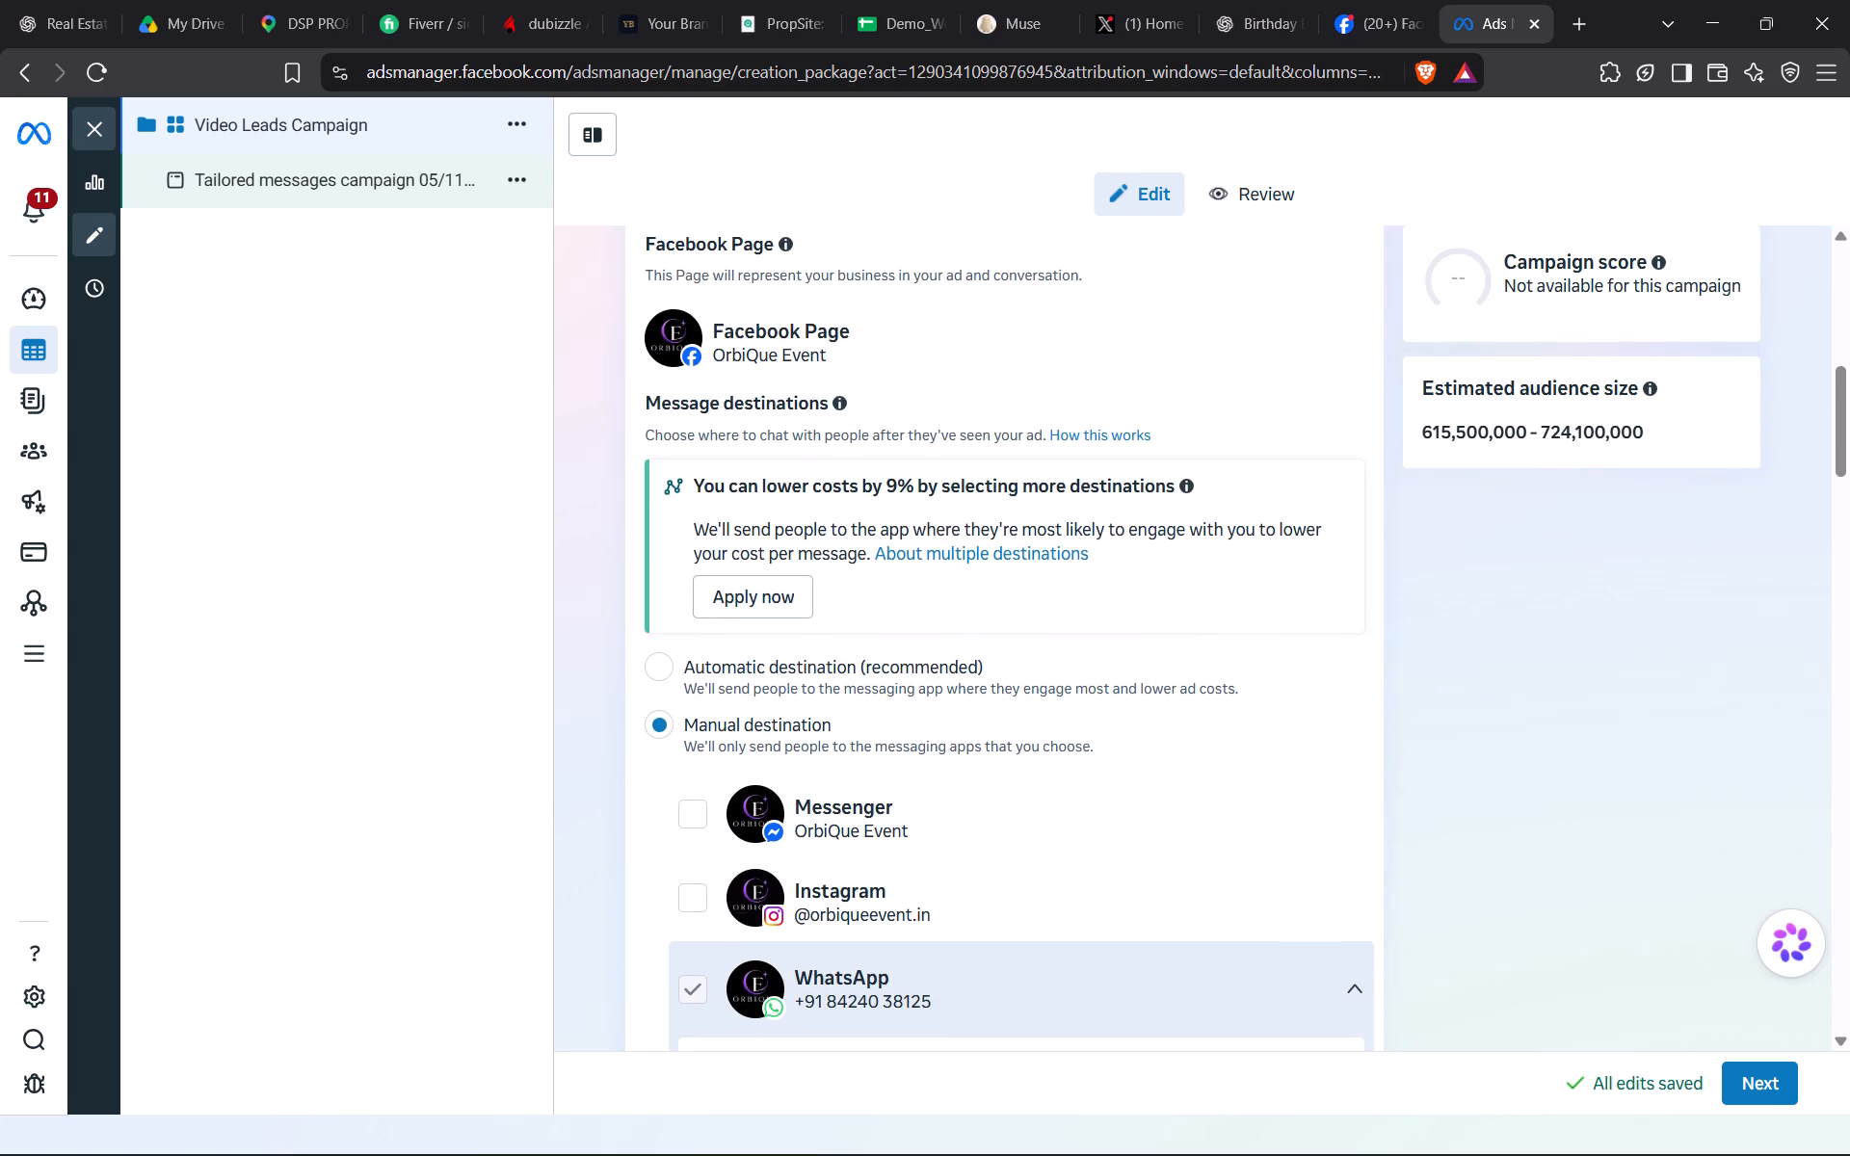
scroll(807, 716, down, 1)
click(685, 793)
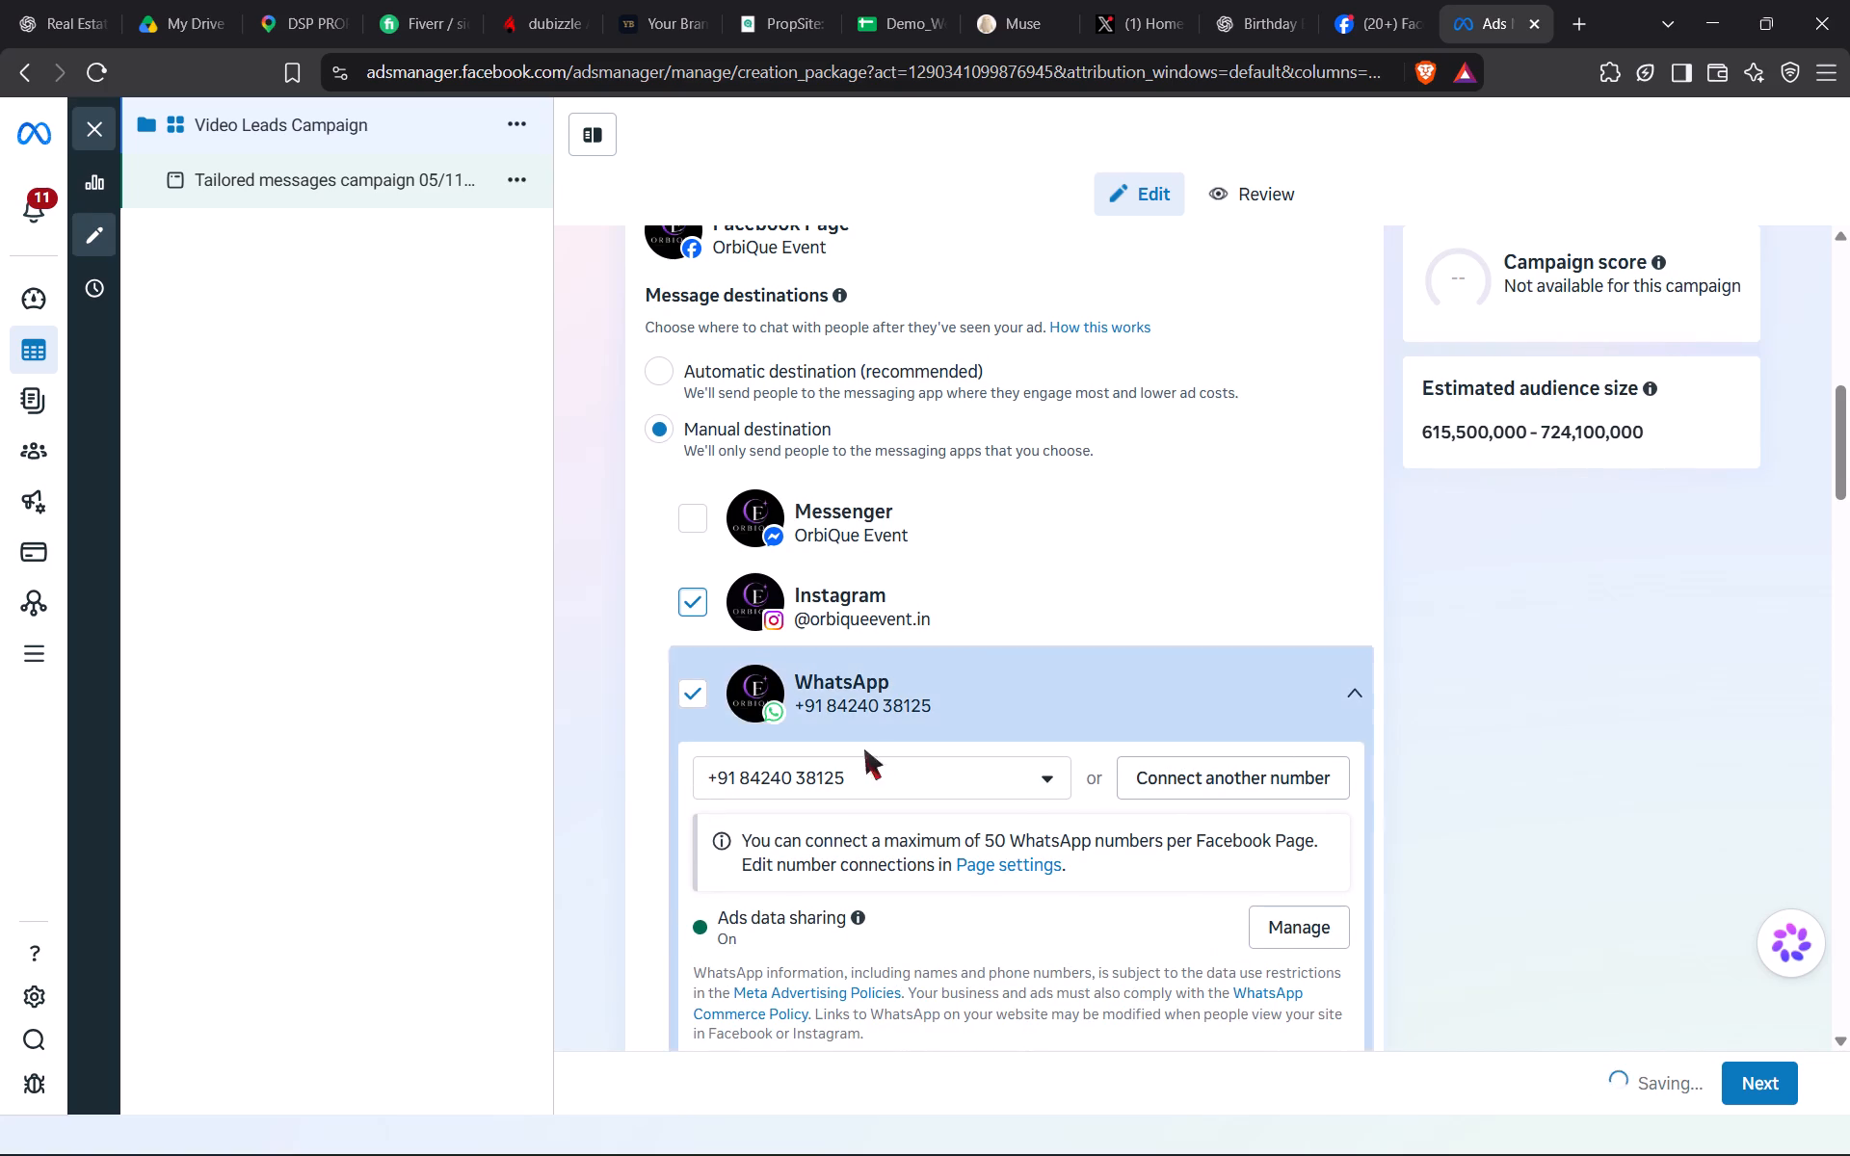
Set the daily budget to ₹250 in the budget and schedule settings.
scroll(948, 615, down, 1)
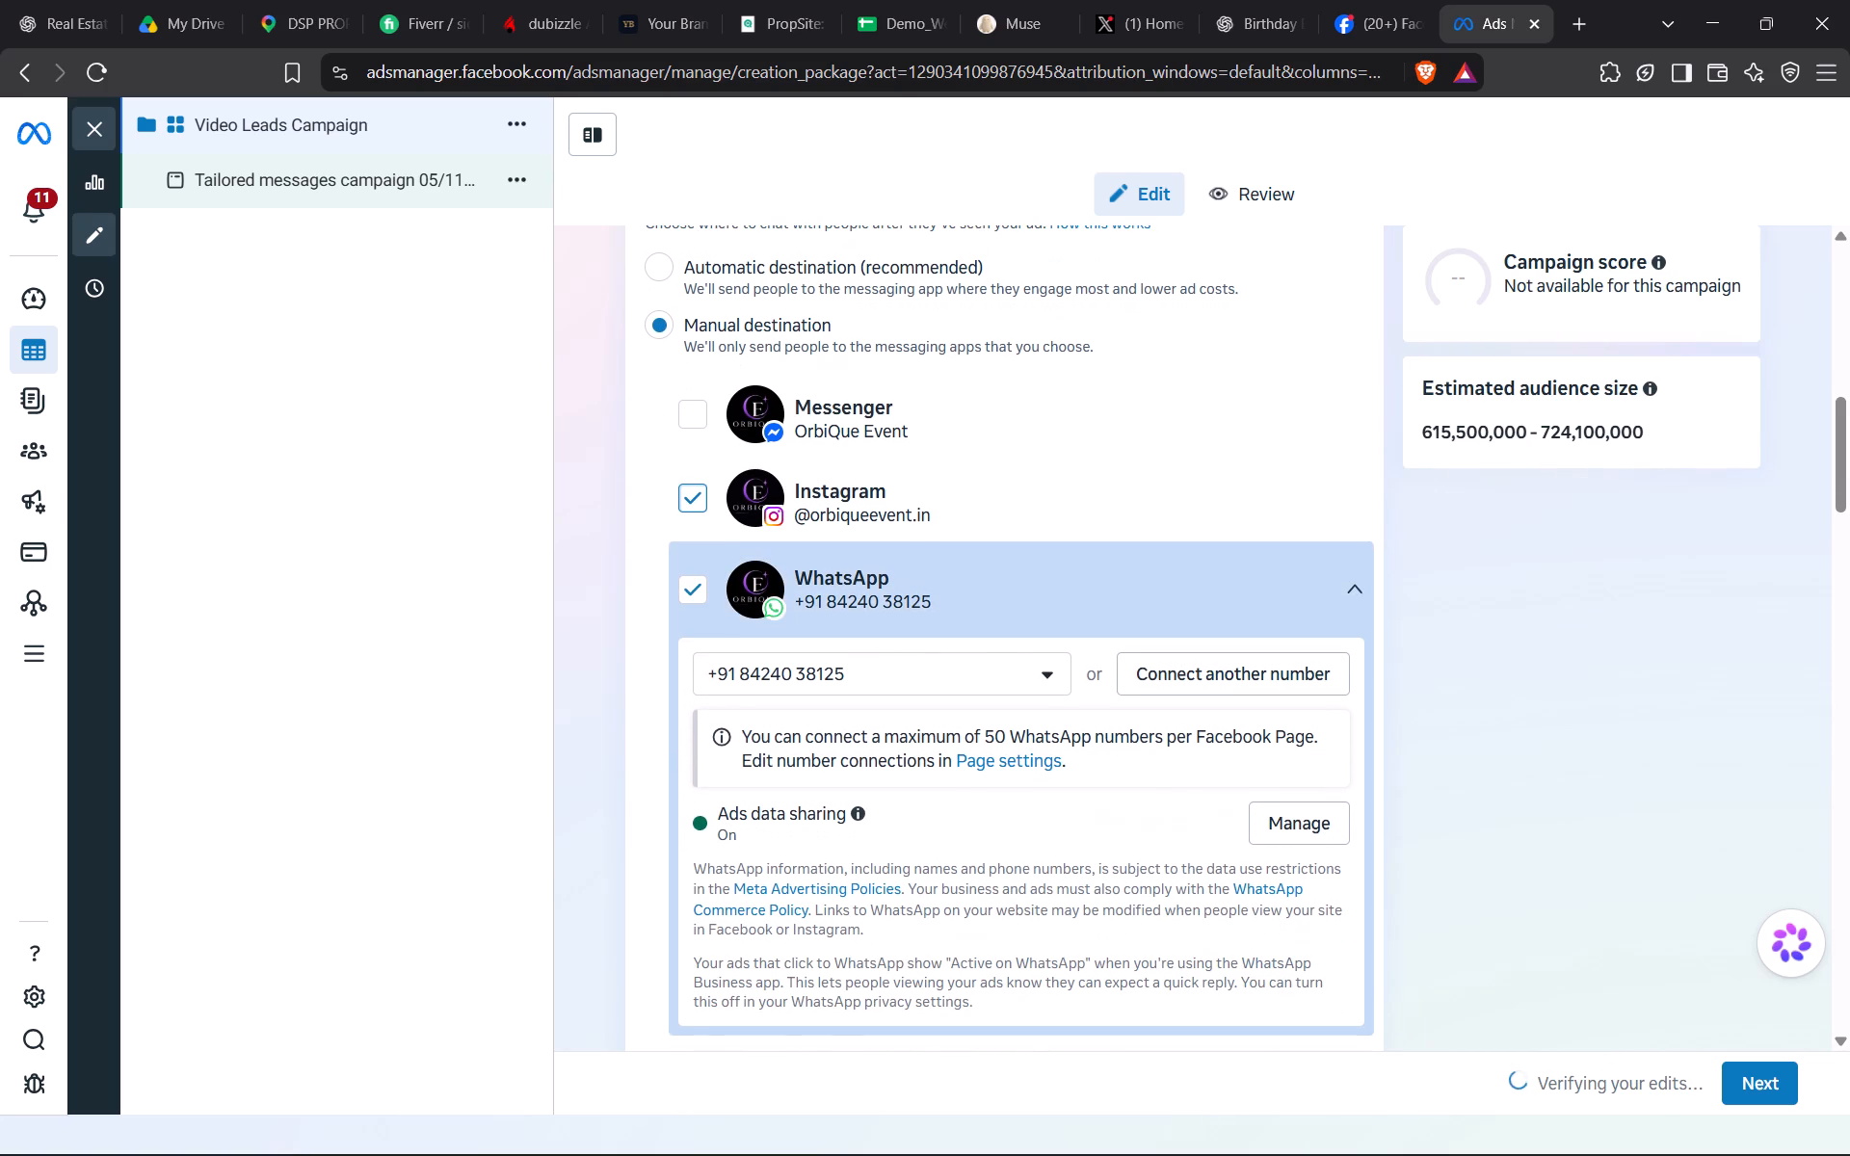
scroll(881, 782, down, 2)
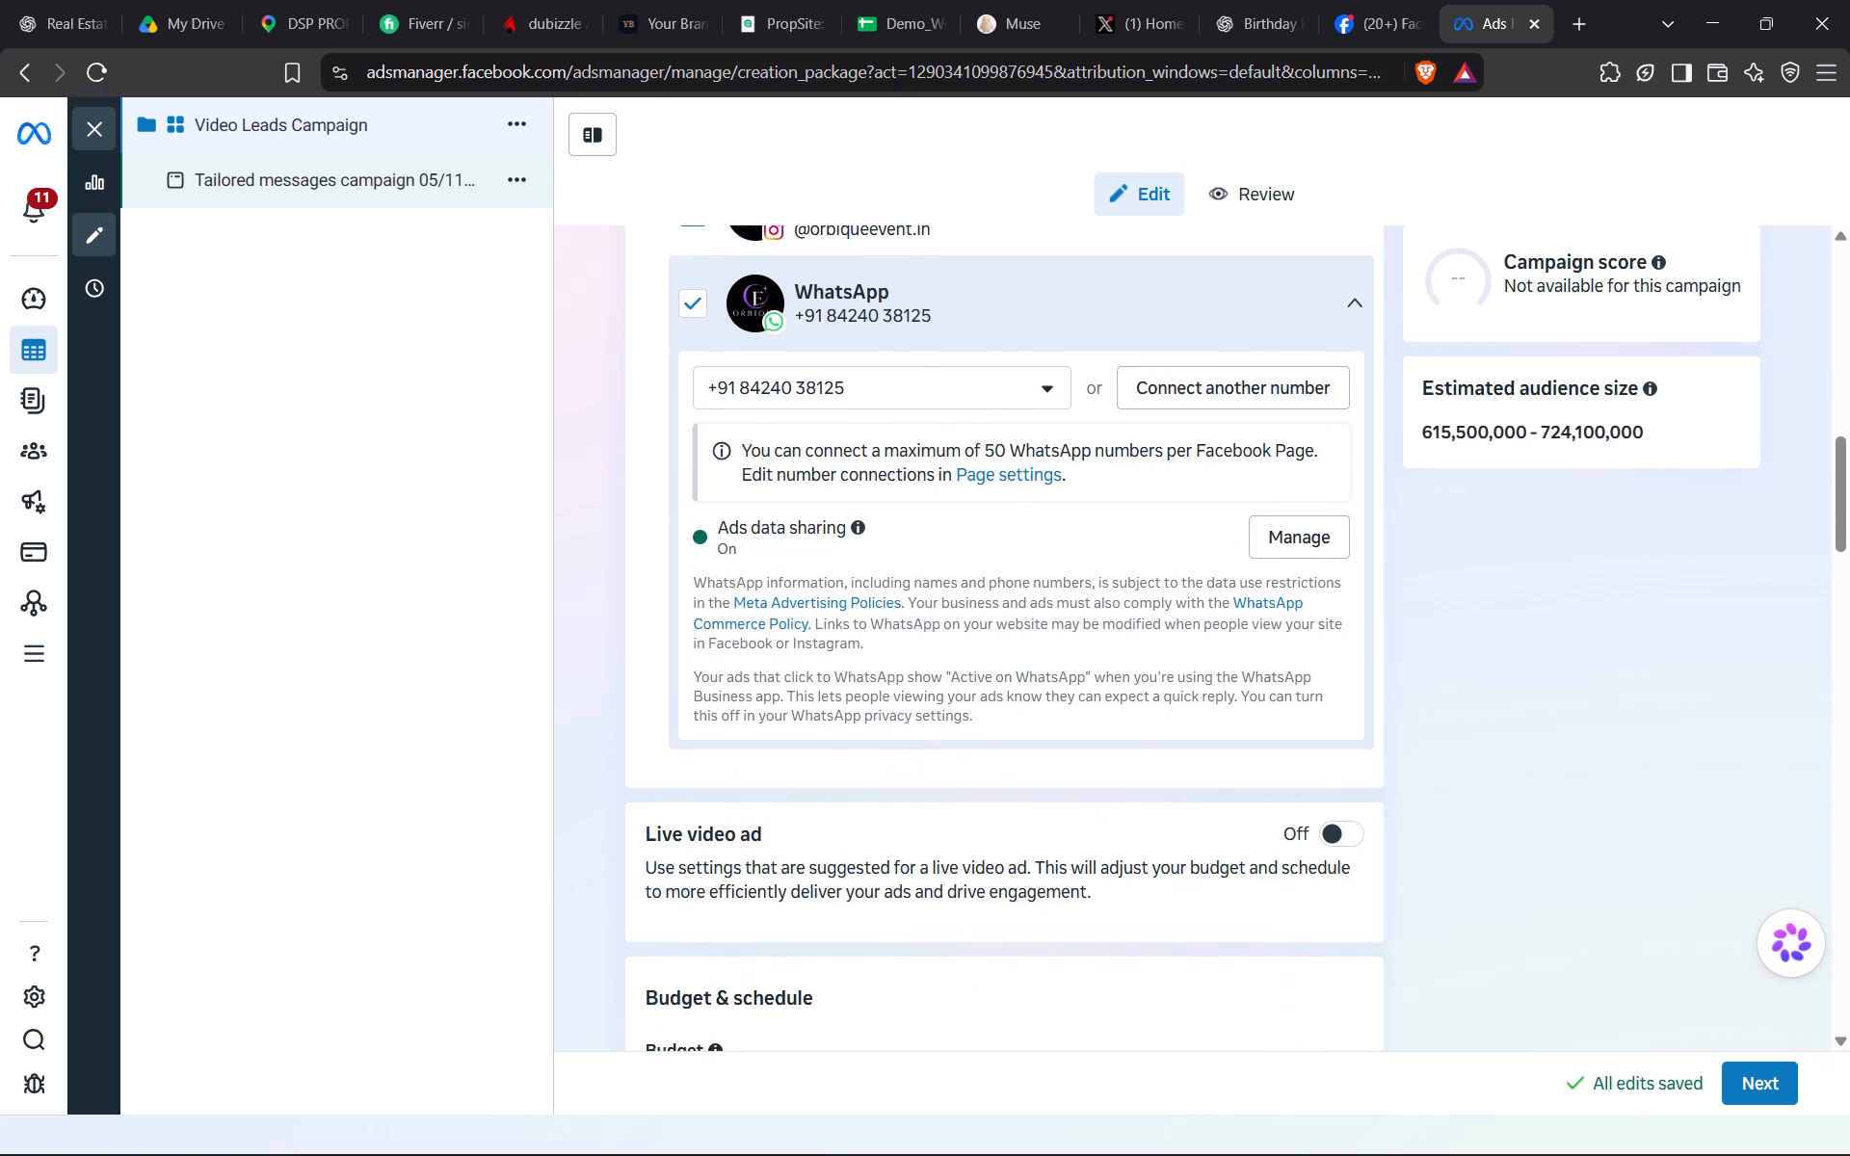
scroll(917, 857, down, 3)
scroll(860, 768, down, 1)
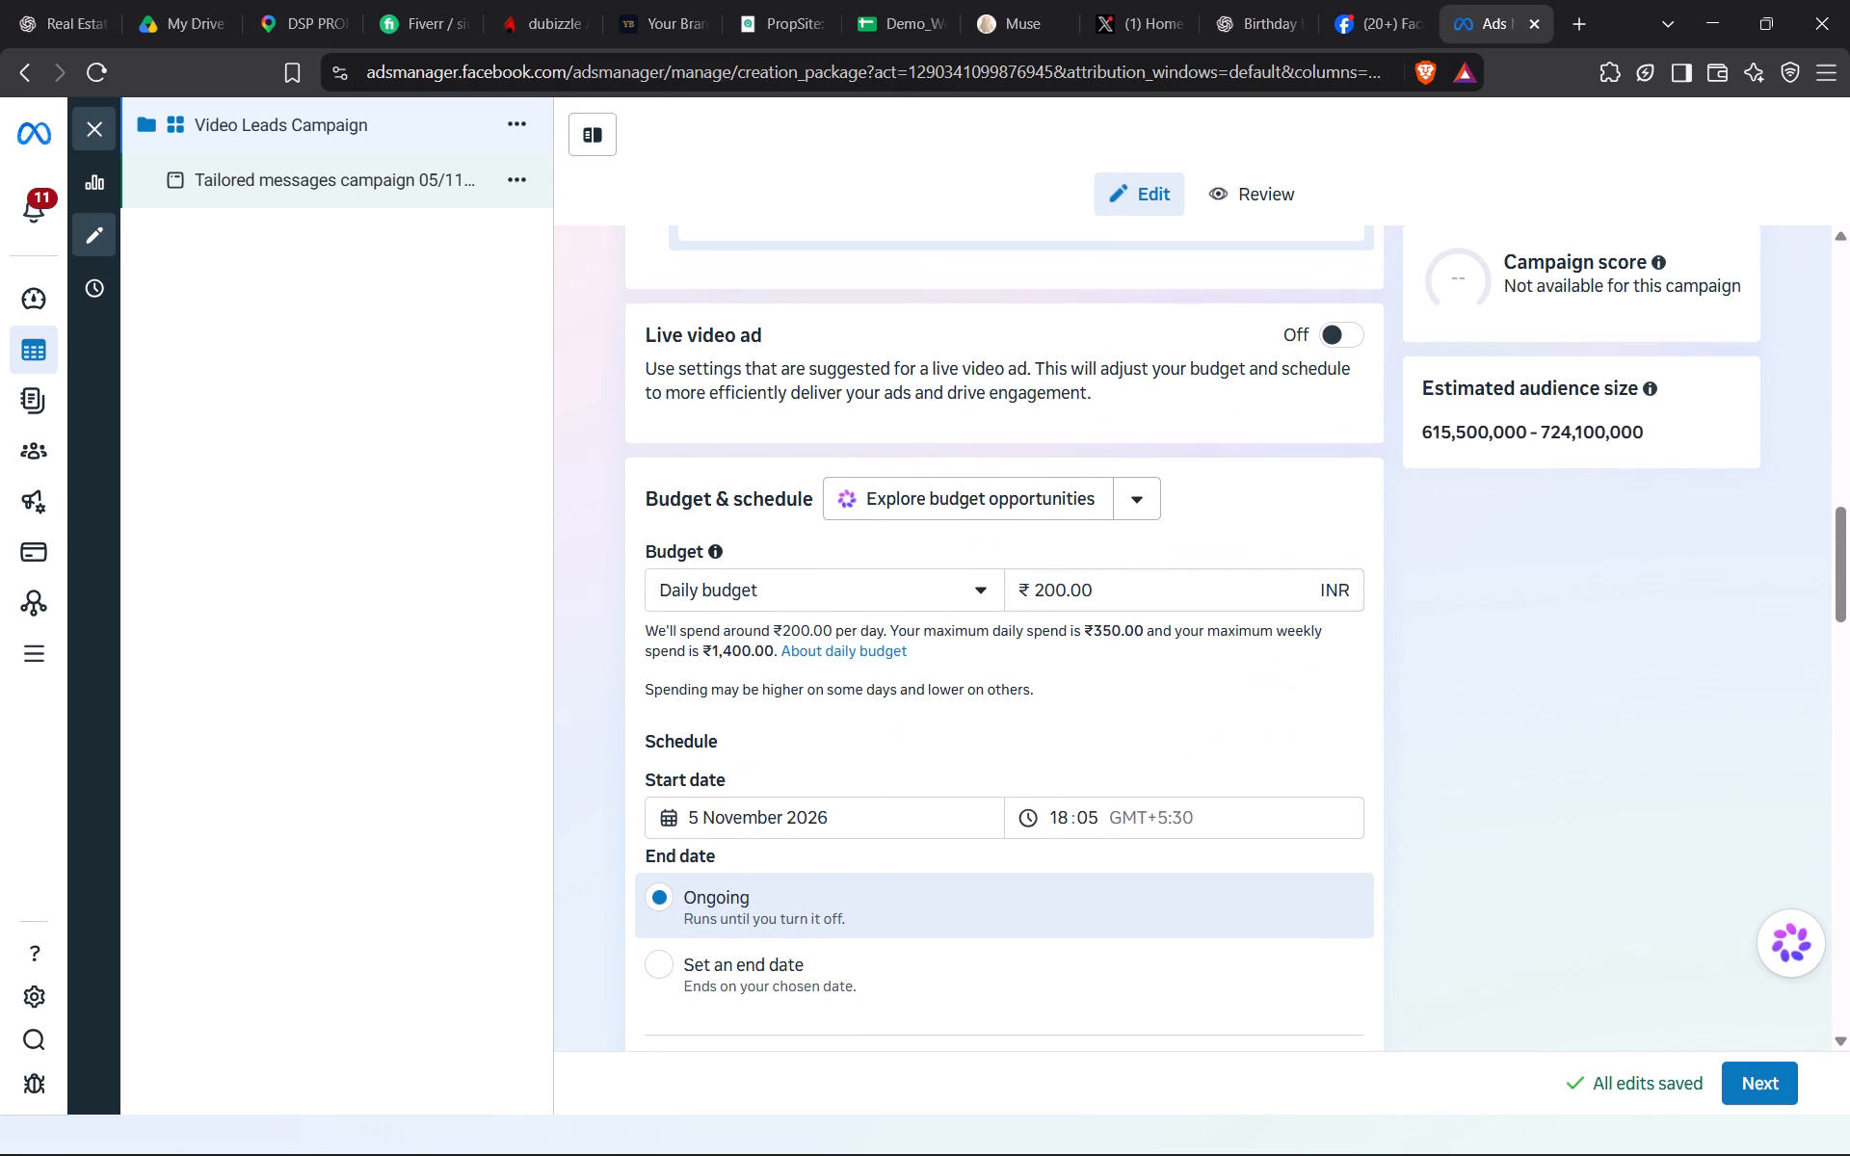
drag(1097, 589, 977, 617)
key(BackSpace)
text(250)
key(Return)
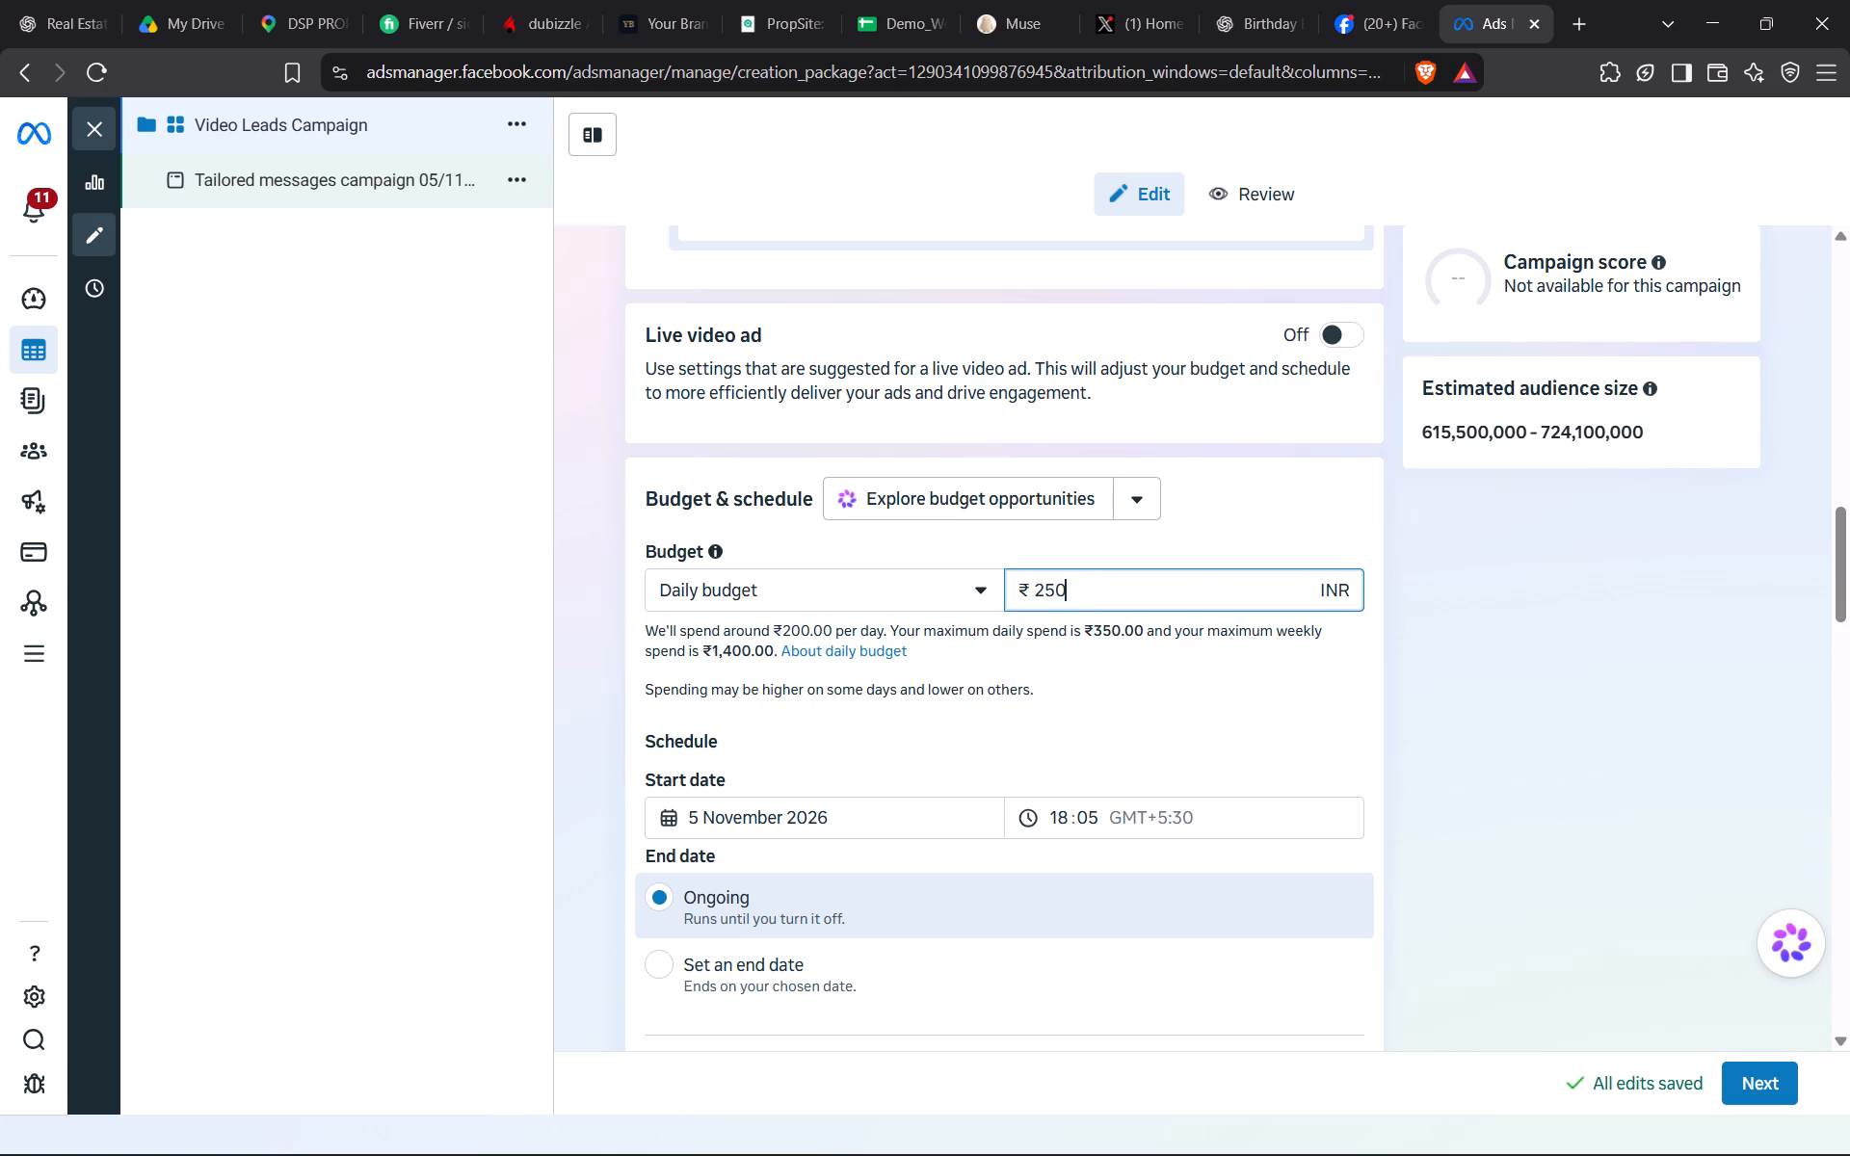
Open the audience's location settings for editing and start a search for a location to include.
scroll(1116, 703, down, 1)
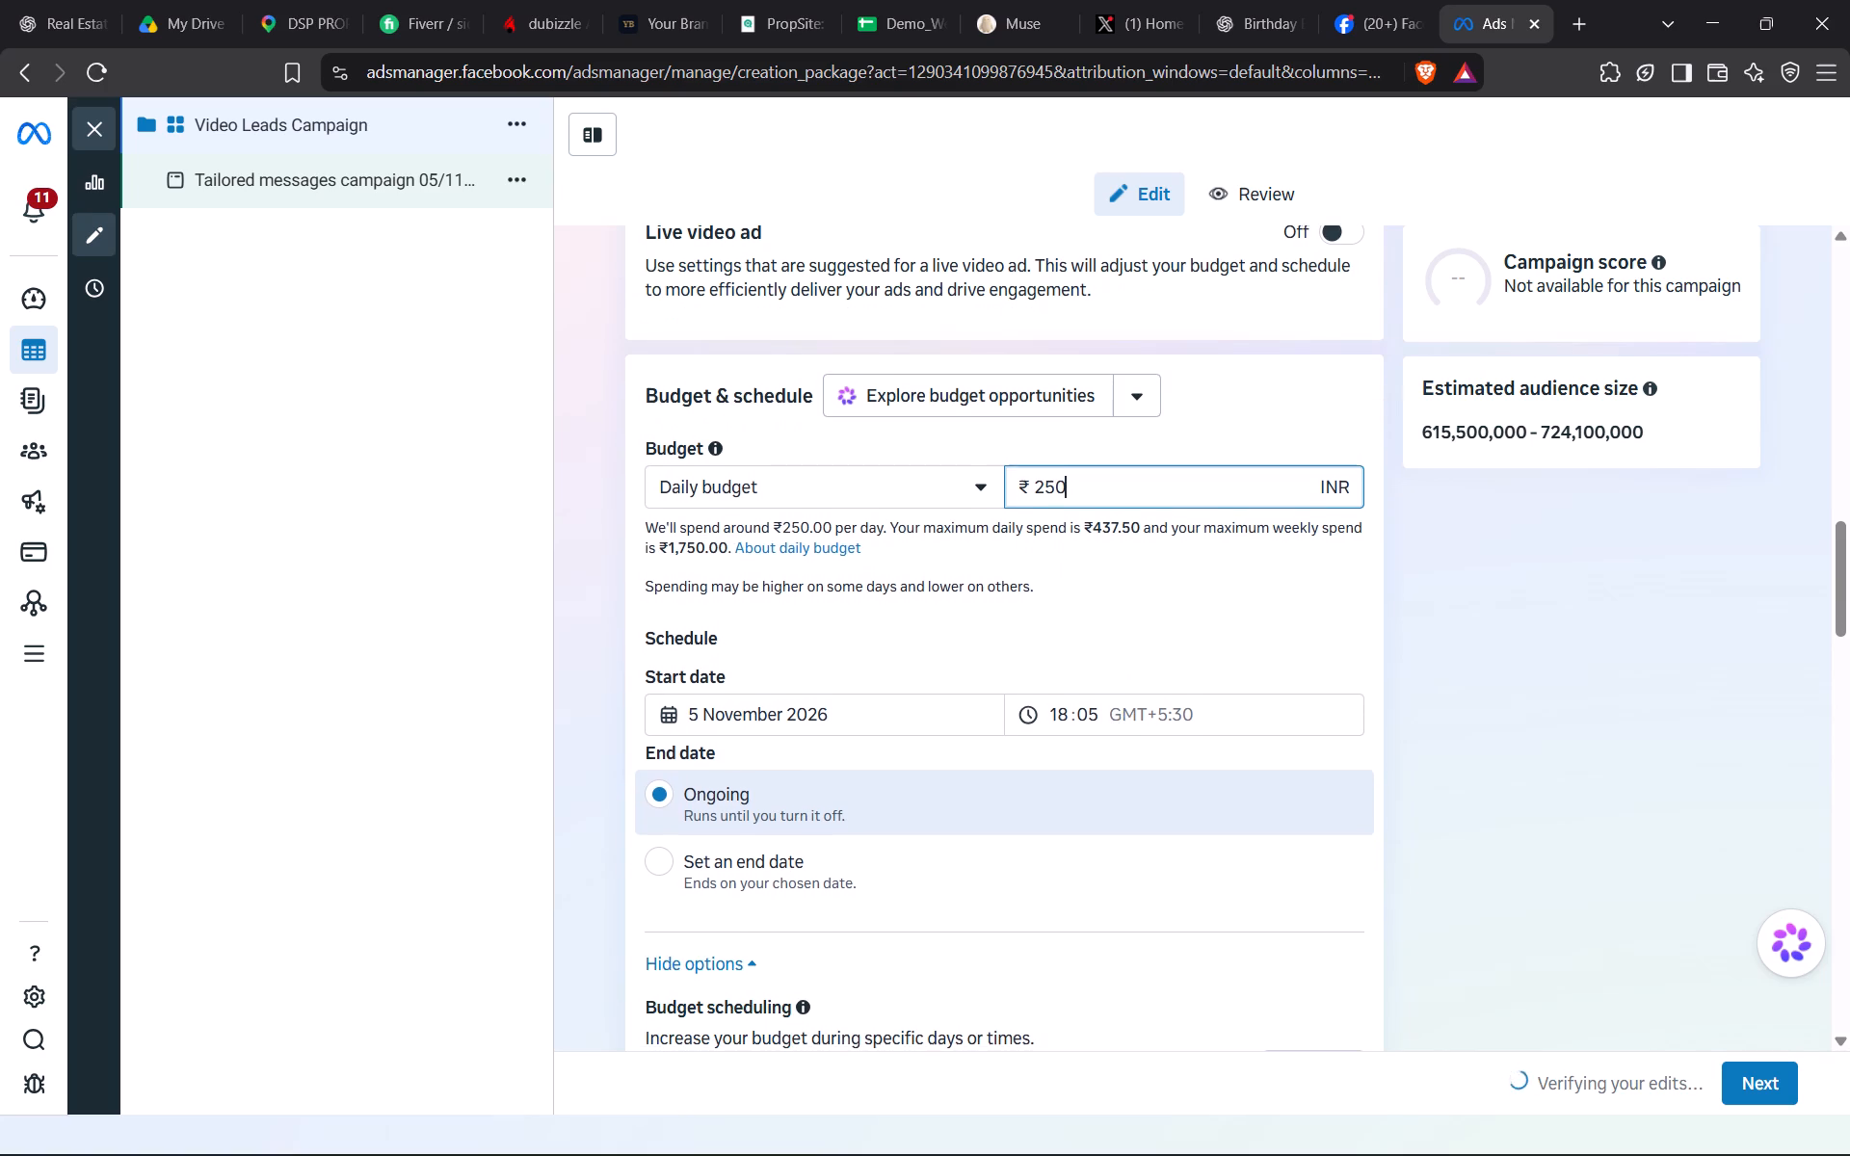
scroll(917, 839, down, 4)
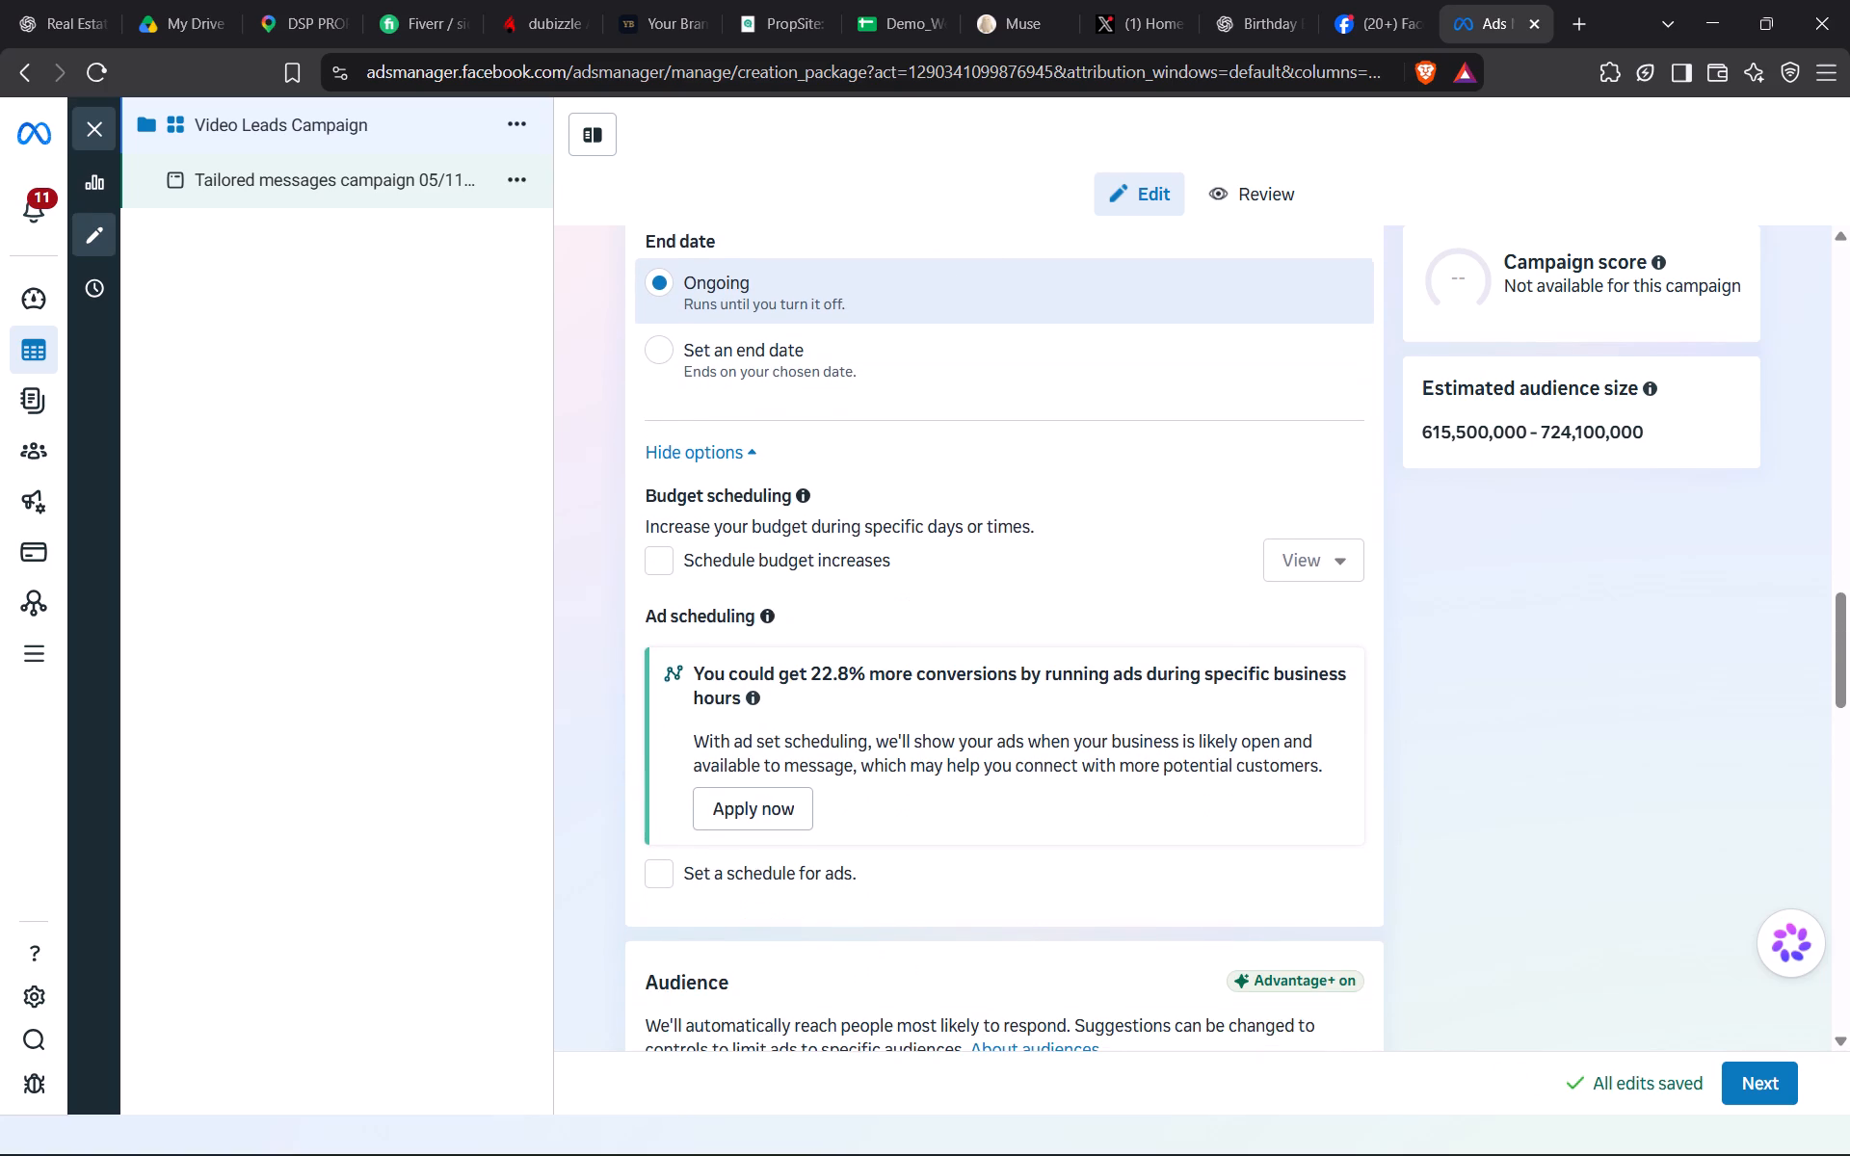
scroll(871, 856, down, 3)
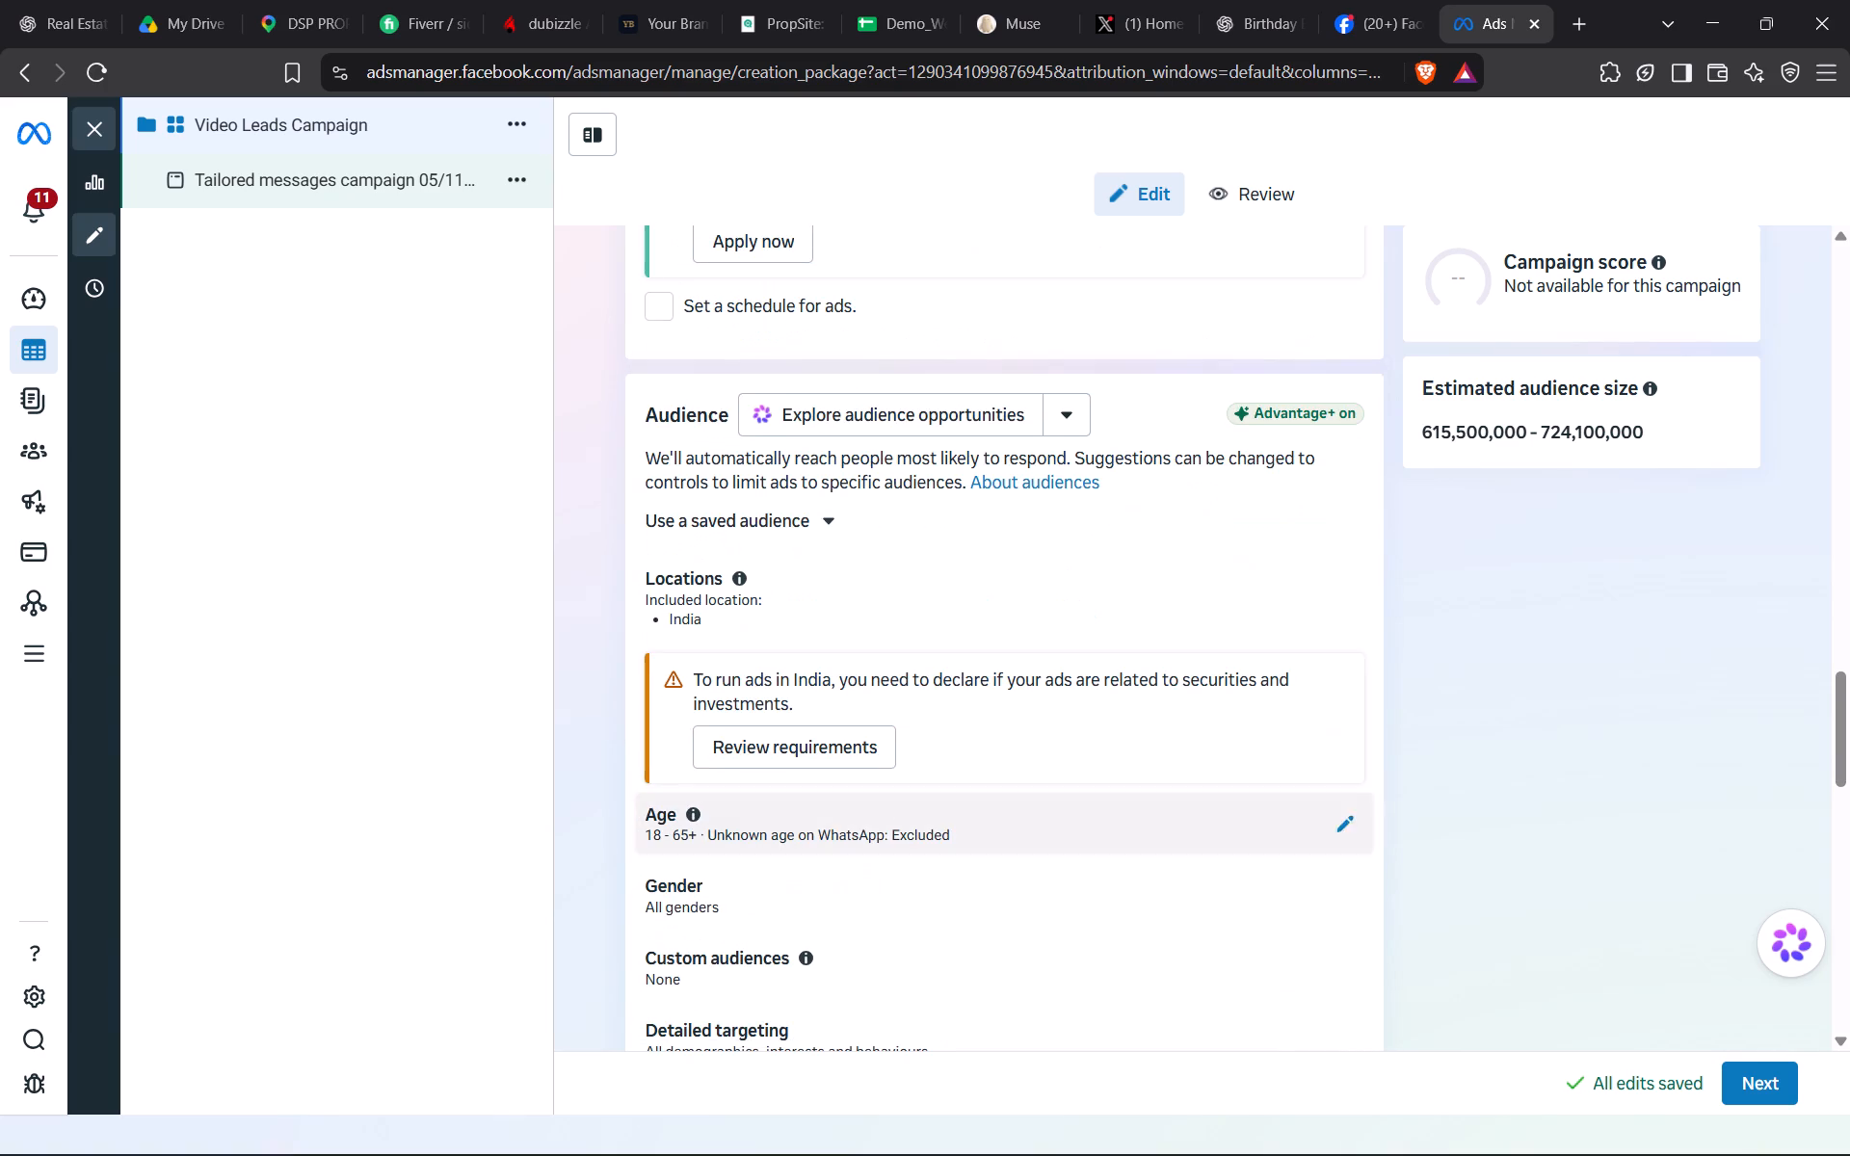
click(858, 607)
click(884, 771)
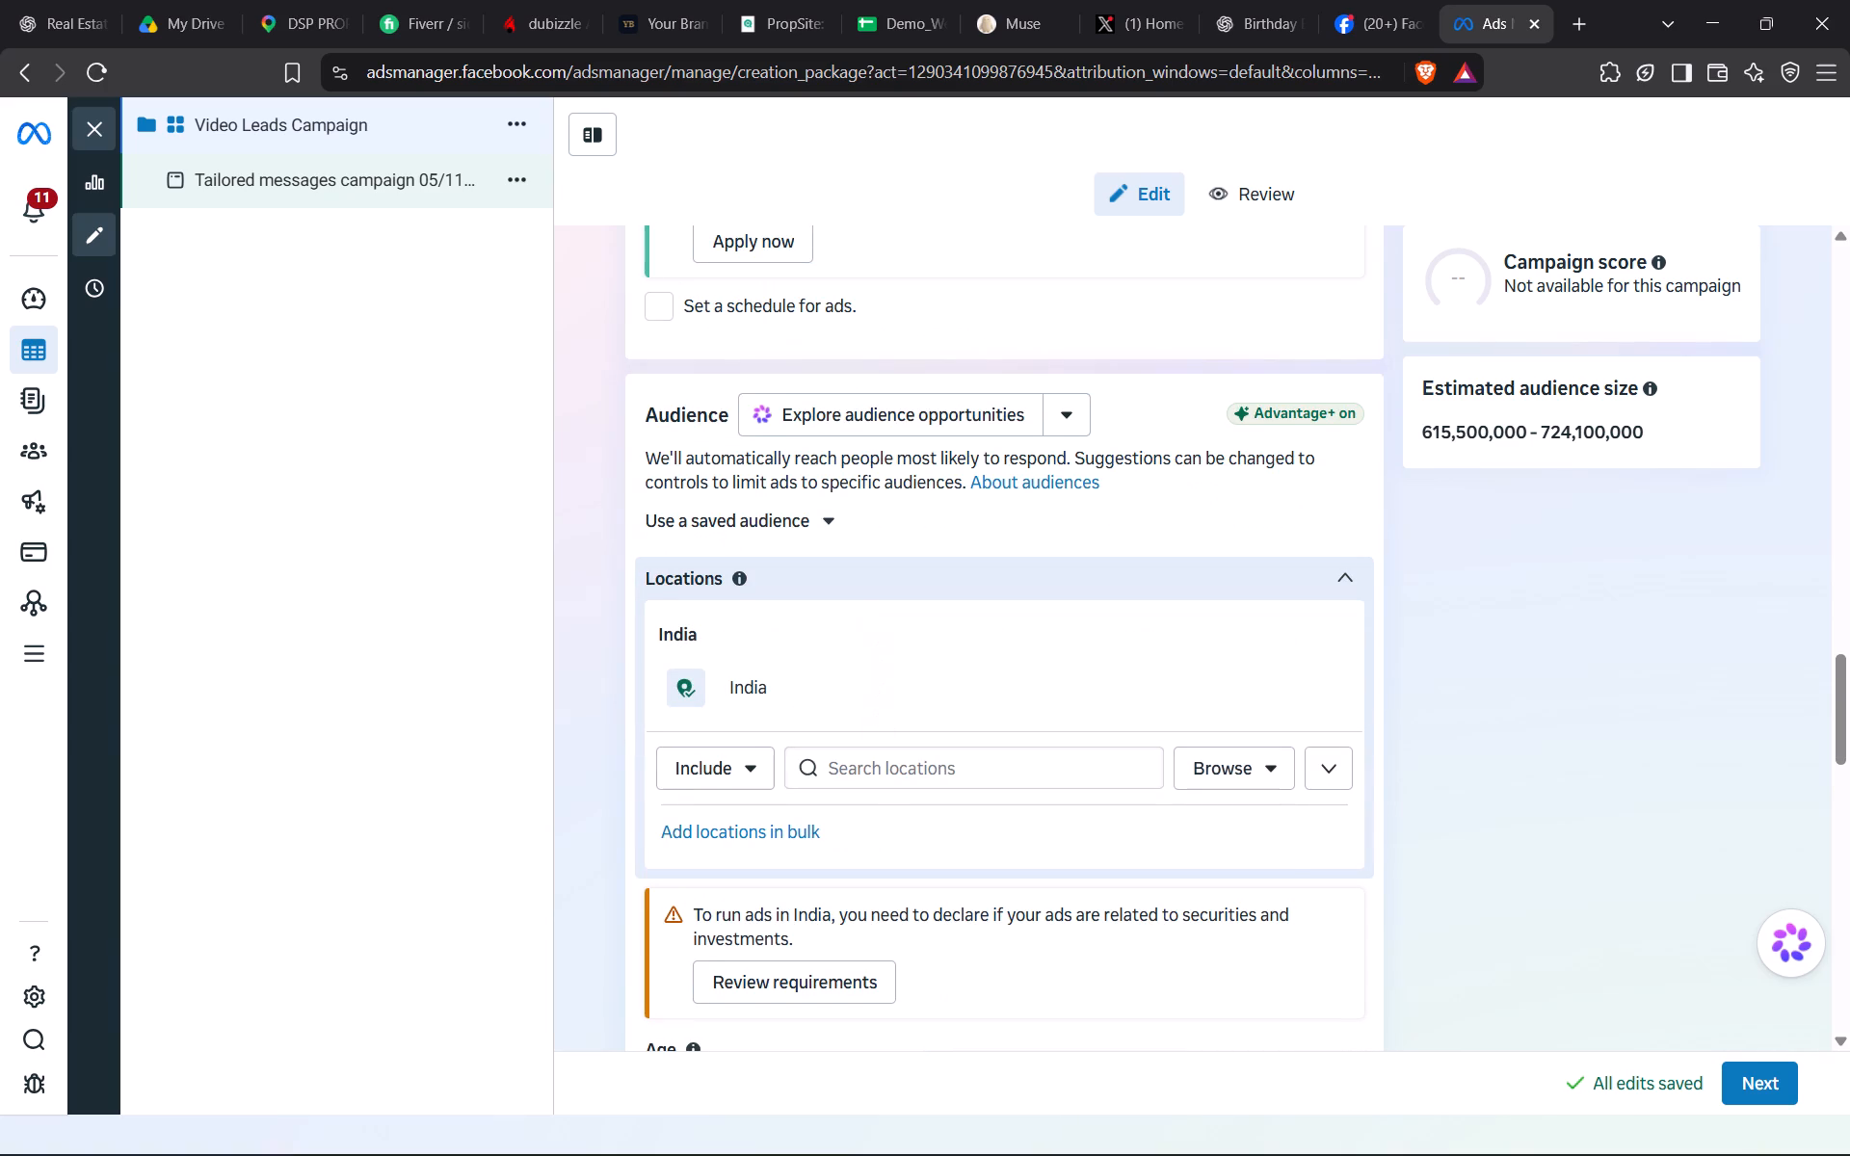
Add the cities Mumbai and Navi Mumbai, Maharashtra, to the audience locations.
text(mumbai)
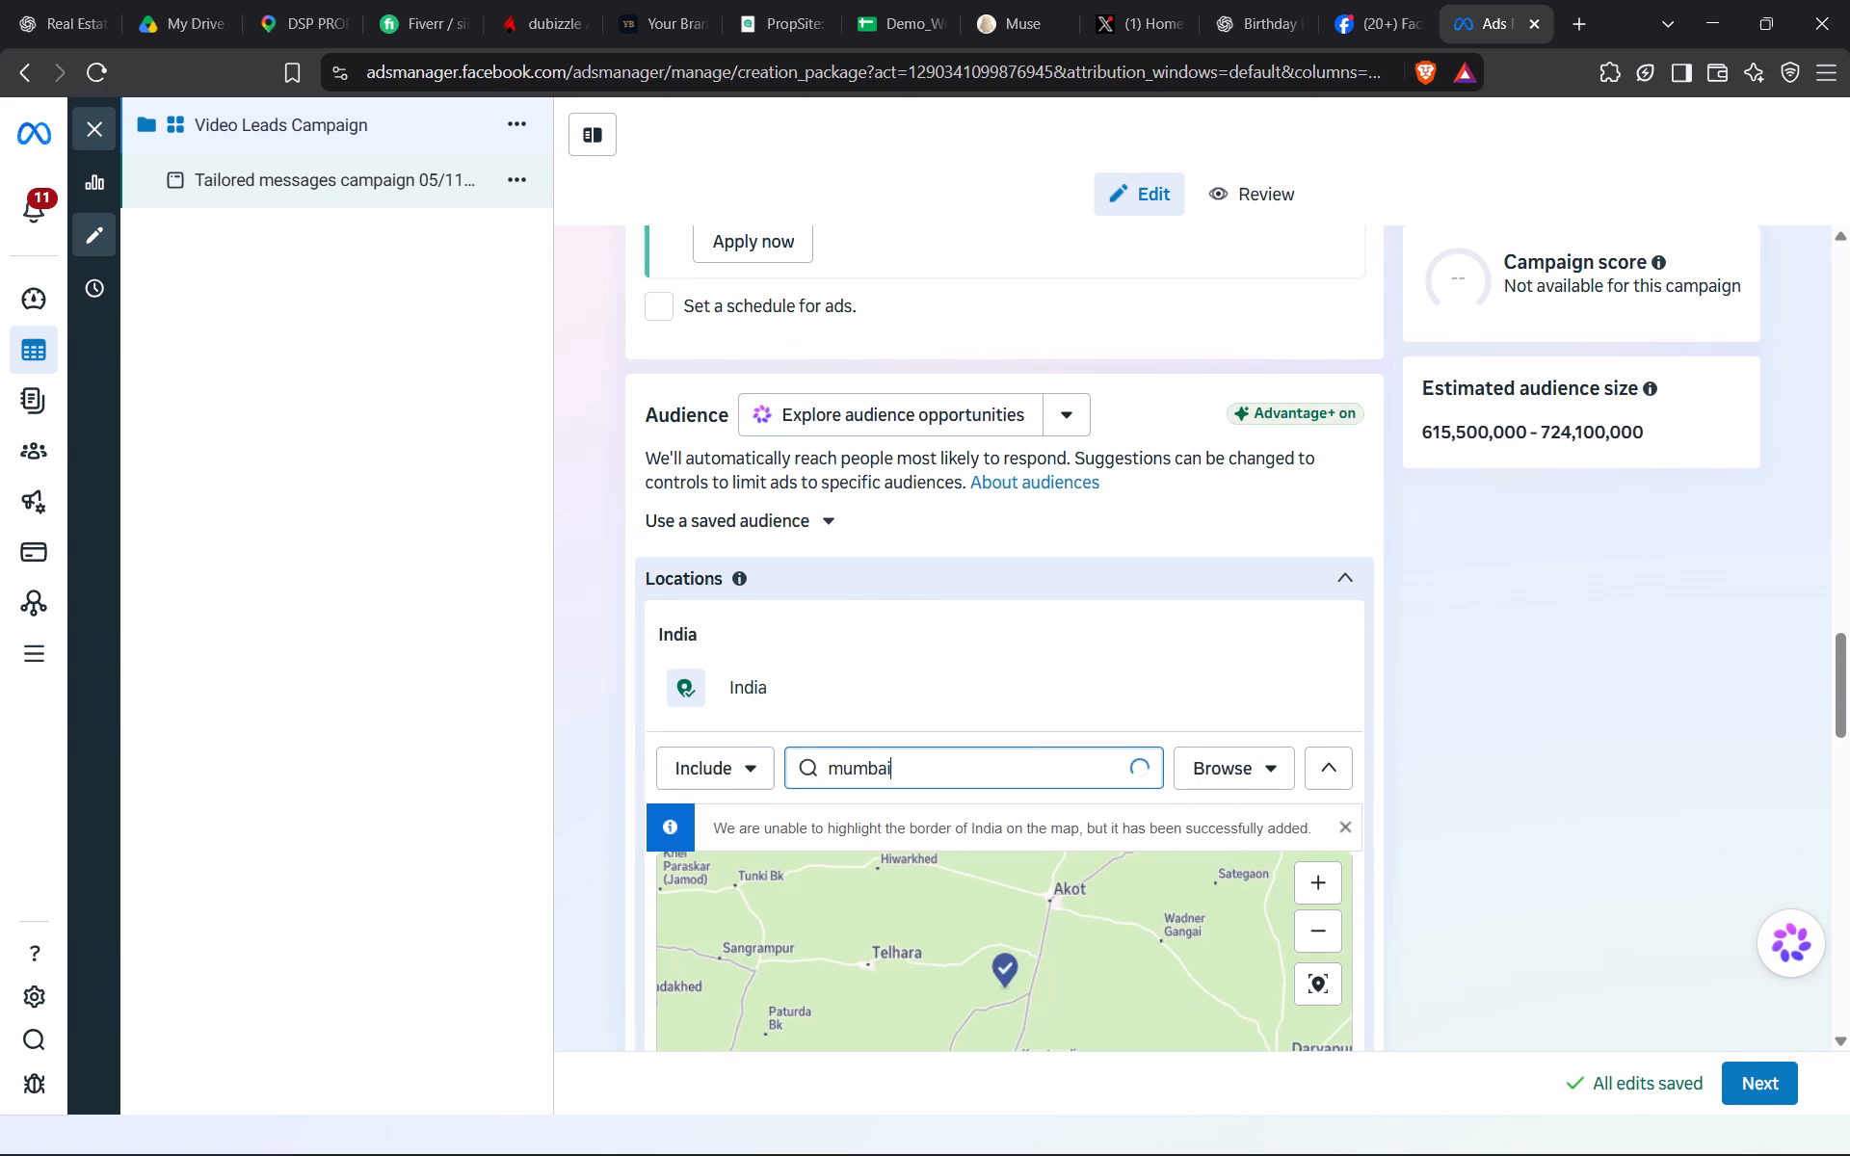
click(922, 200)
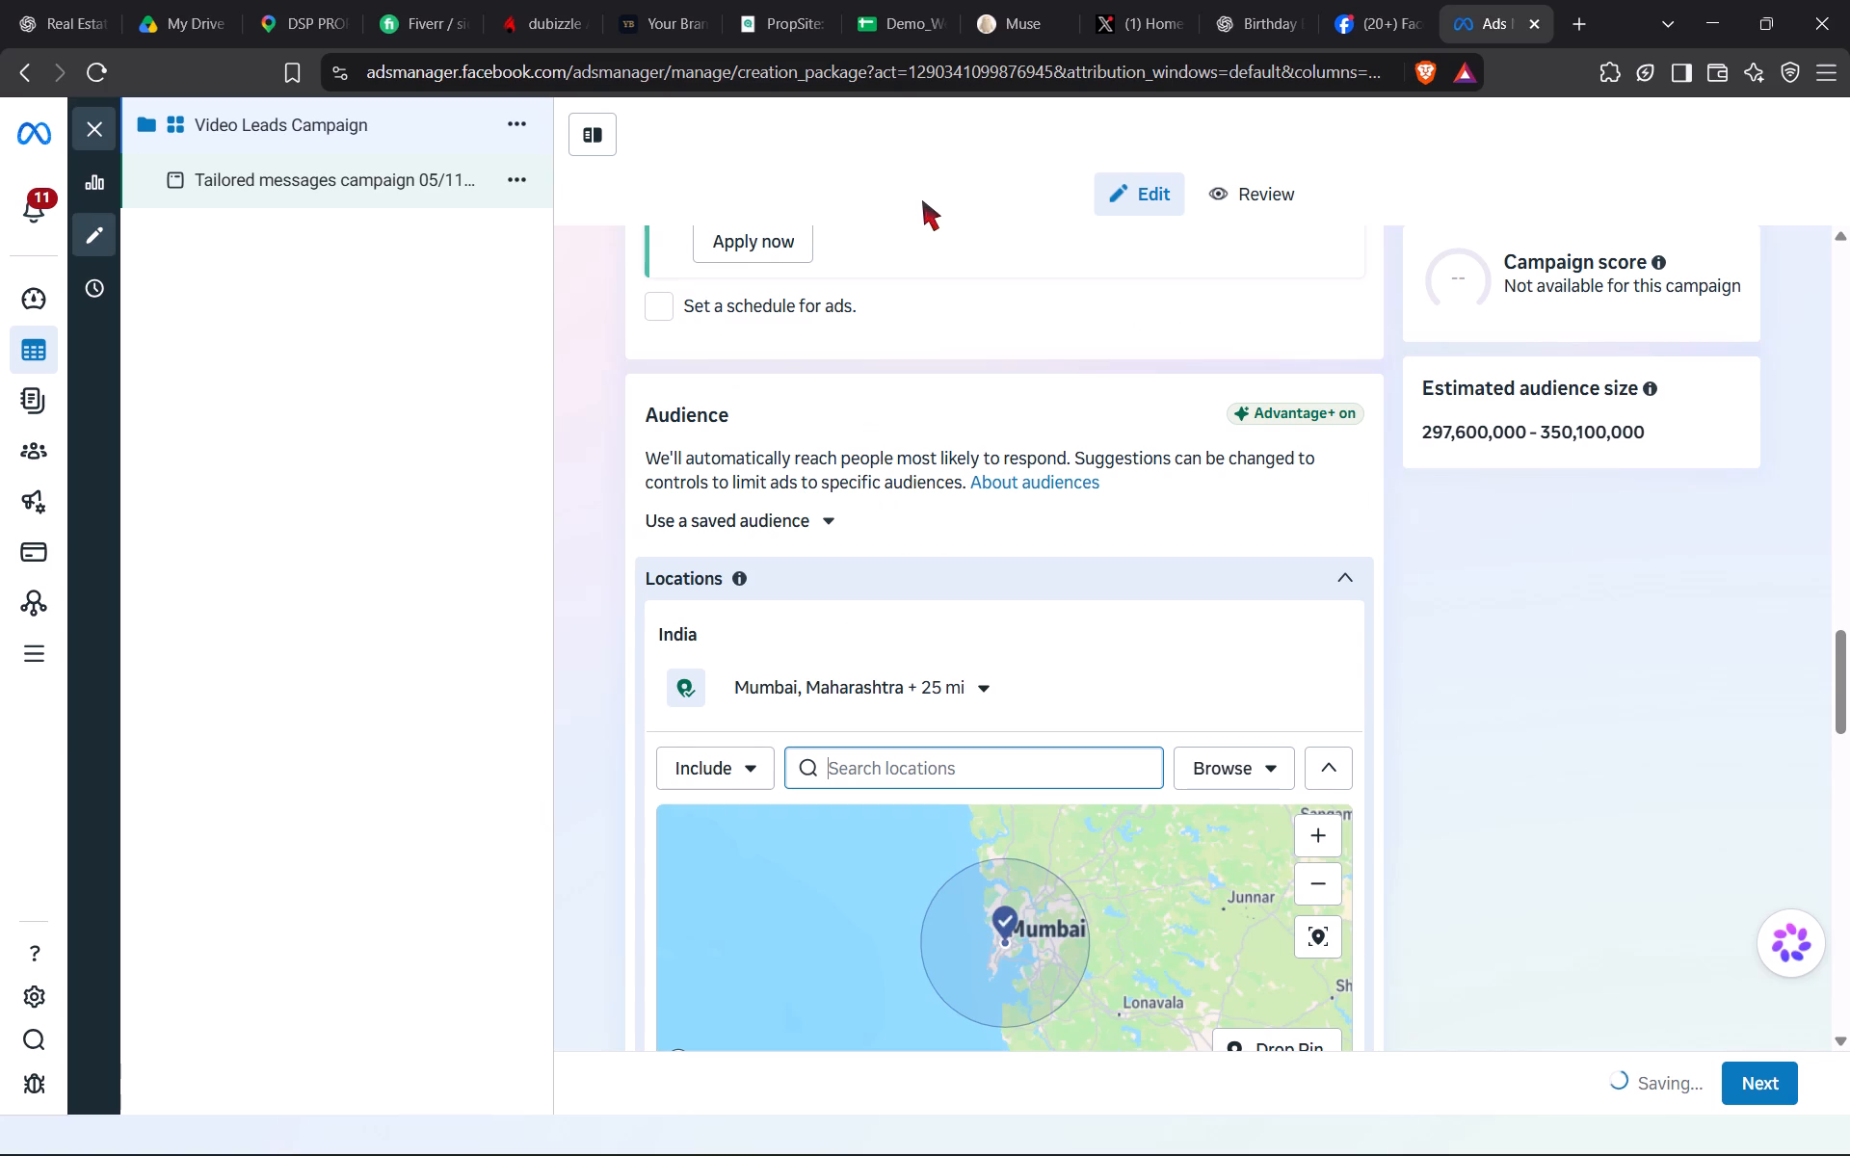
key(m)
key(BackSpace)
text(navi)
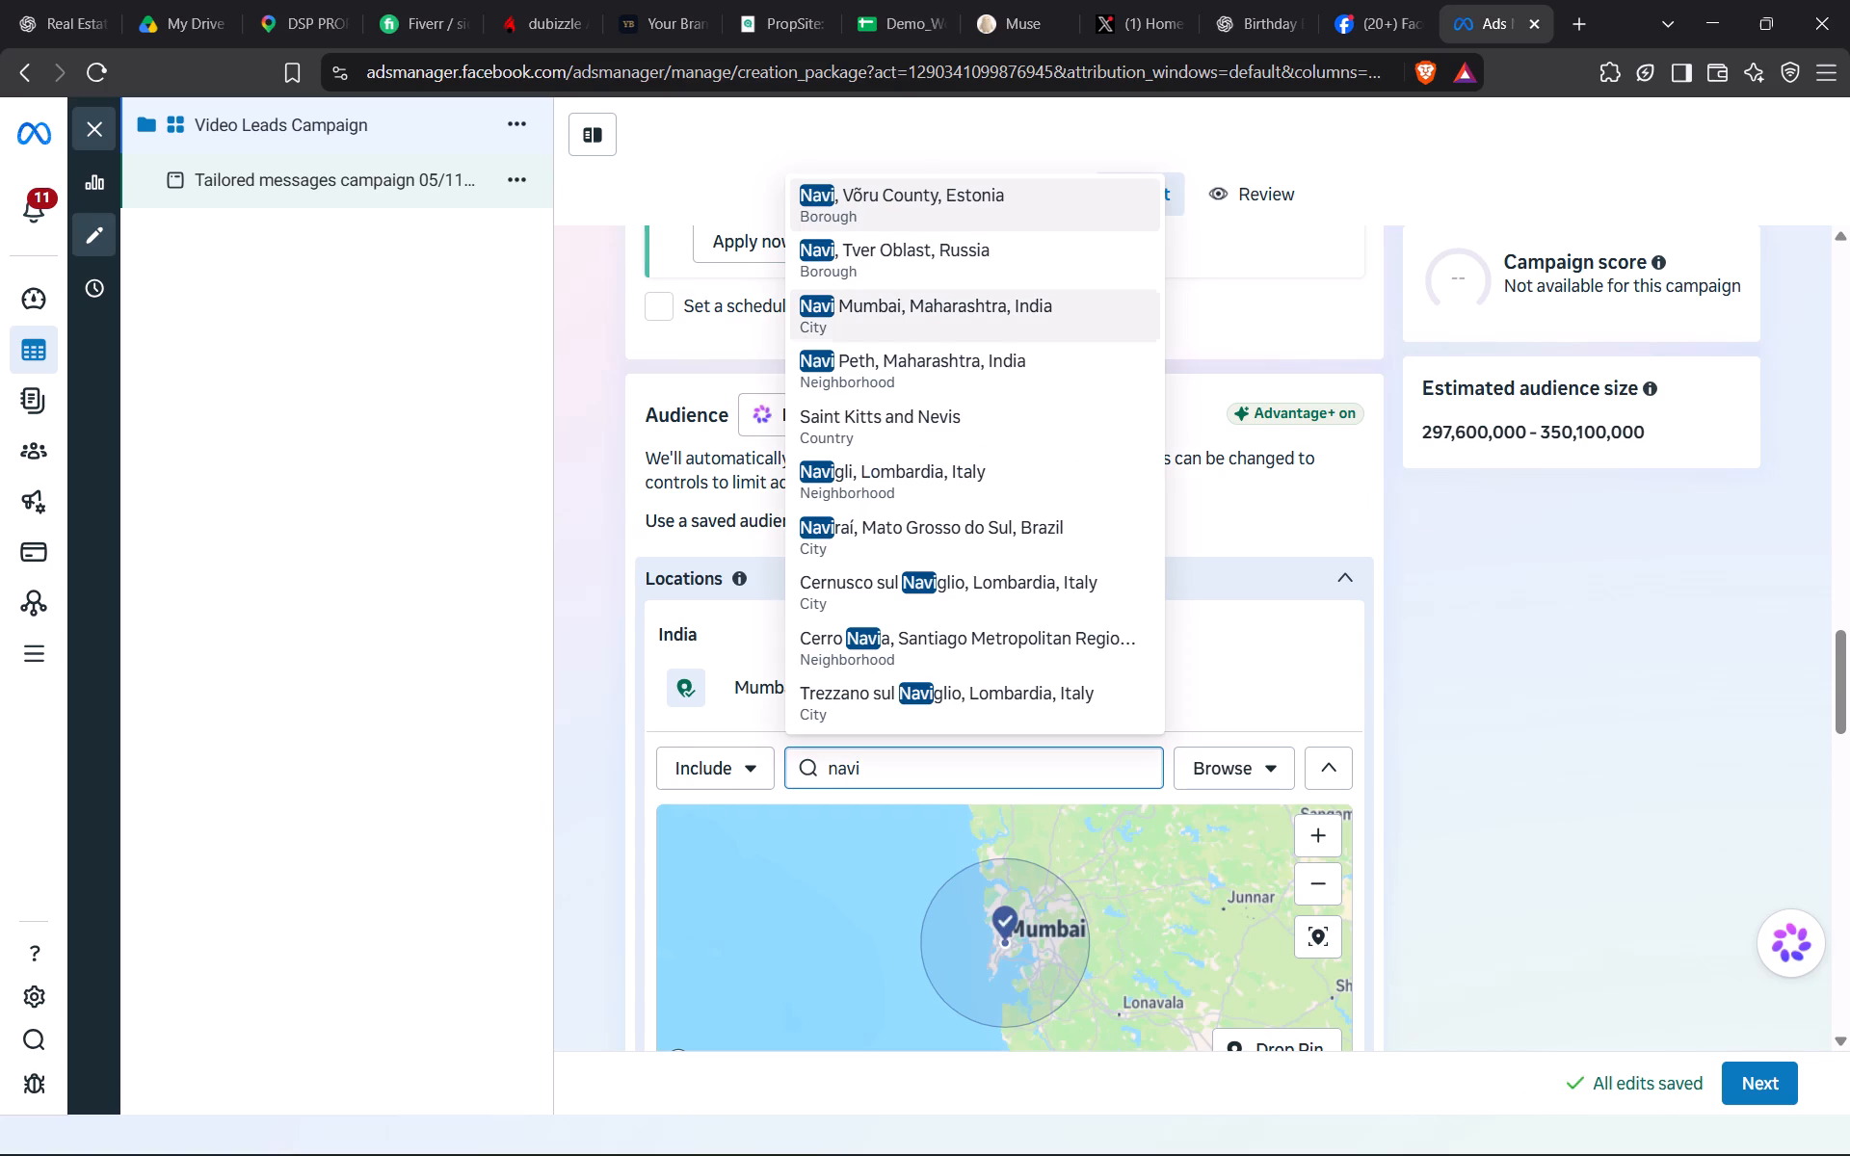
click(912, 327)
Add the cities Kalyan and Thane, Maharashtra, to the audience locations.
text(kalyan)
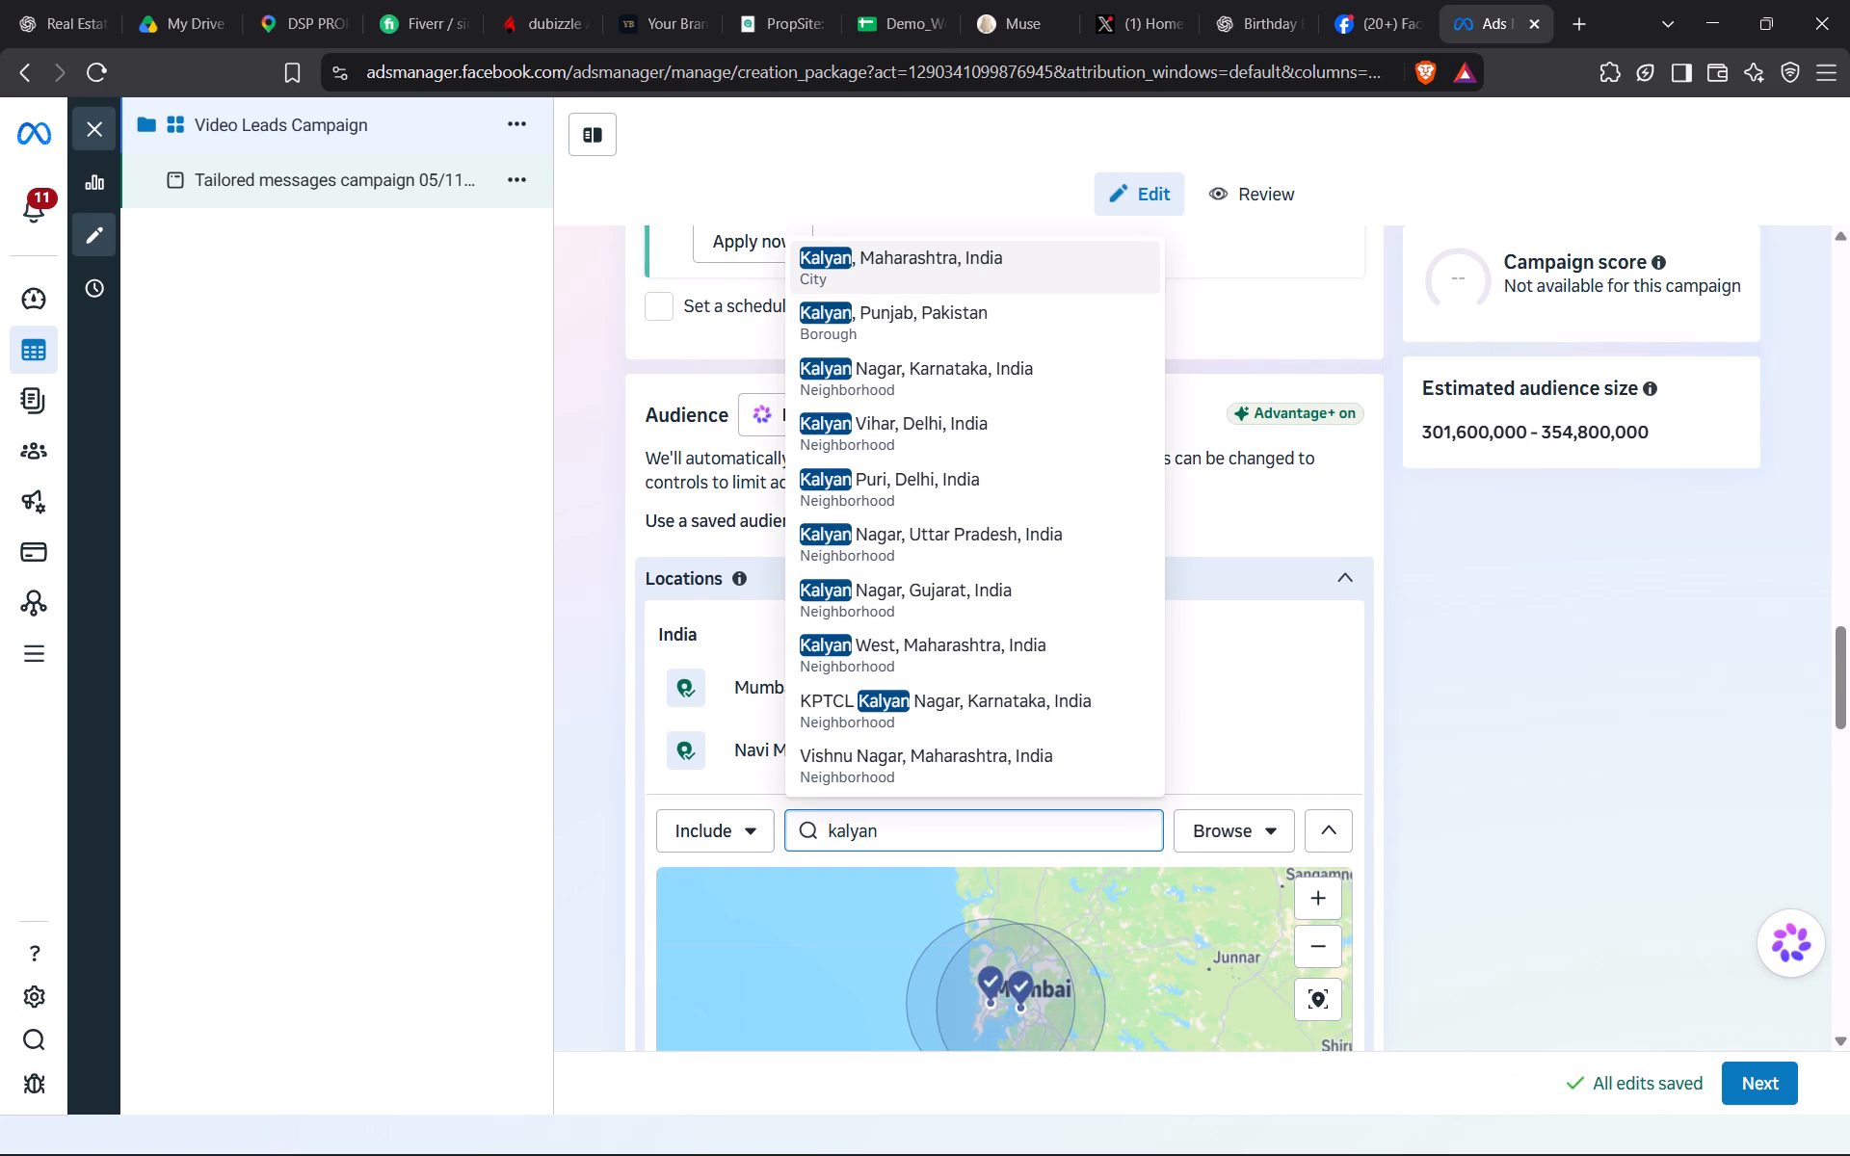
click(939, 256)
text(tahnae)
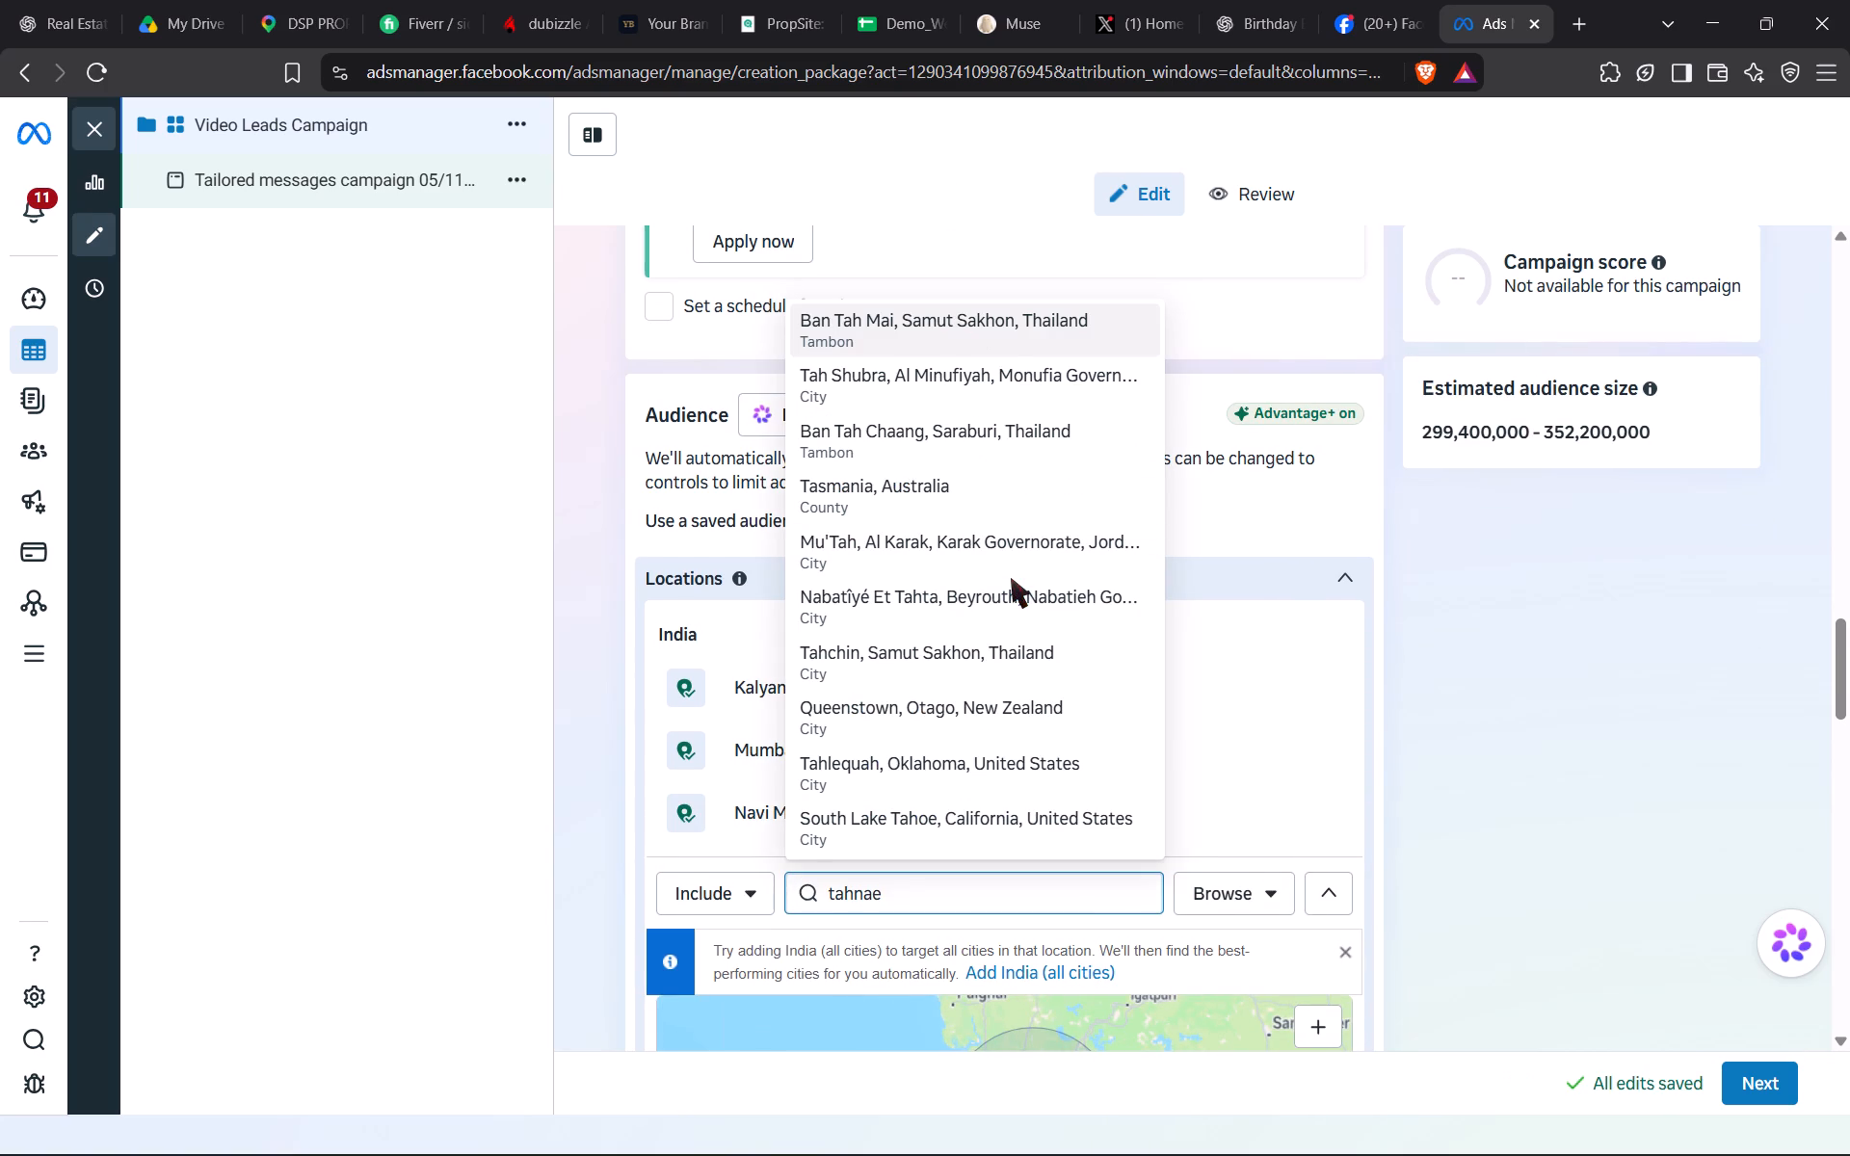
key(BackSpace)
key(BackSpace)
key(BackSpace)
key(BackSpace)
key(BackSpace)
text(hane)
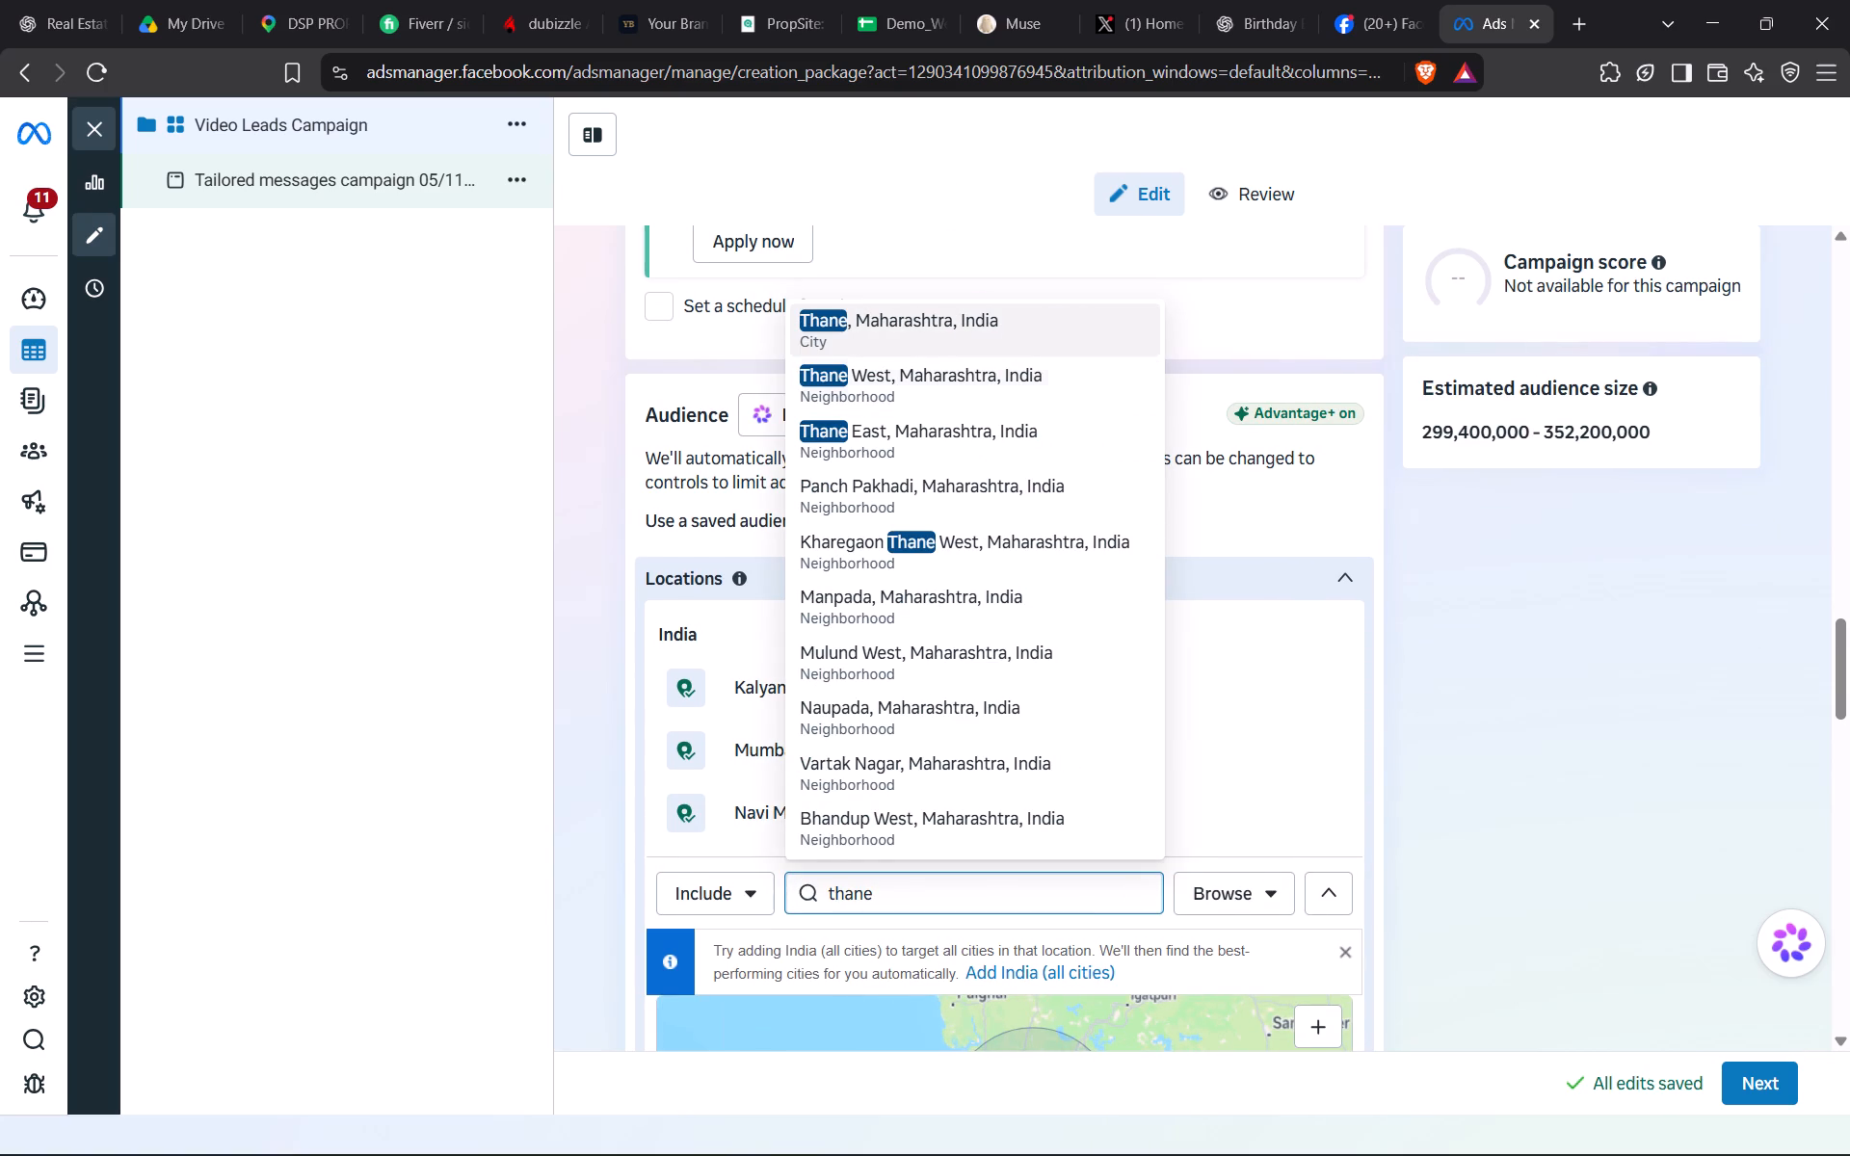
click(927, 320)
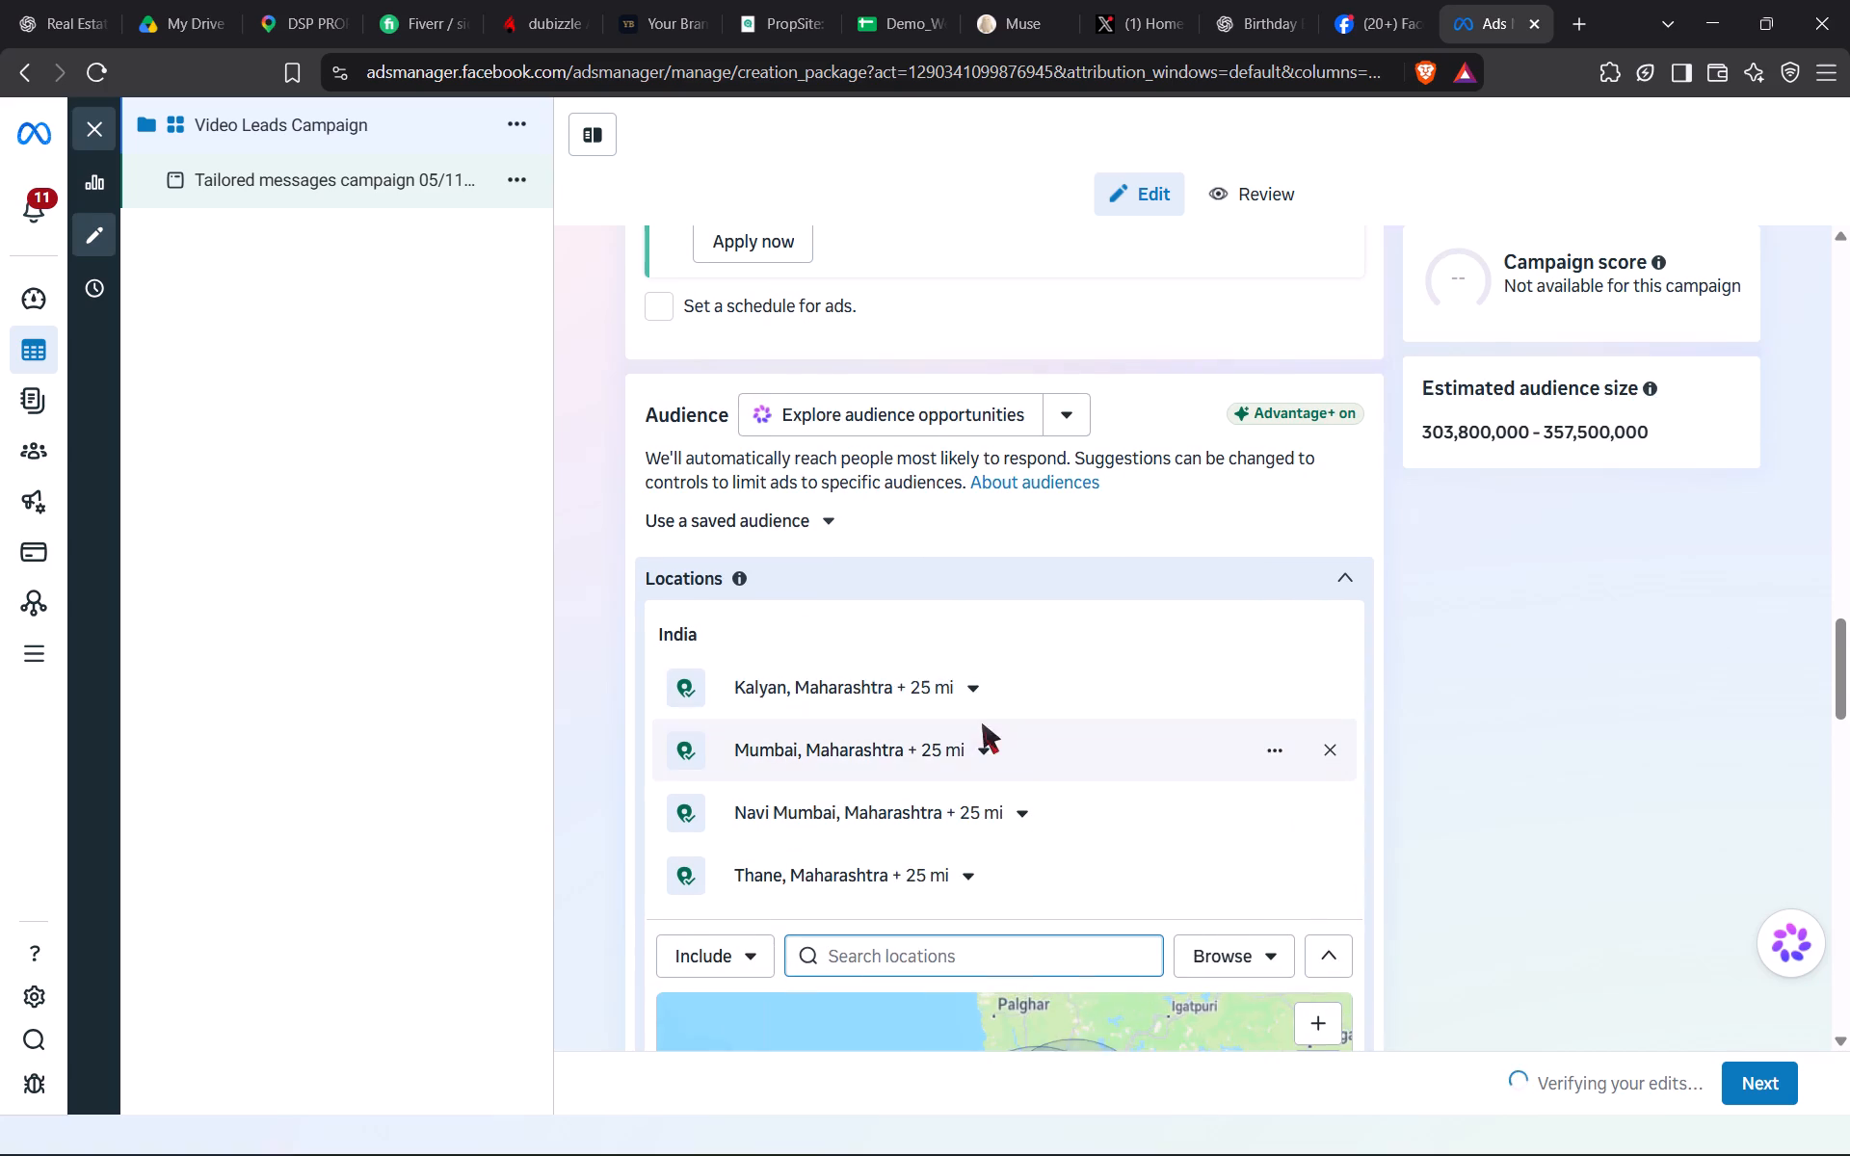
Set the targeting radius around Kalyan to 12 mi in the audience locations.
click(975, 698)
click(908, 850)
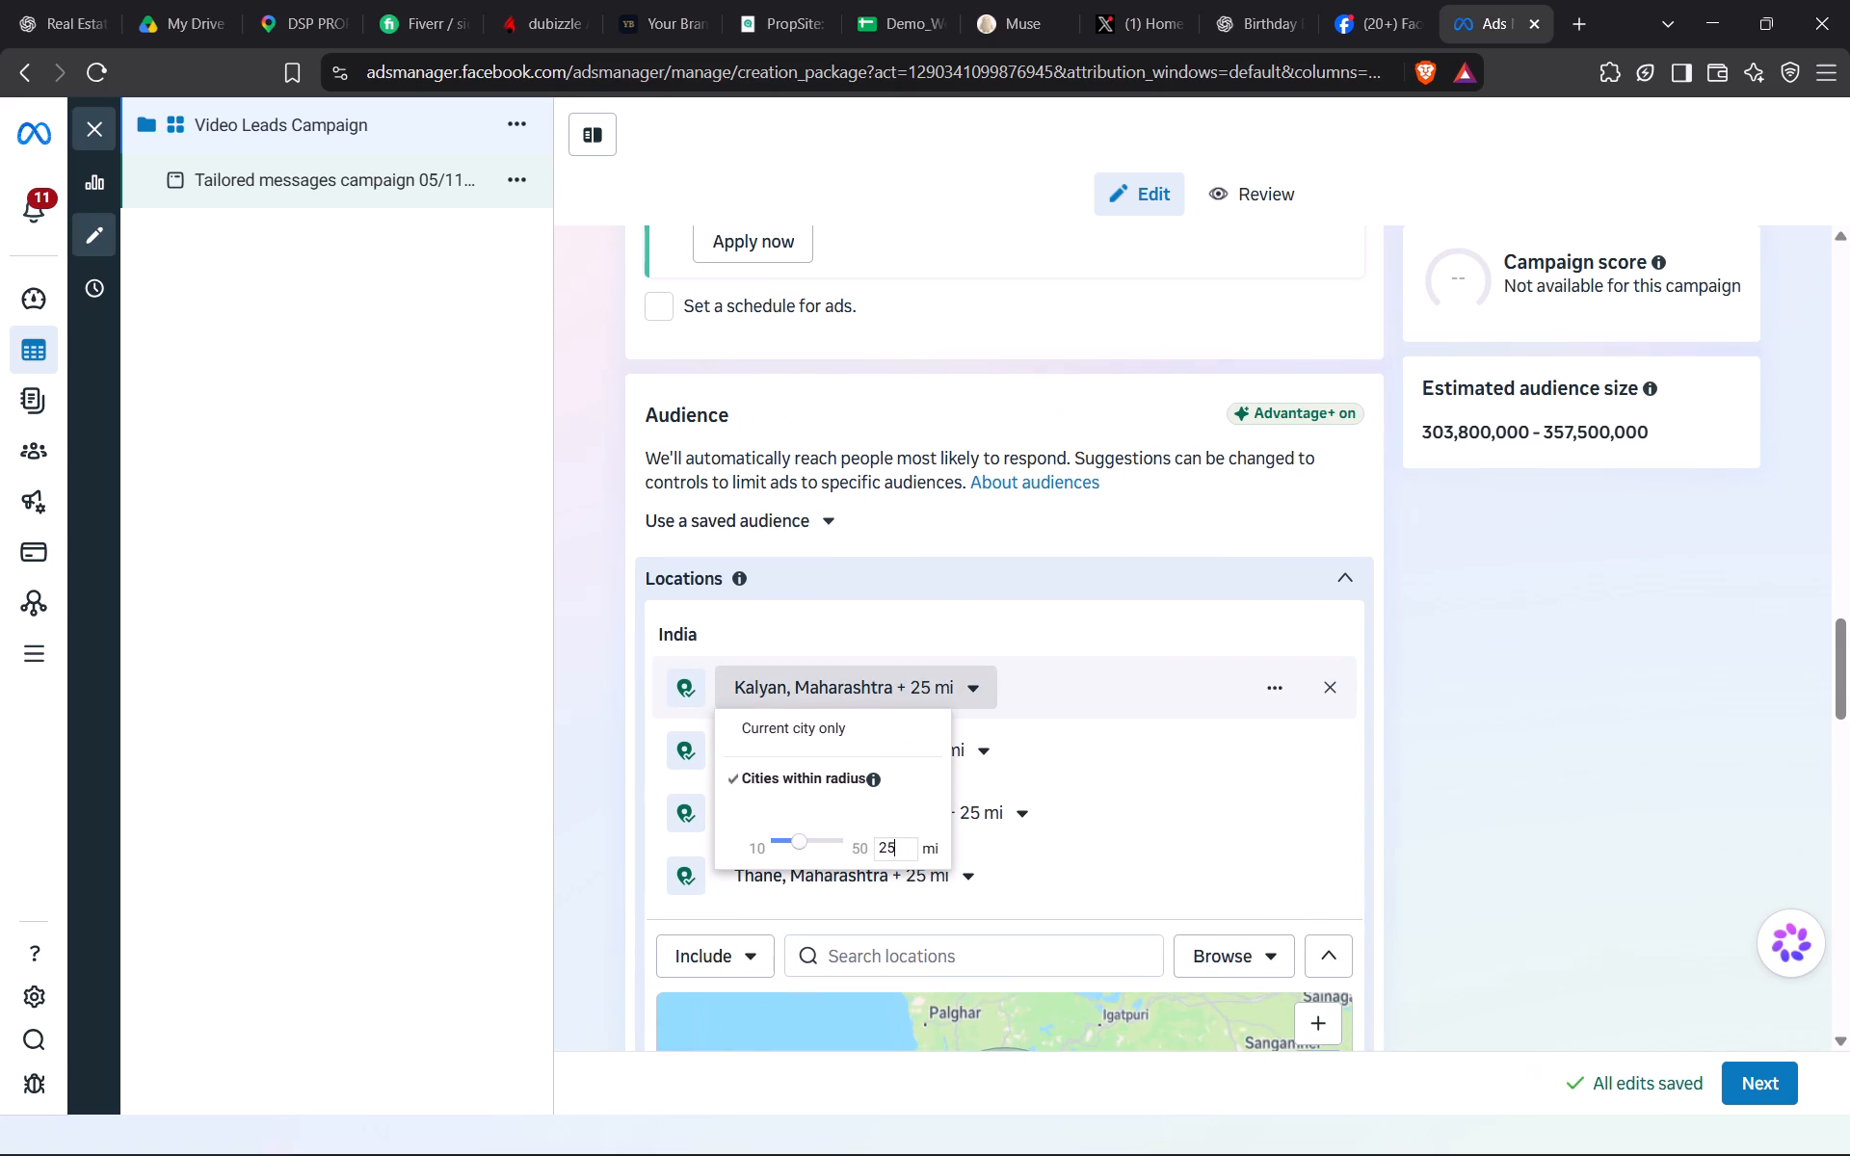
key(BackSpace)
key(BackSpace)
text(18)
key(BackSpace)
key(2)
key(Return)
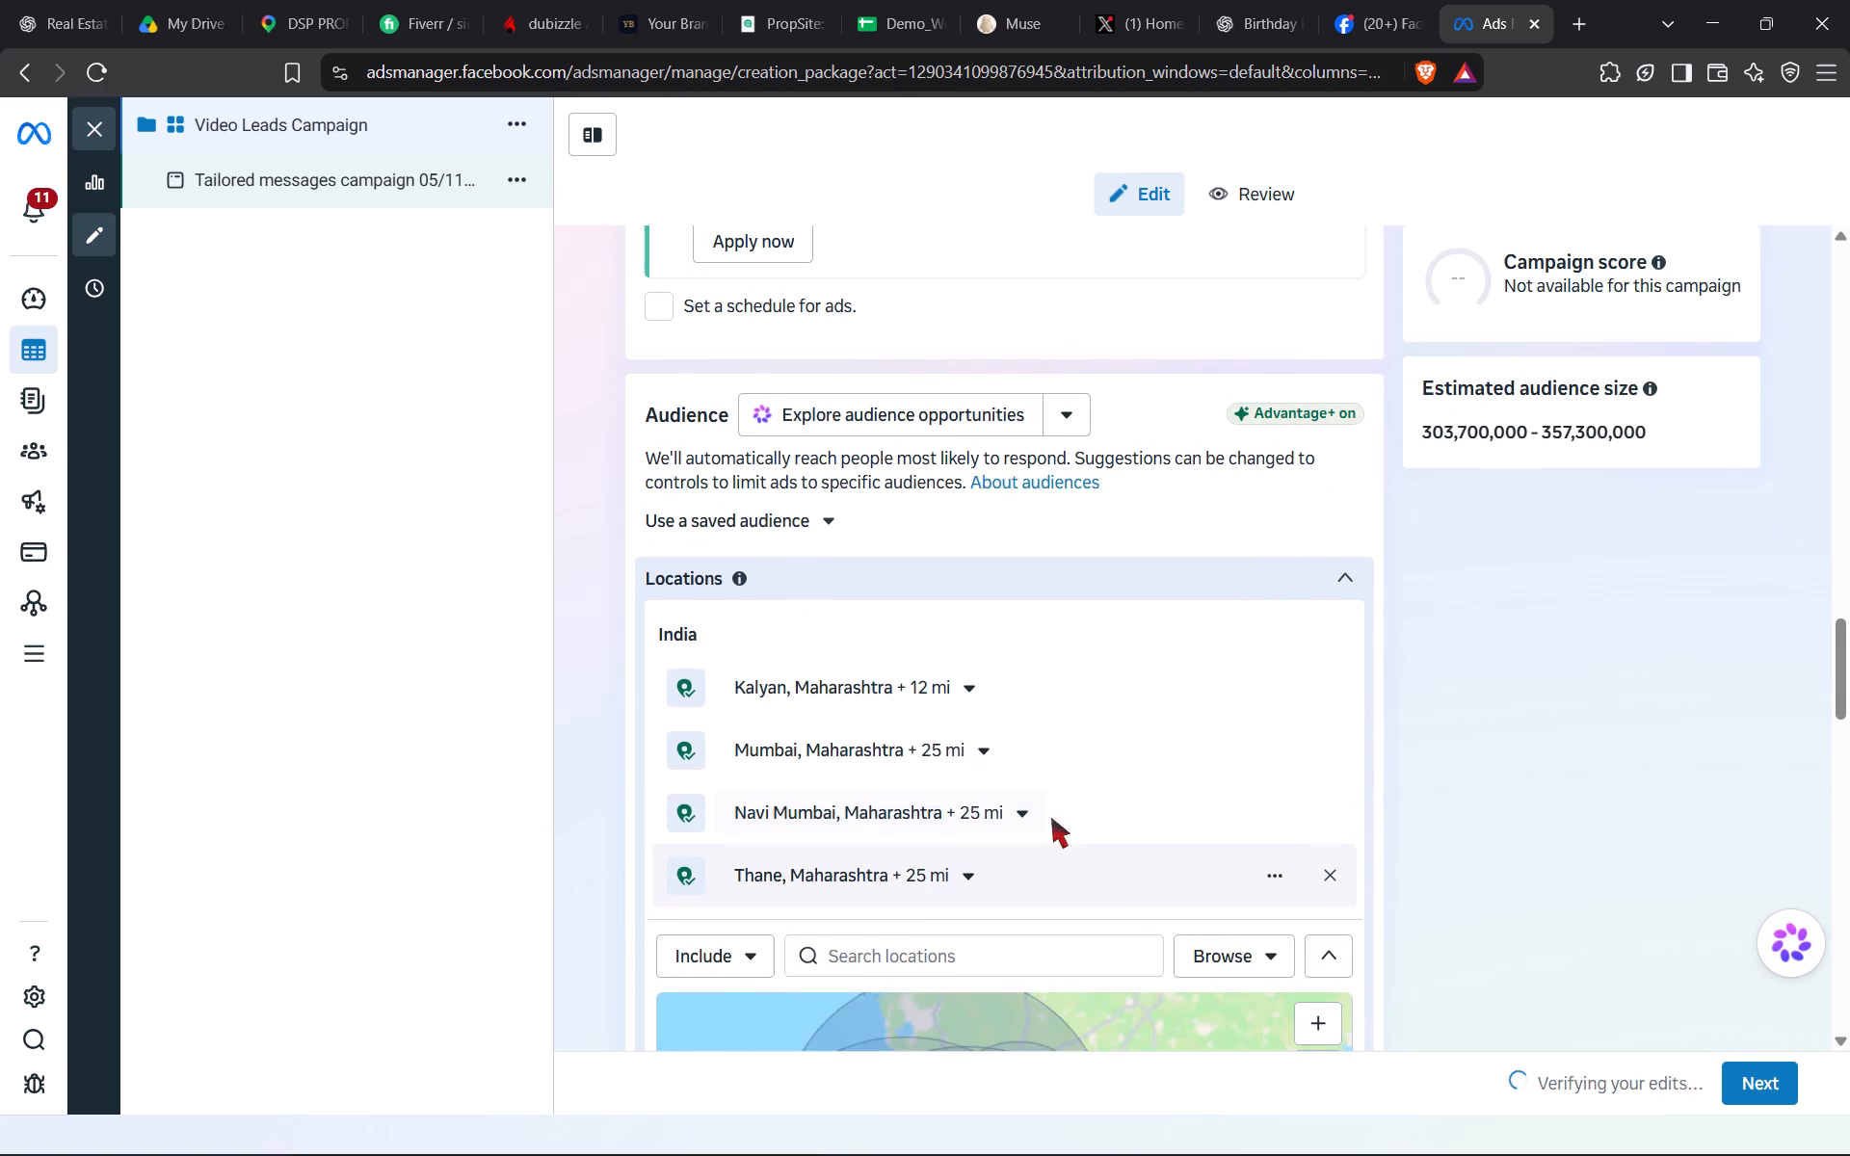
Set the targeting radius around Mumbai to 12 mi in the audience locations.
click(973, 755)
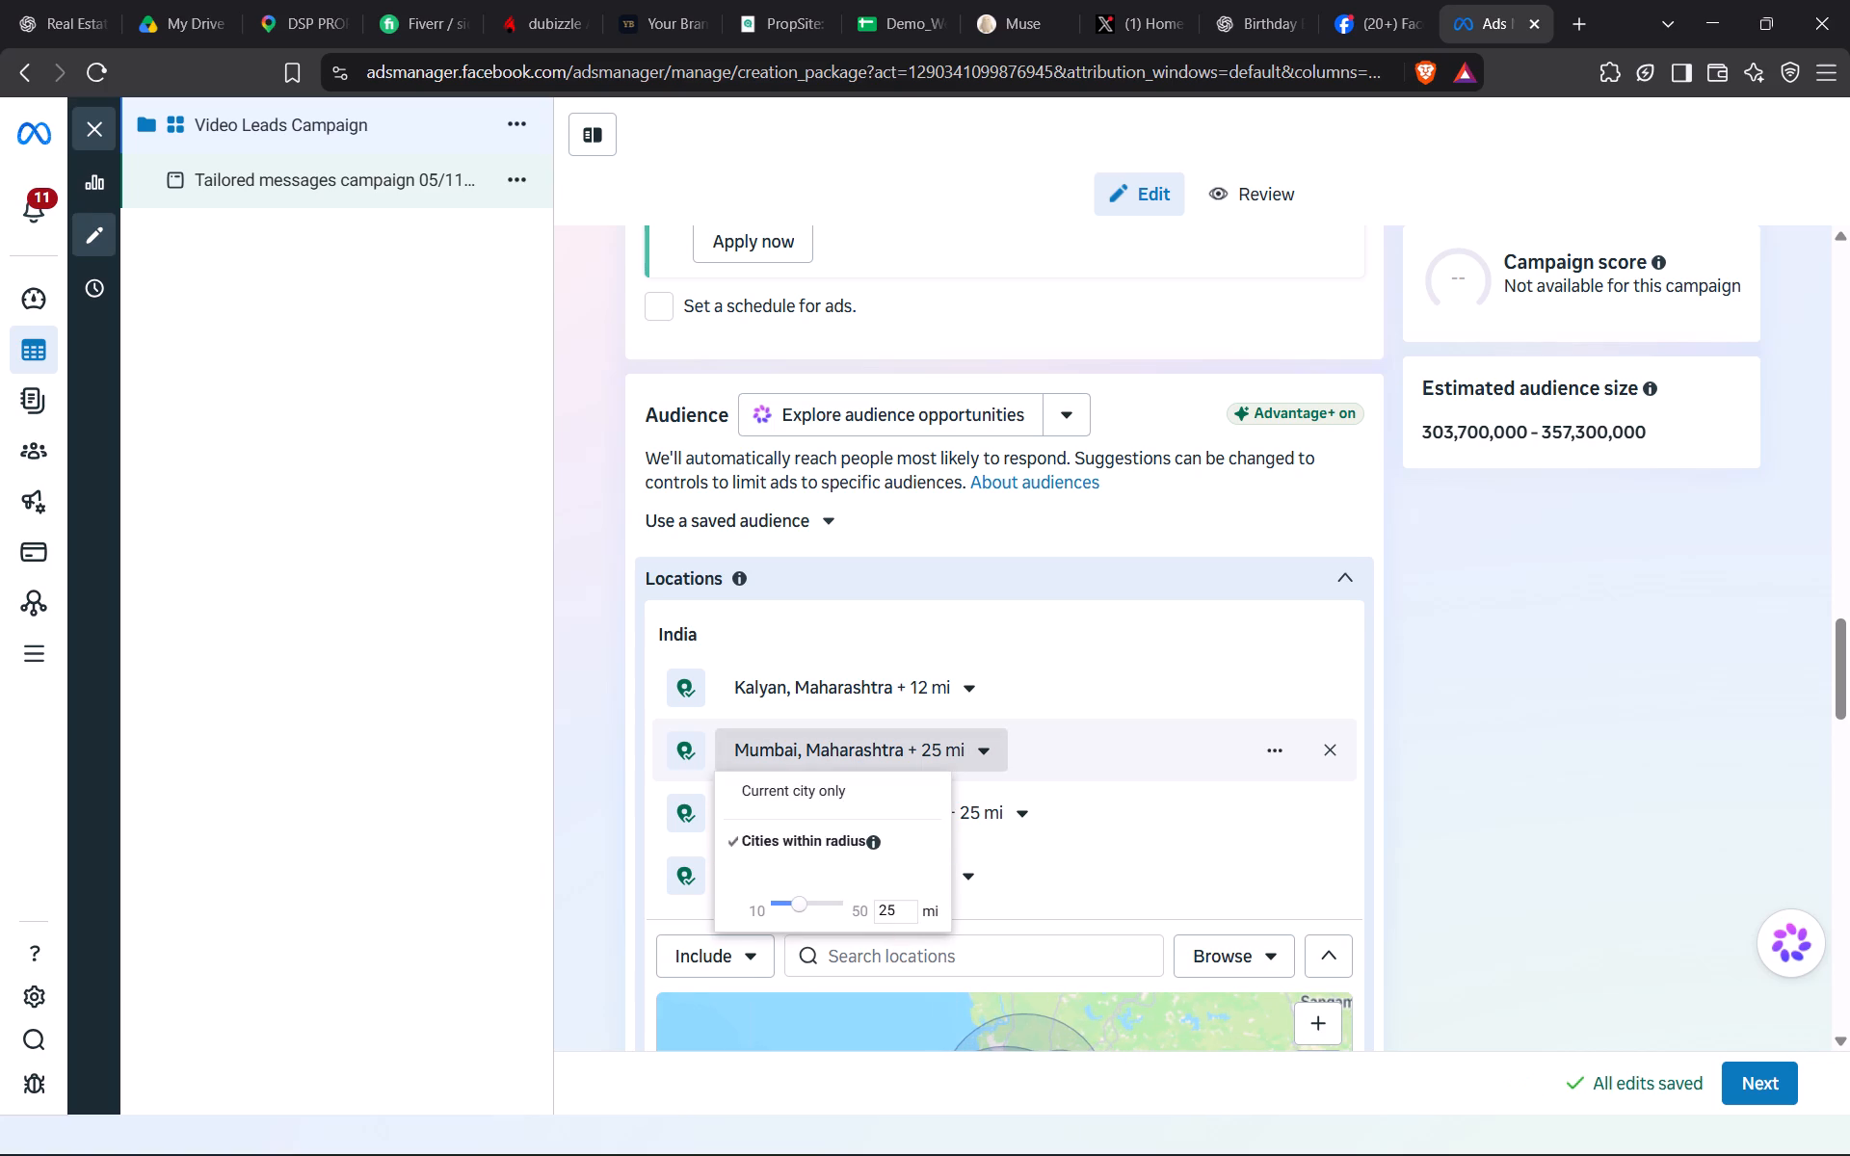
click(910, 902)
key(BackSpace)
key(BackSpace)
text(12)
key(Return)
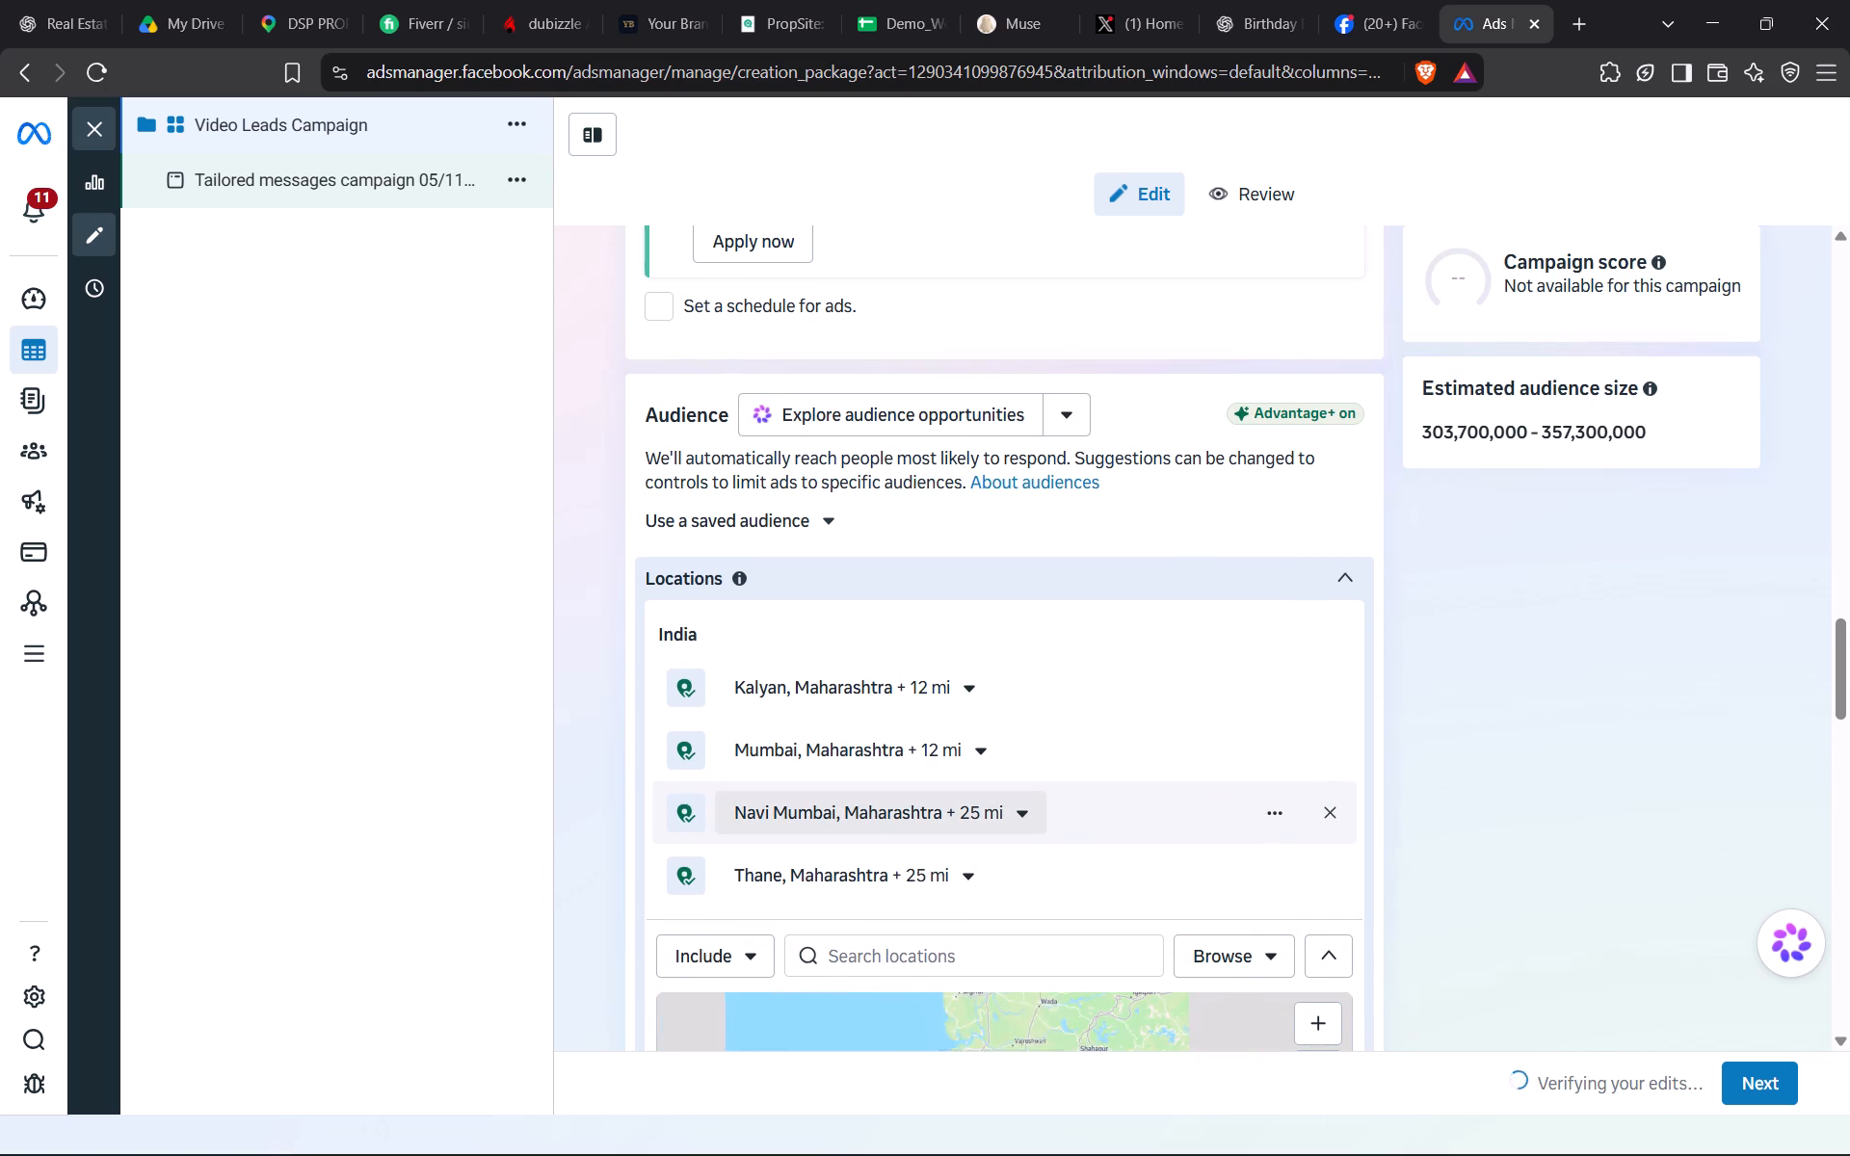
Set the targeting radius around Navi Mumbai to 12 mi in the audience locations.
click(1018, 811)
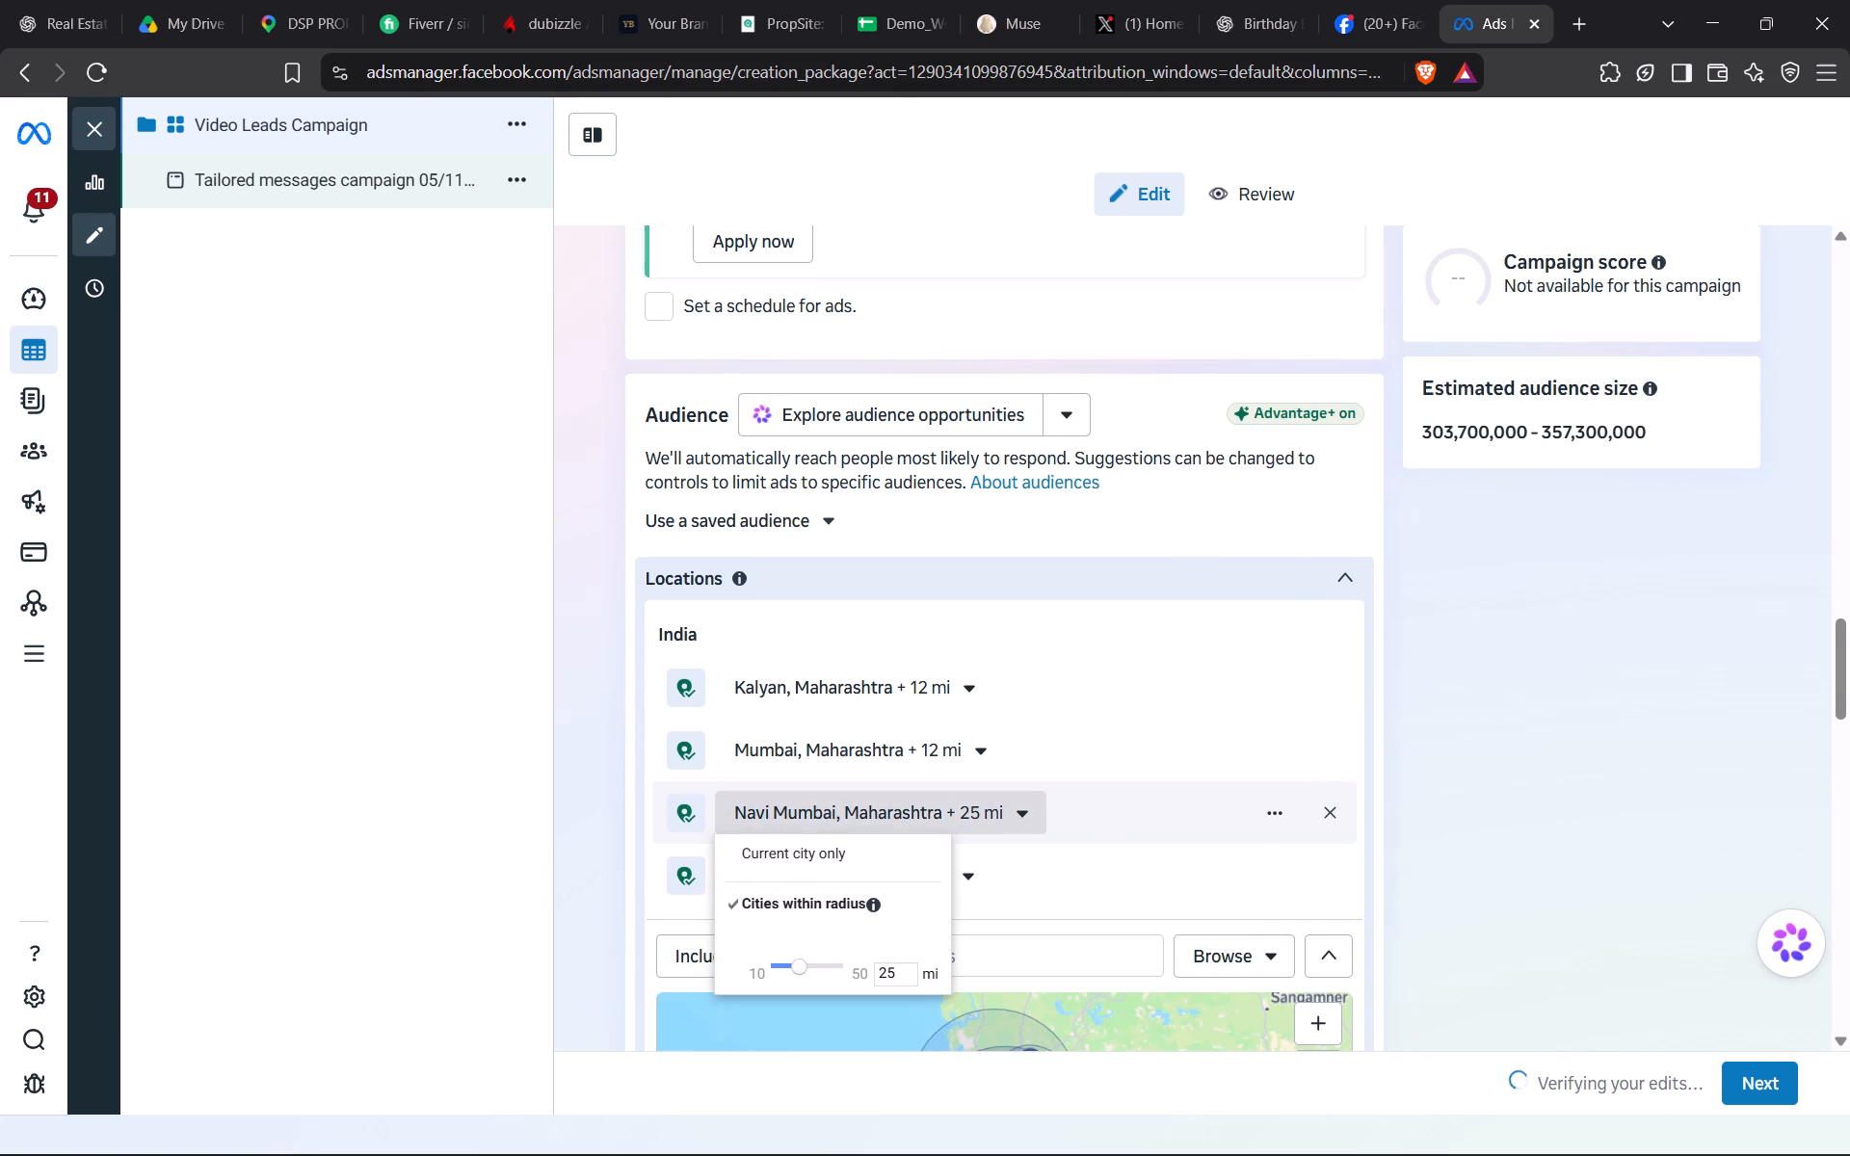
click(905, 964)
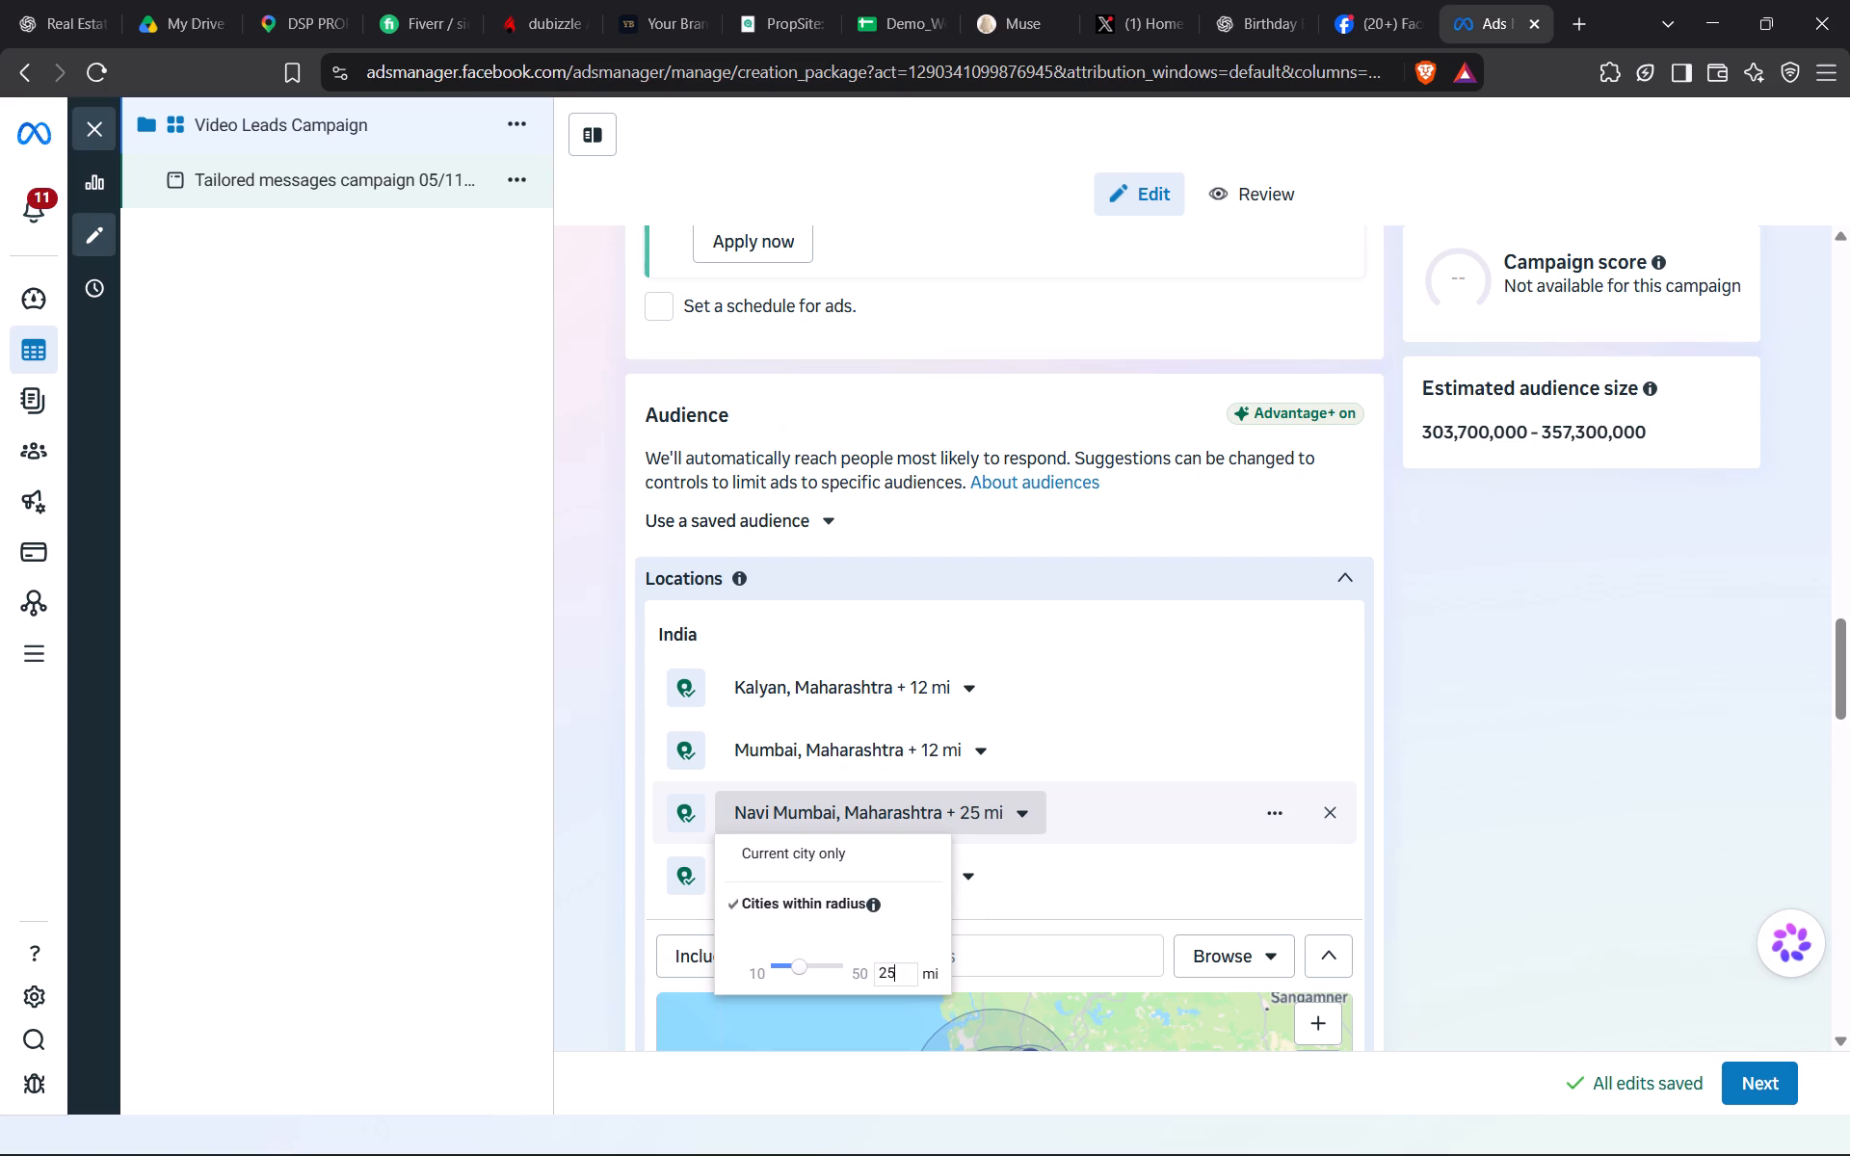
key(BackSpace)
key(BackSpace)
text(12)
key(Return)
Set the targeting radius around Thane to 12 mi in the audience locations.
click(974, 877)
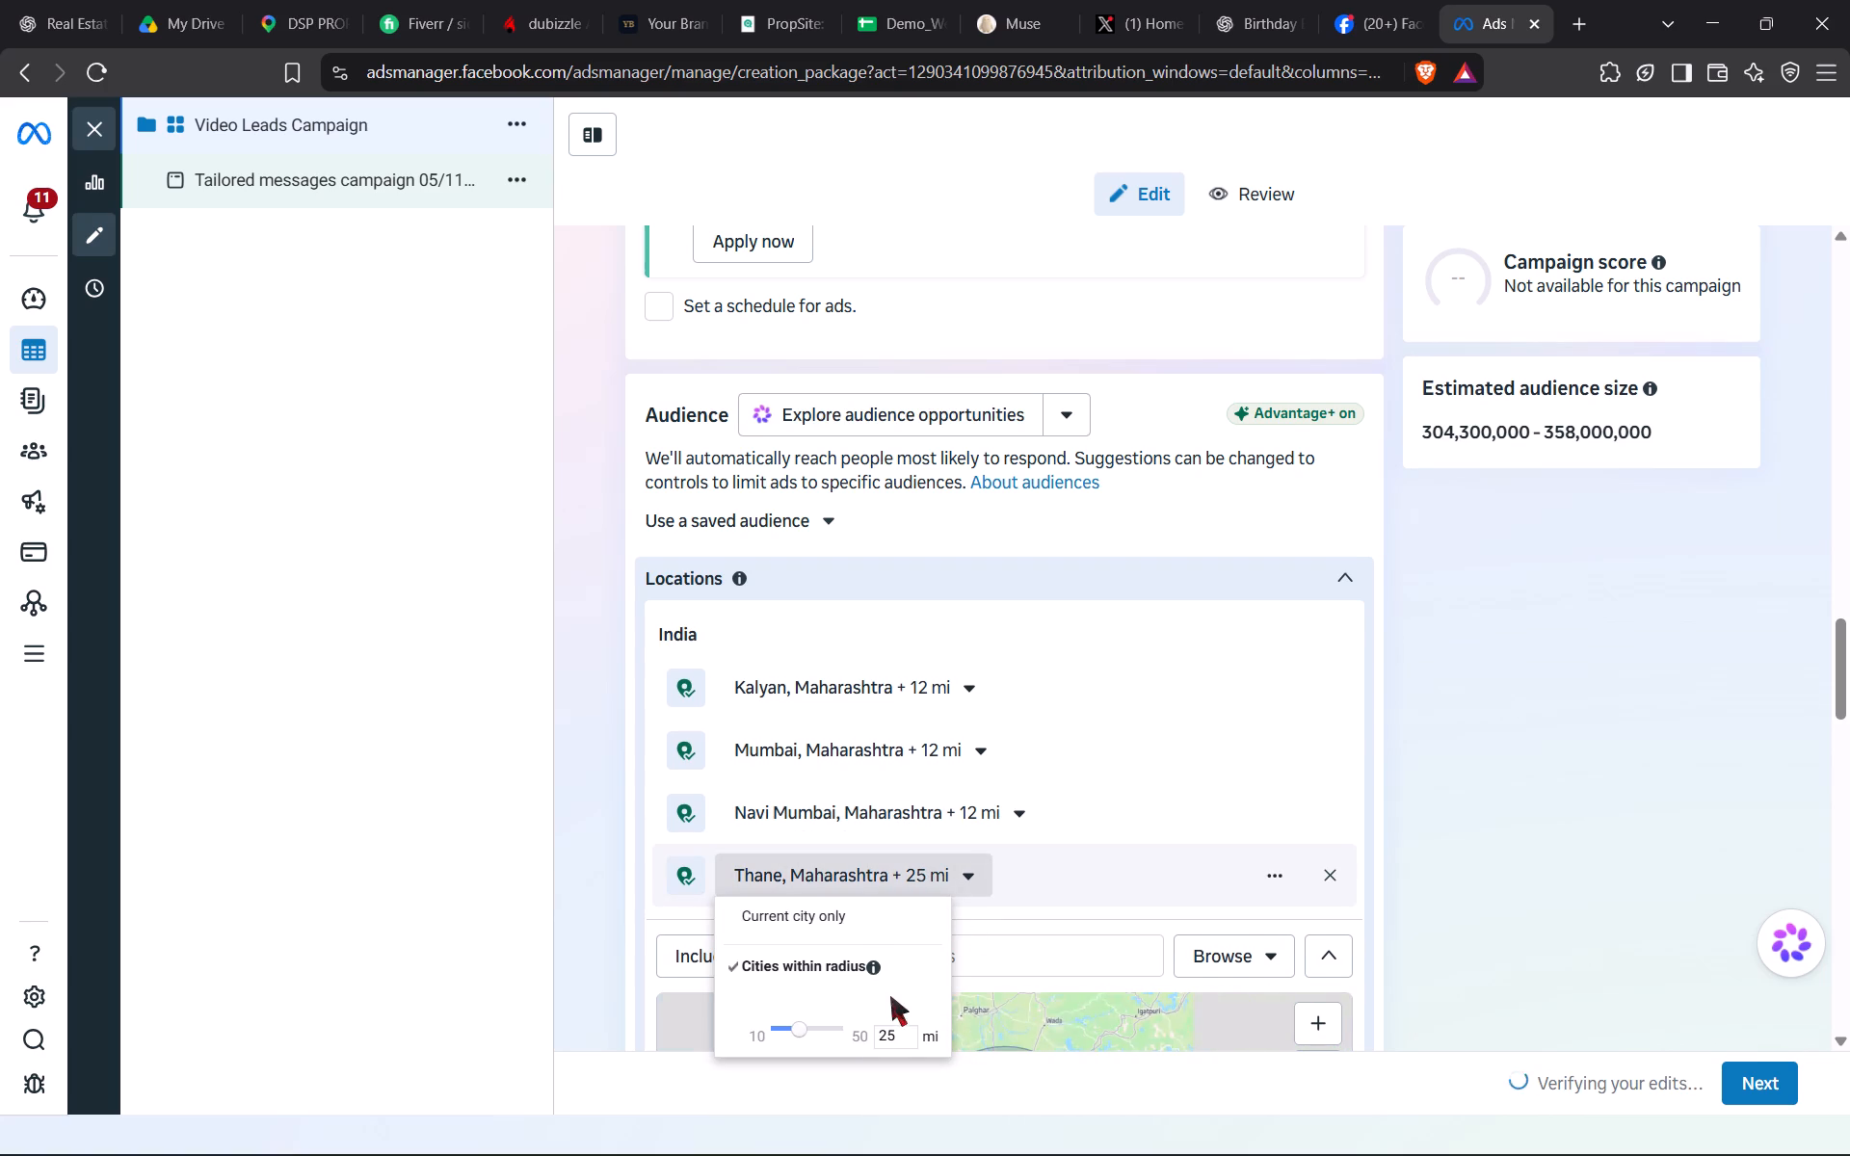
click(898, 1031)
key(BackSpace)
key(BackSpace)
text(12)
key(Return)
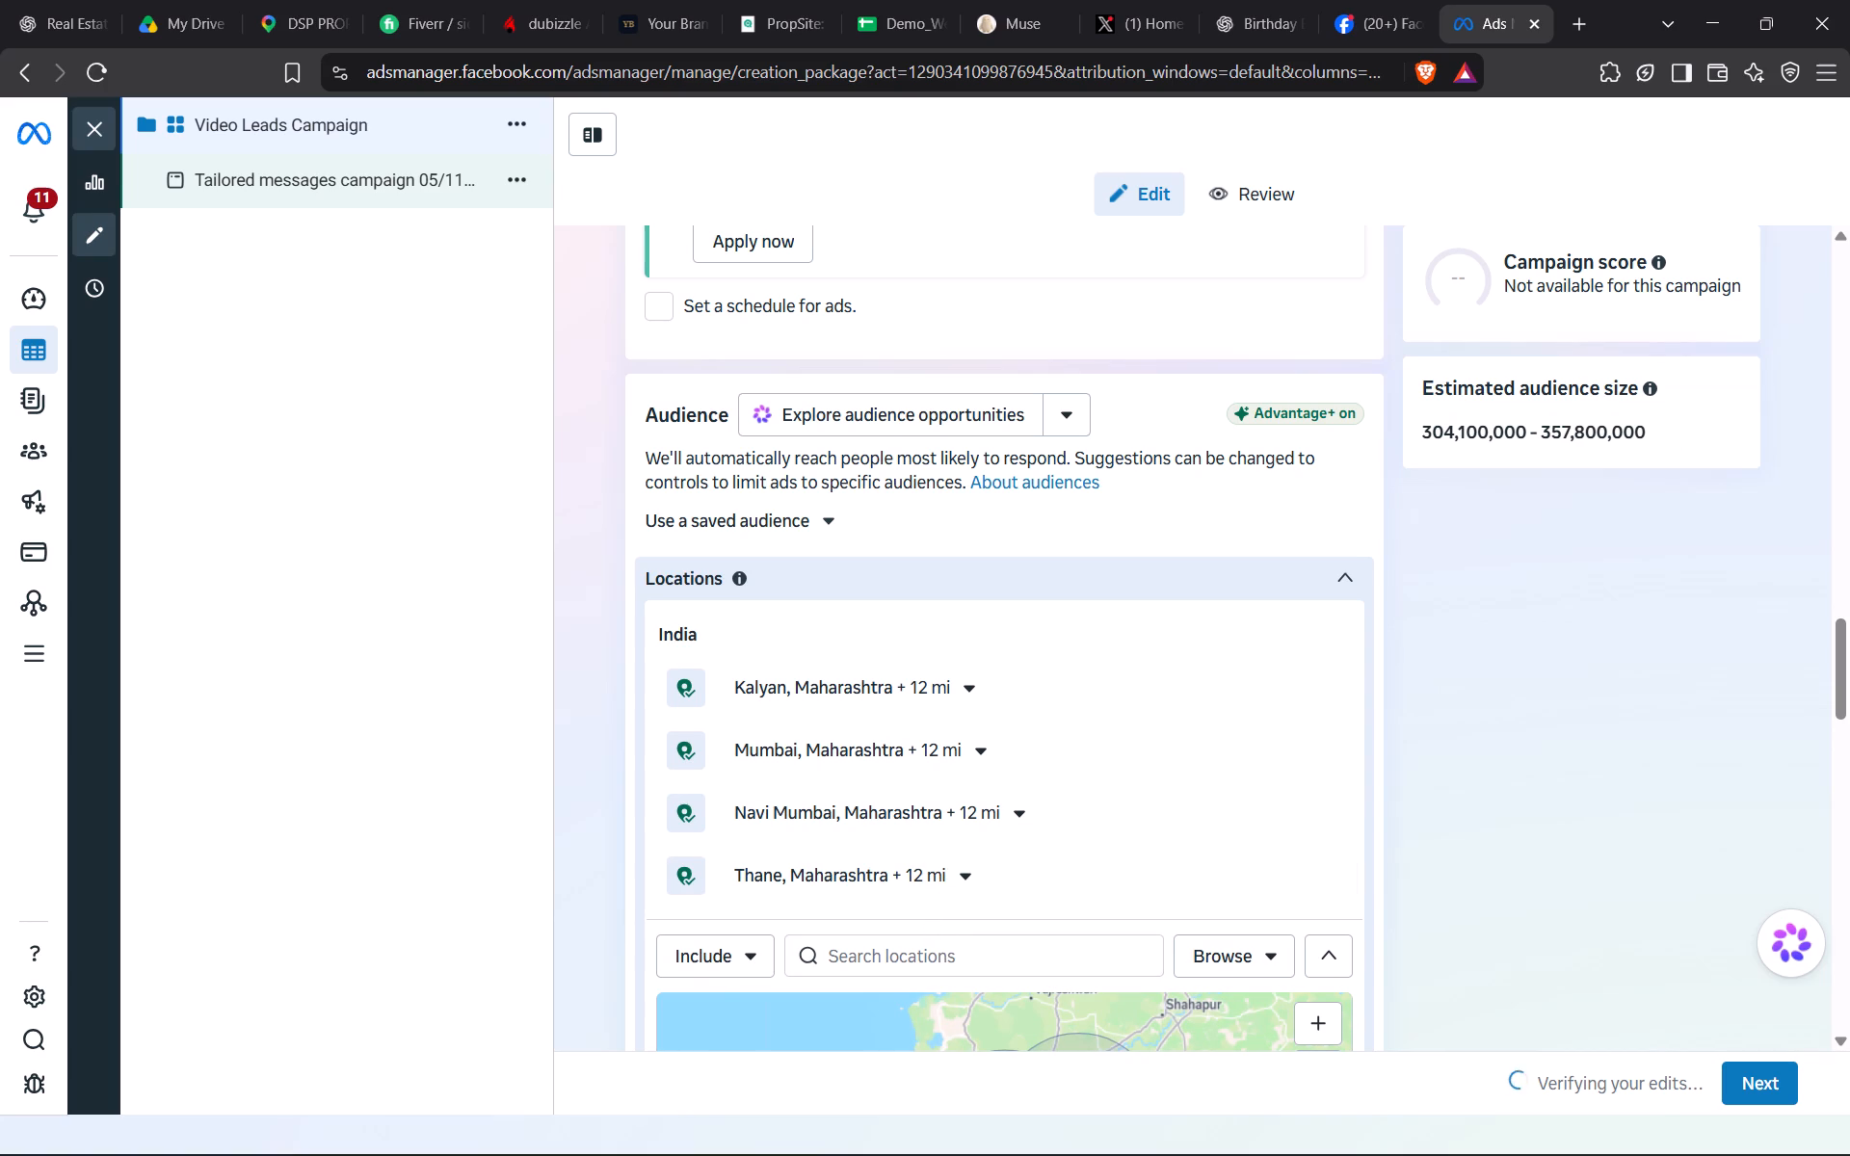
Add the neighborhoods Mulund West and Mulund East, Maharashtra, to the audience locations.
click(927, 947)
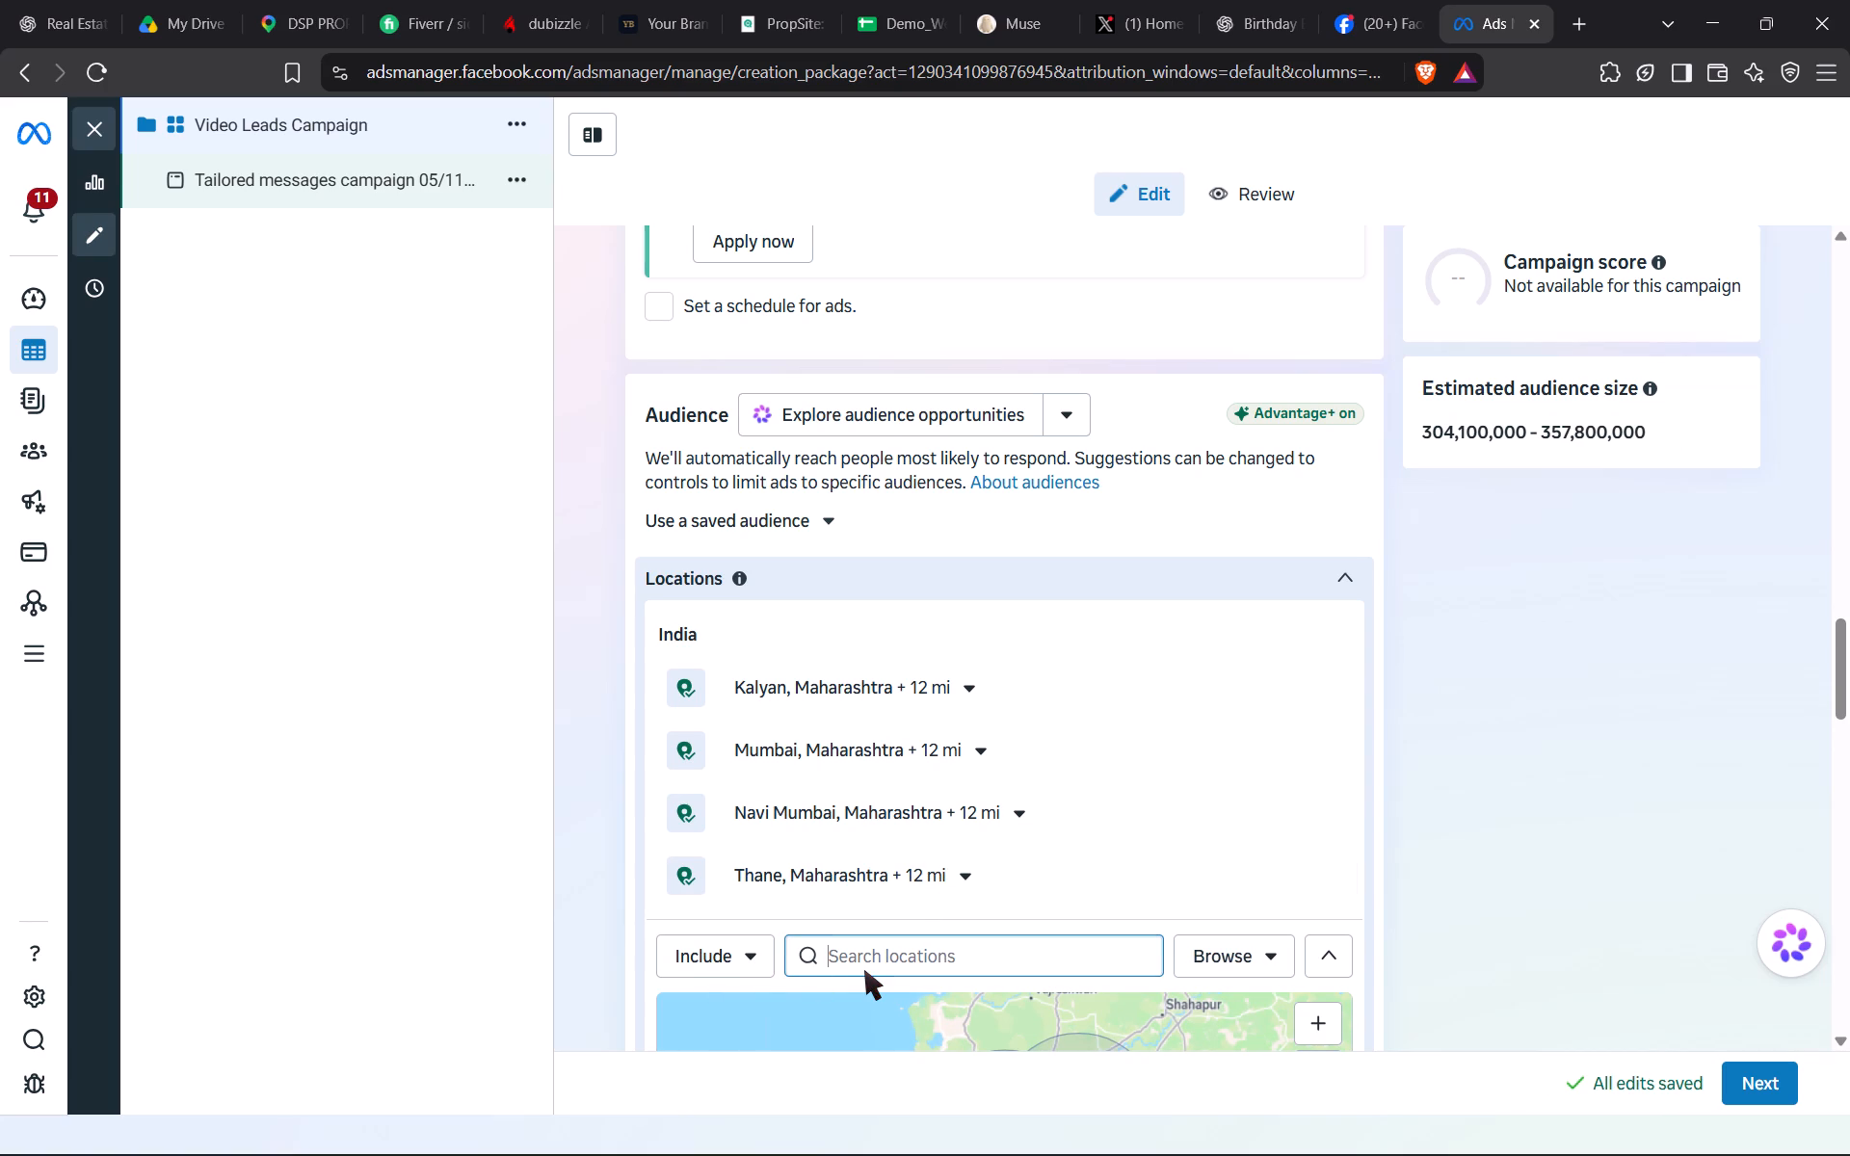
text(mulund)
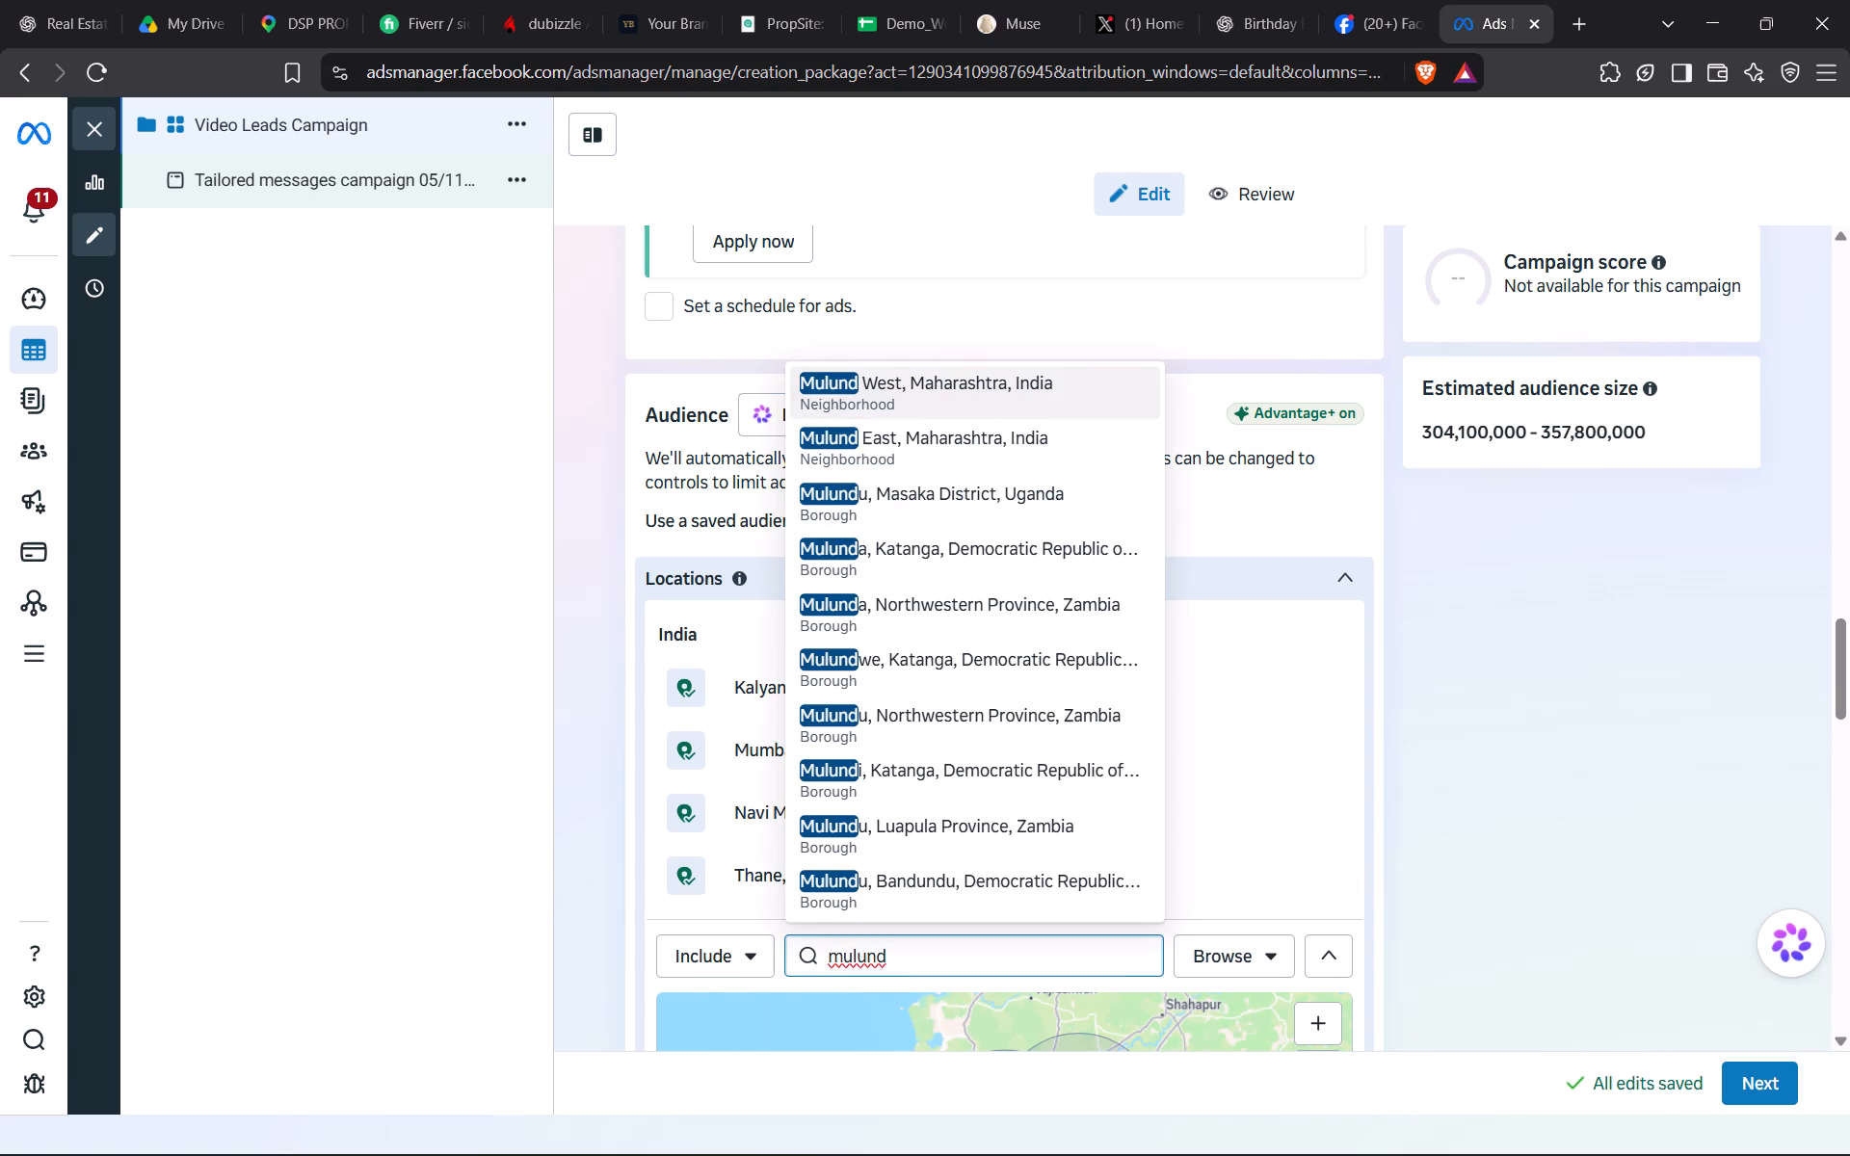
click(907, 390)
text(mulund)
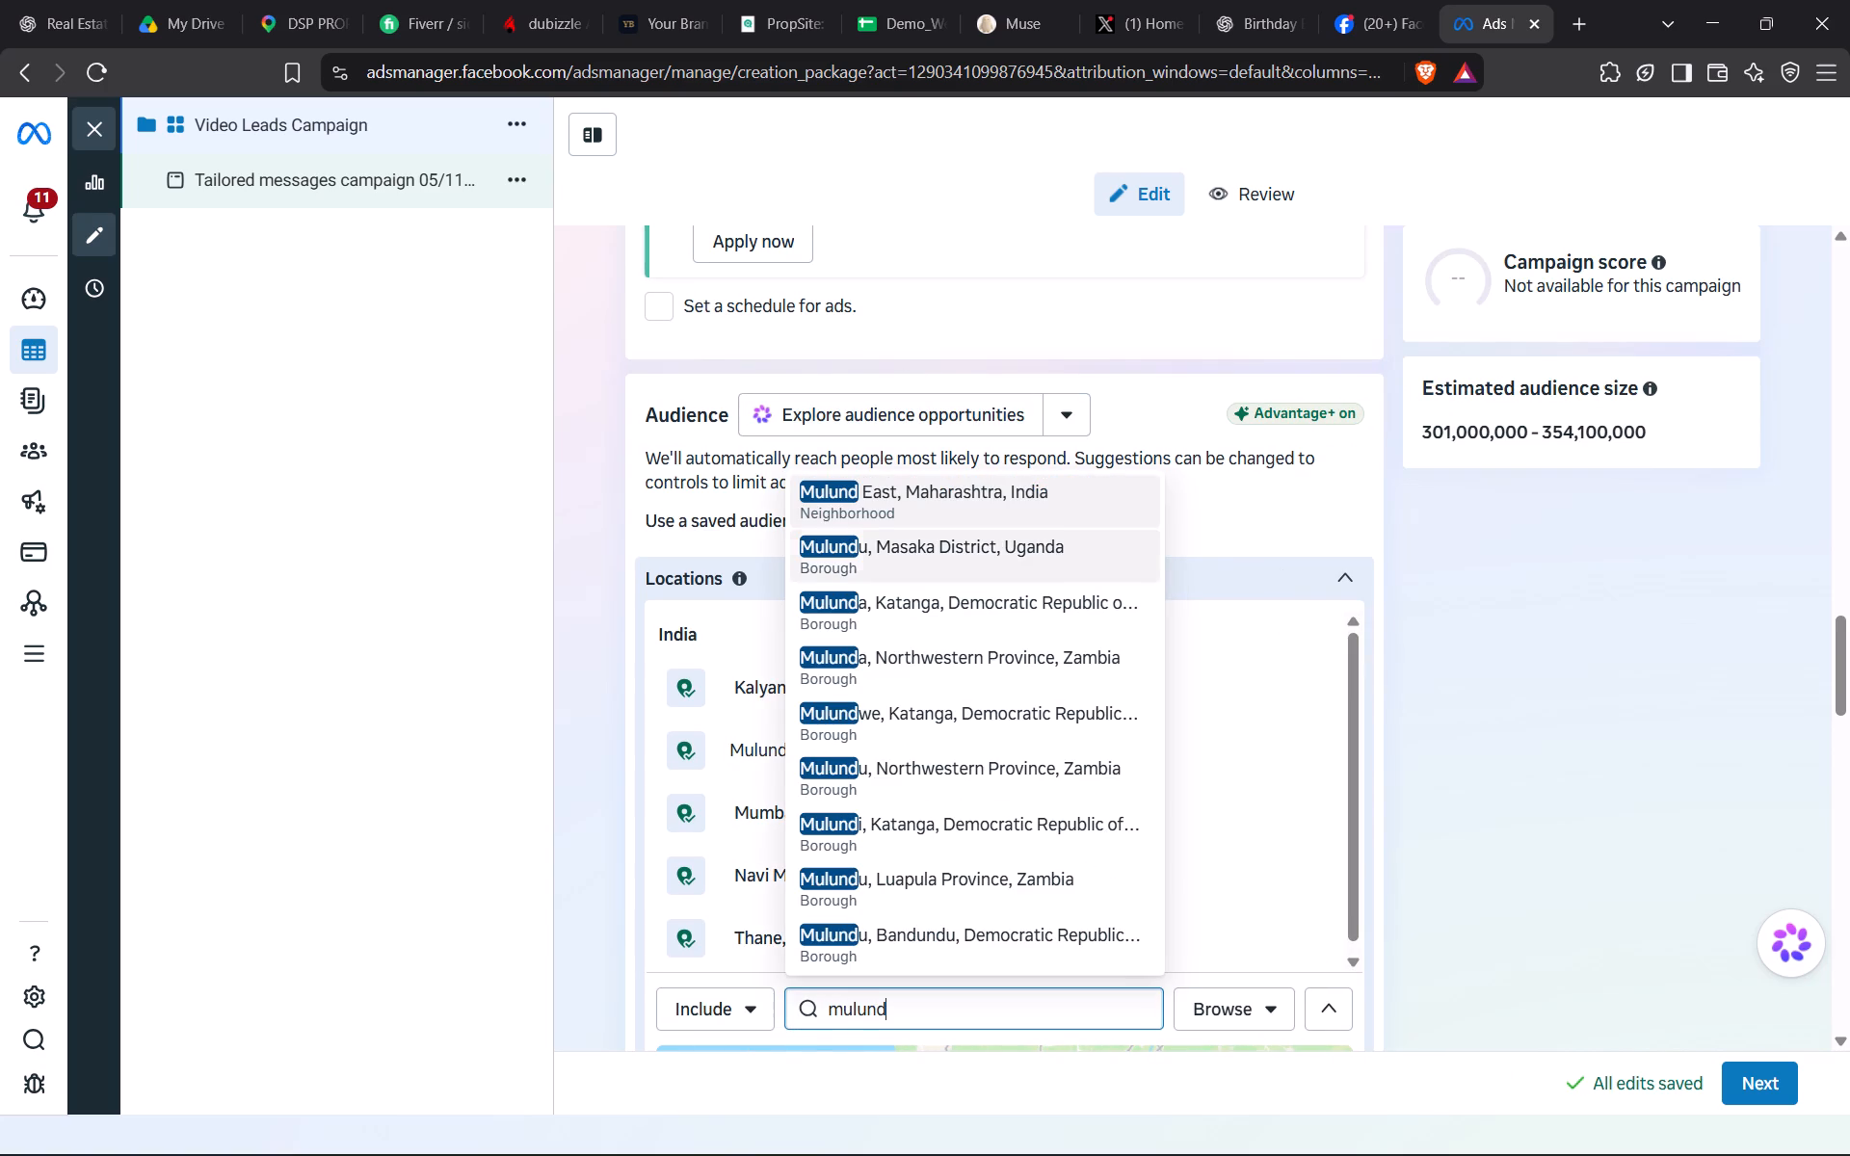
click(936, 509)
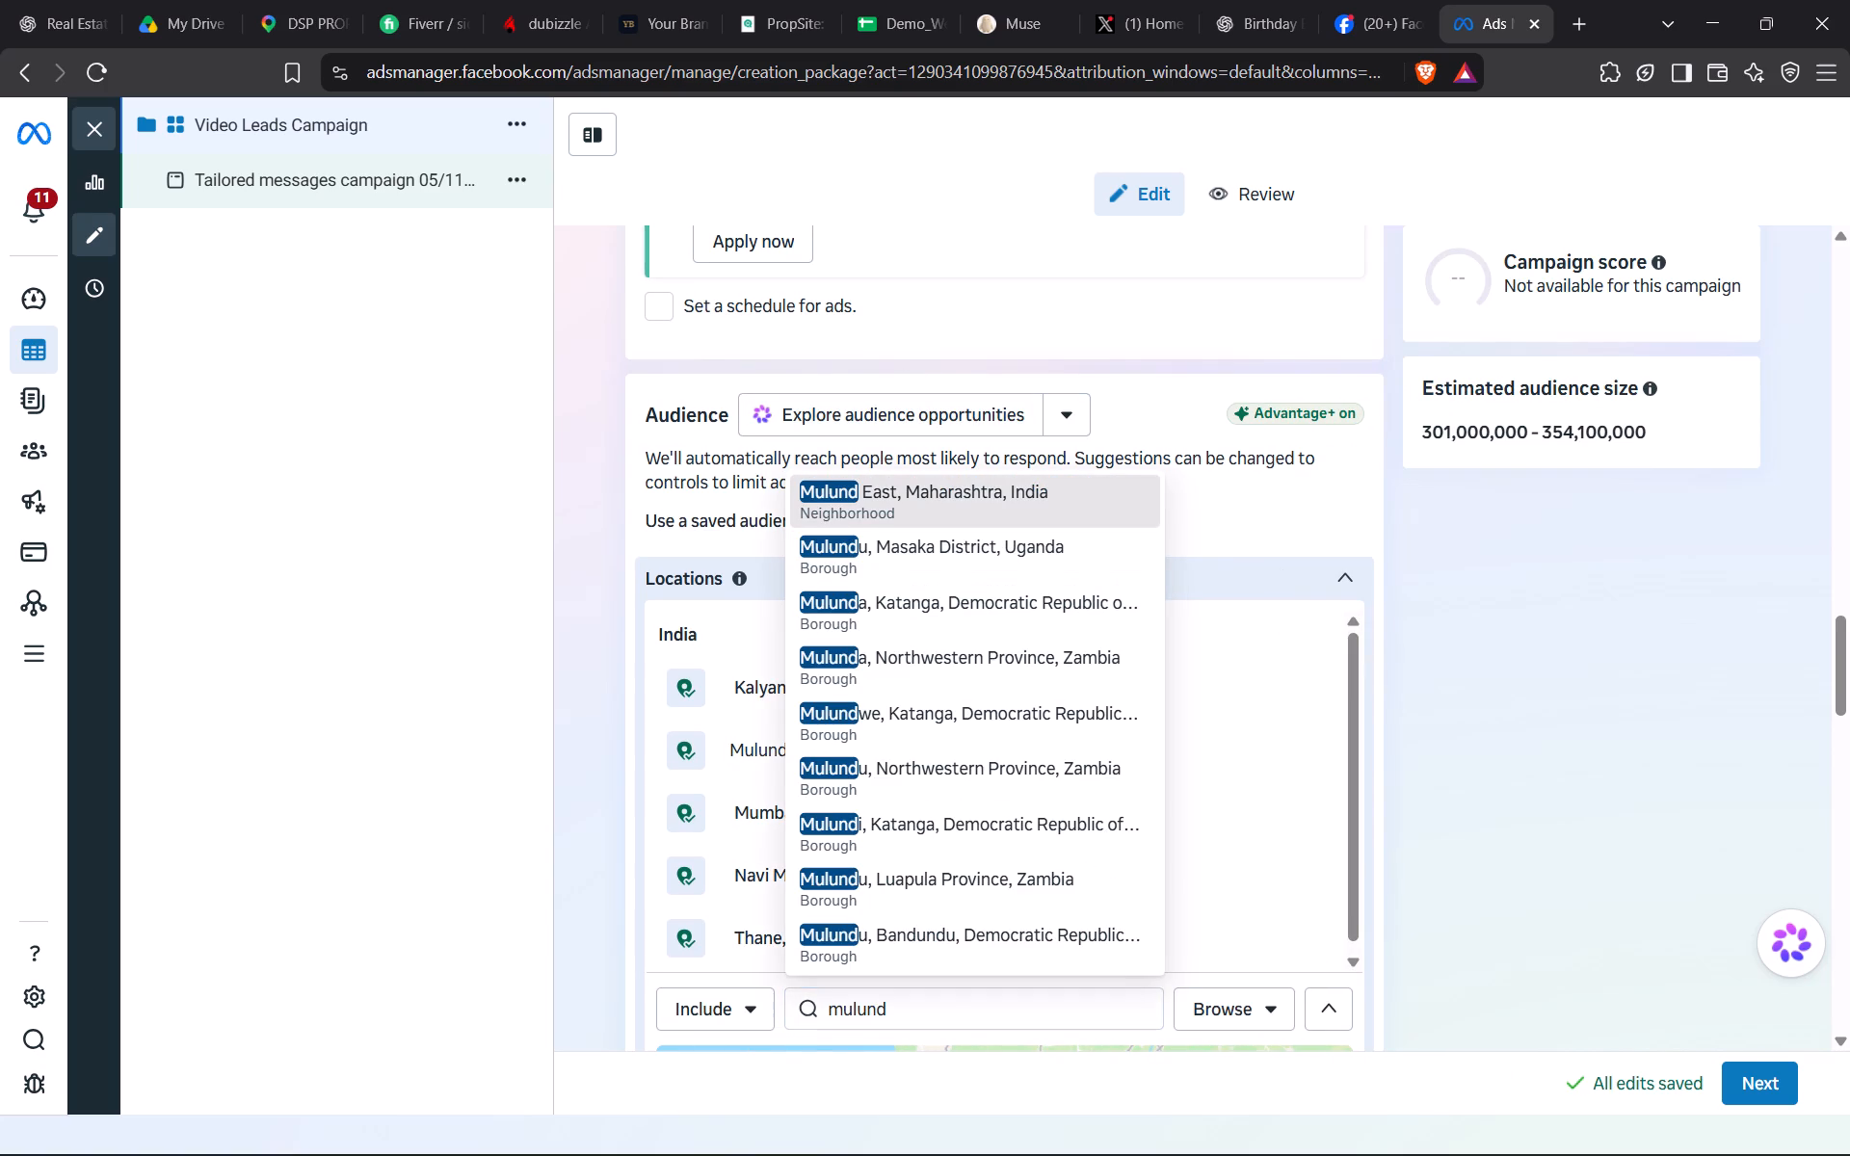
Search the locations for Seawoods and add it to the audience.
text(sd)
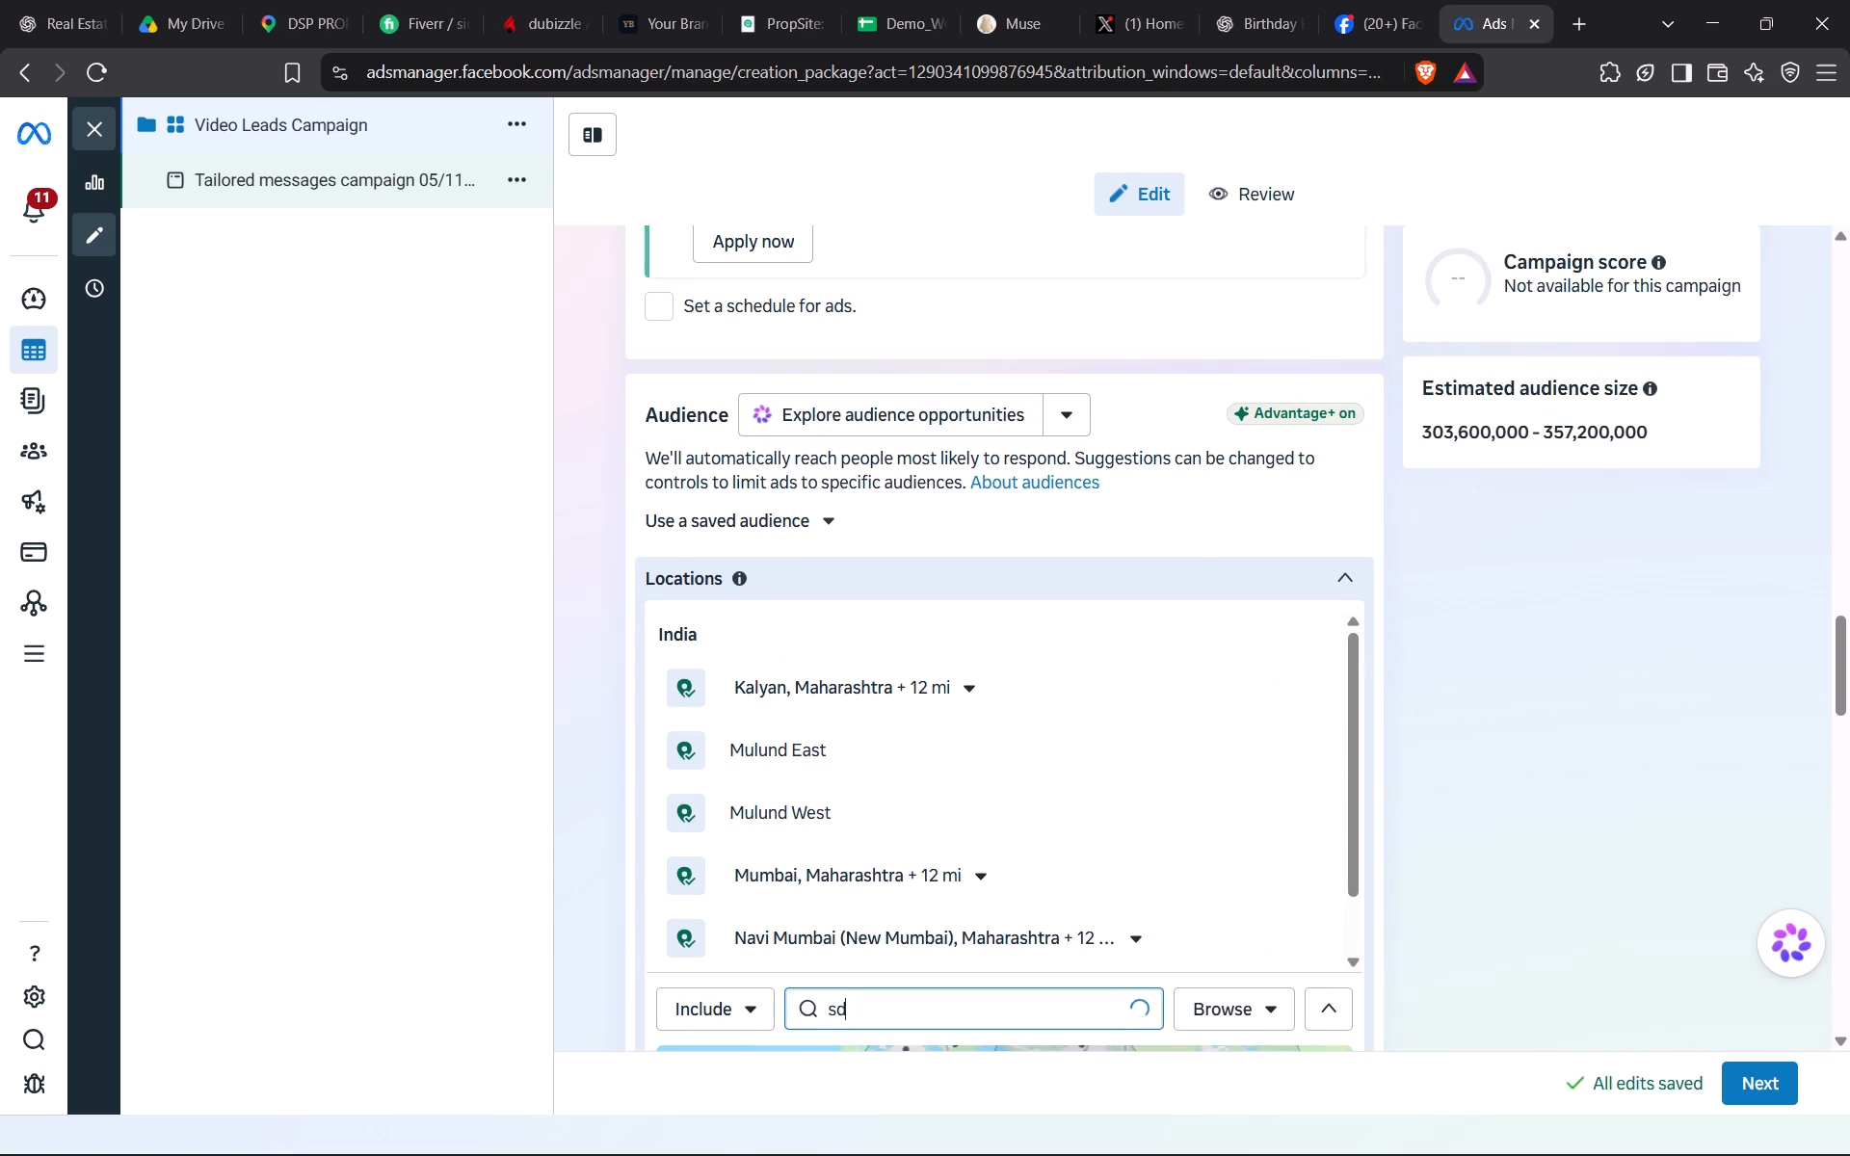
key(BackSpace)
text(eawoods)
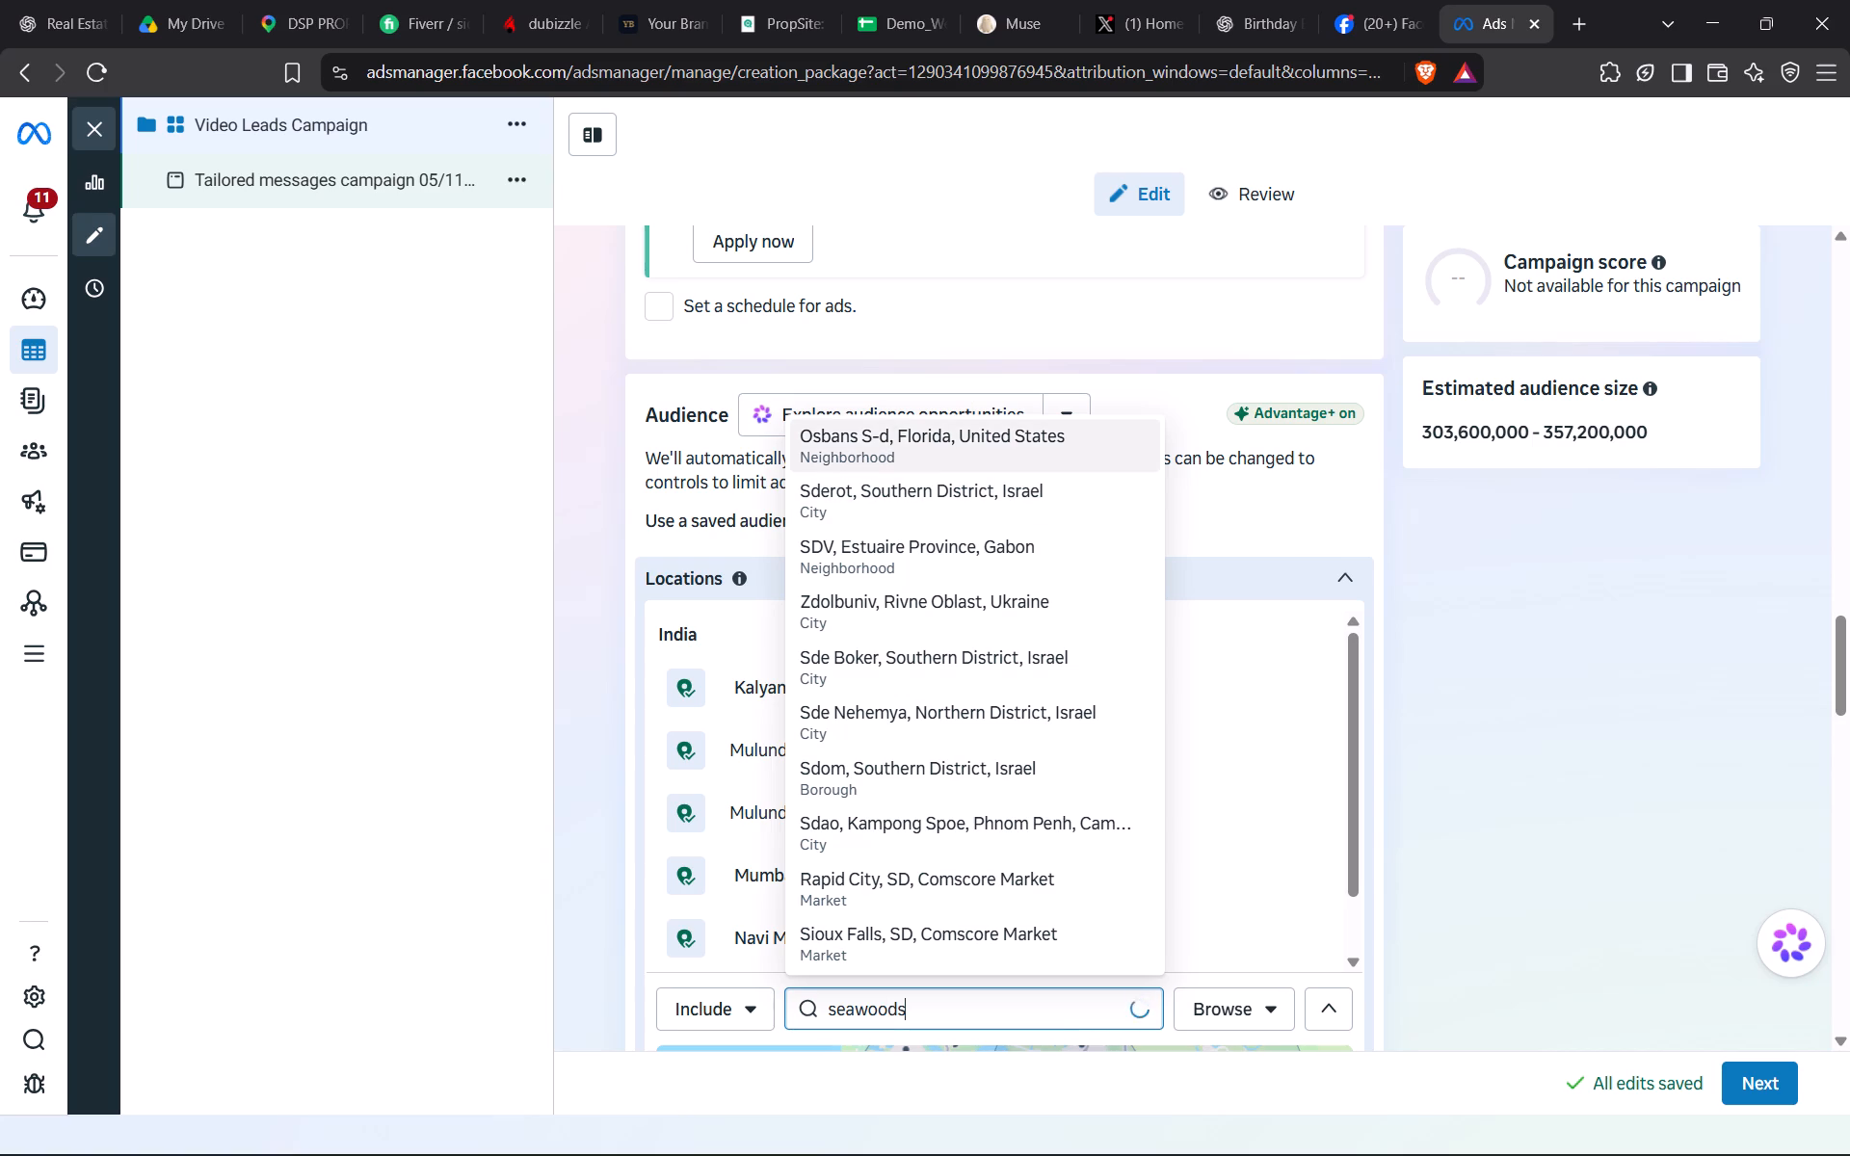
click(910, 446)
Add the neighborhoods Dadar West and Dadar East, Maharashtra, to the audience locations.
text(dadar)
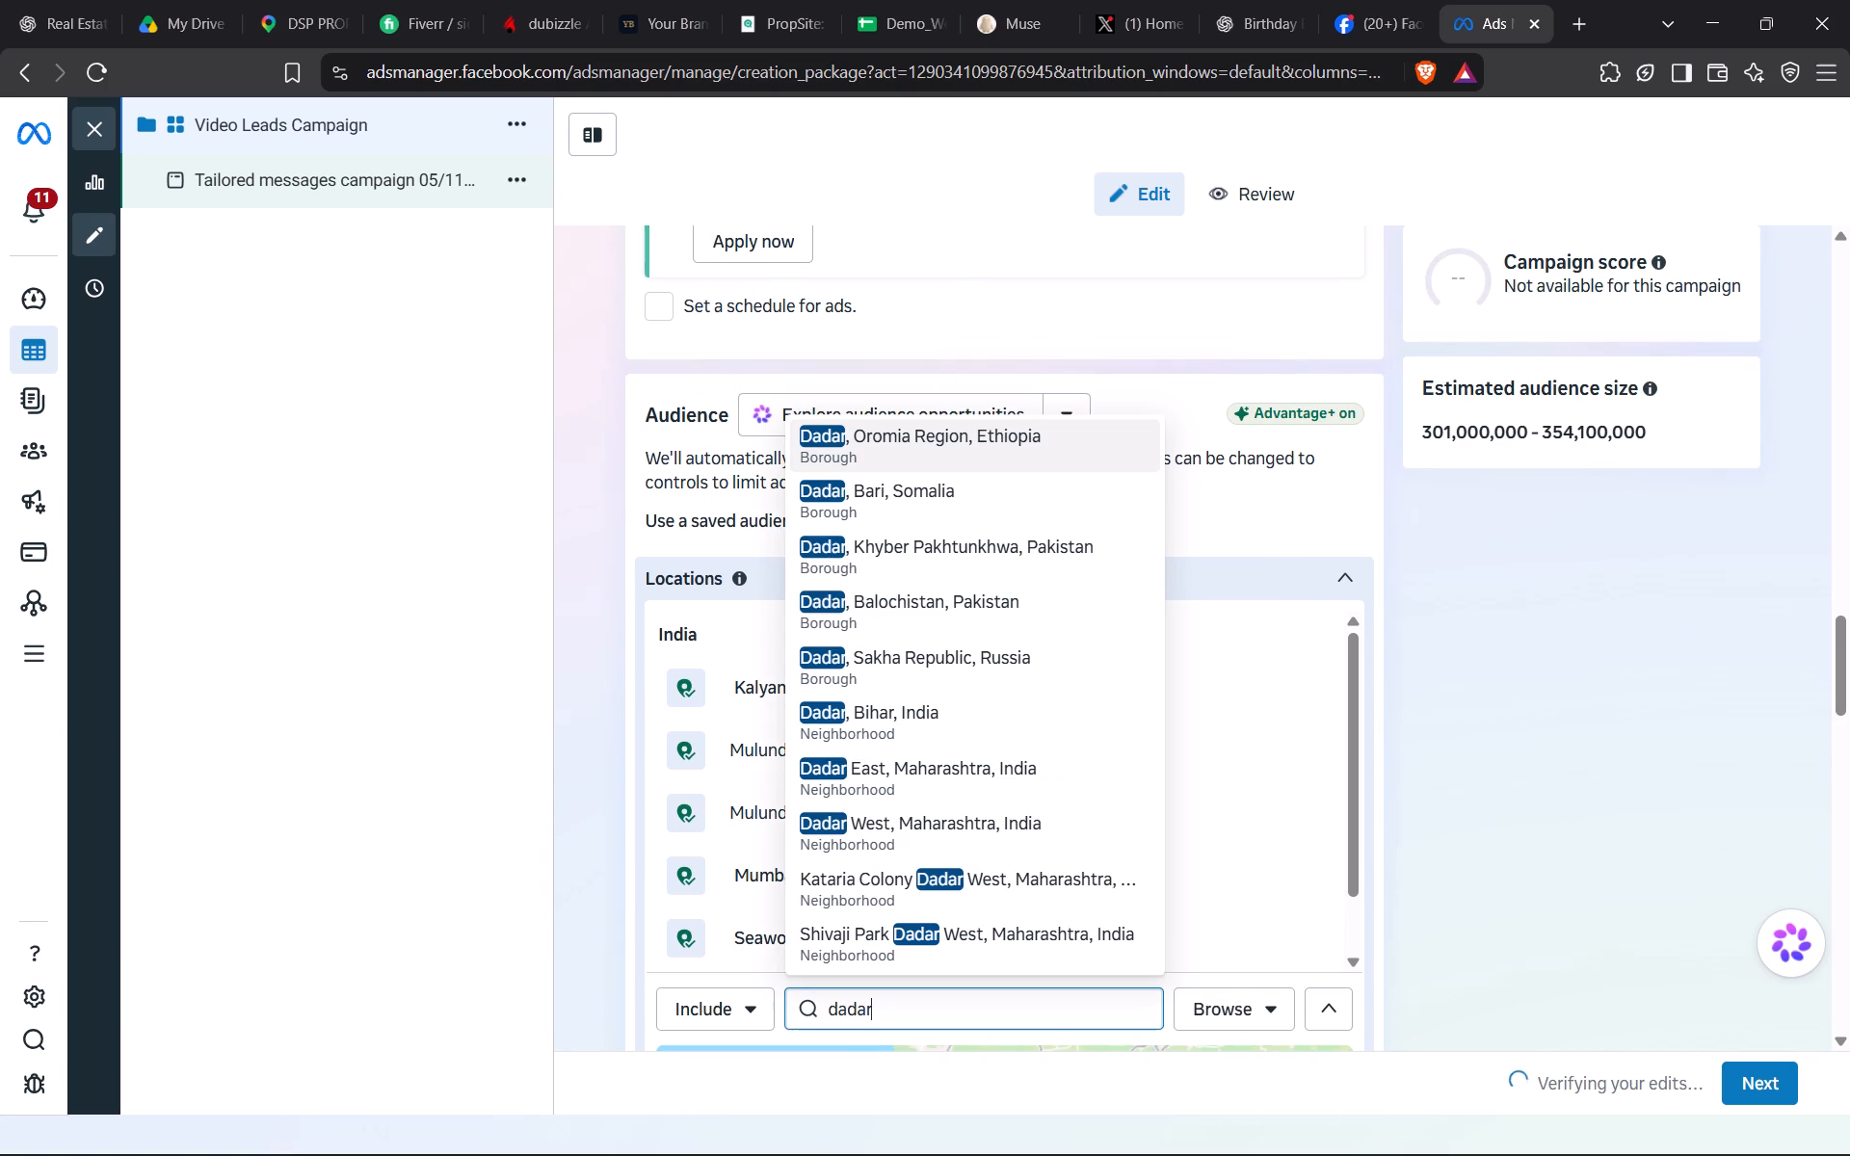
click(922, 842)
text(dadar)
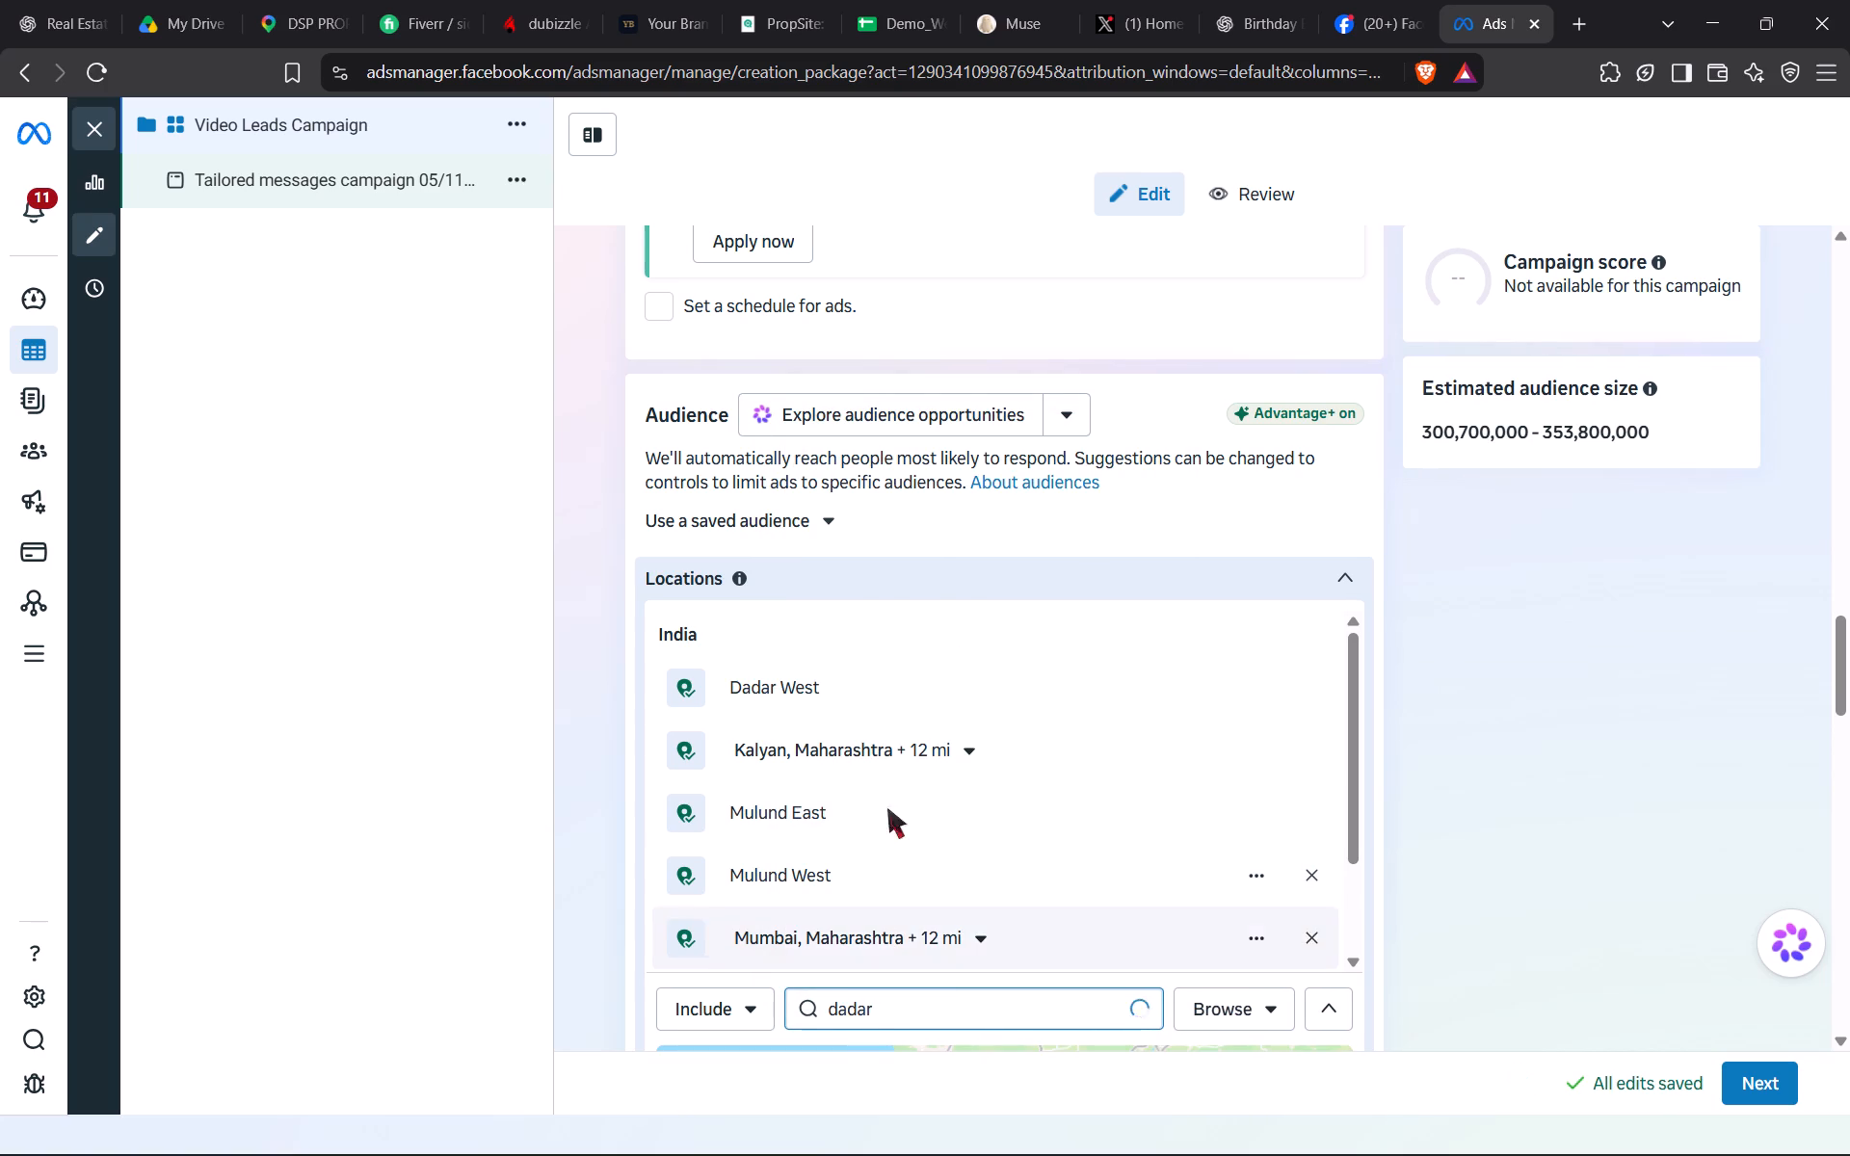
click(949, 832)
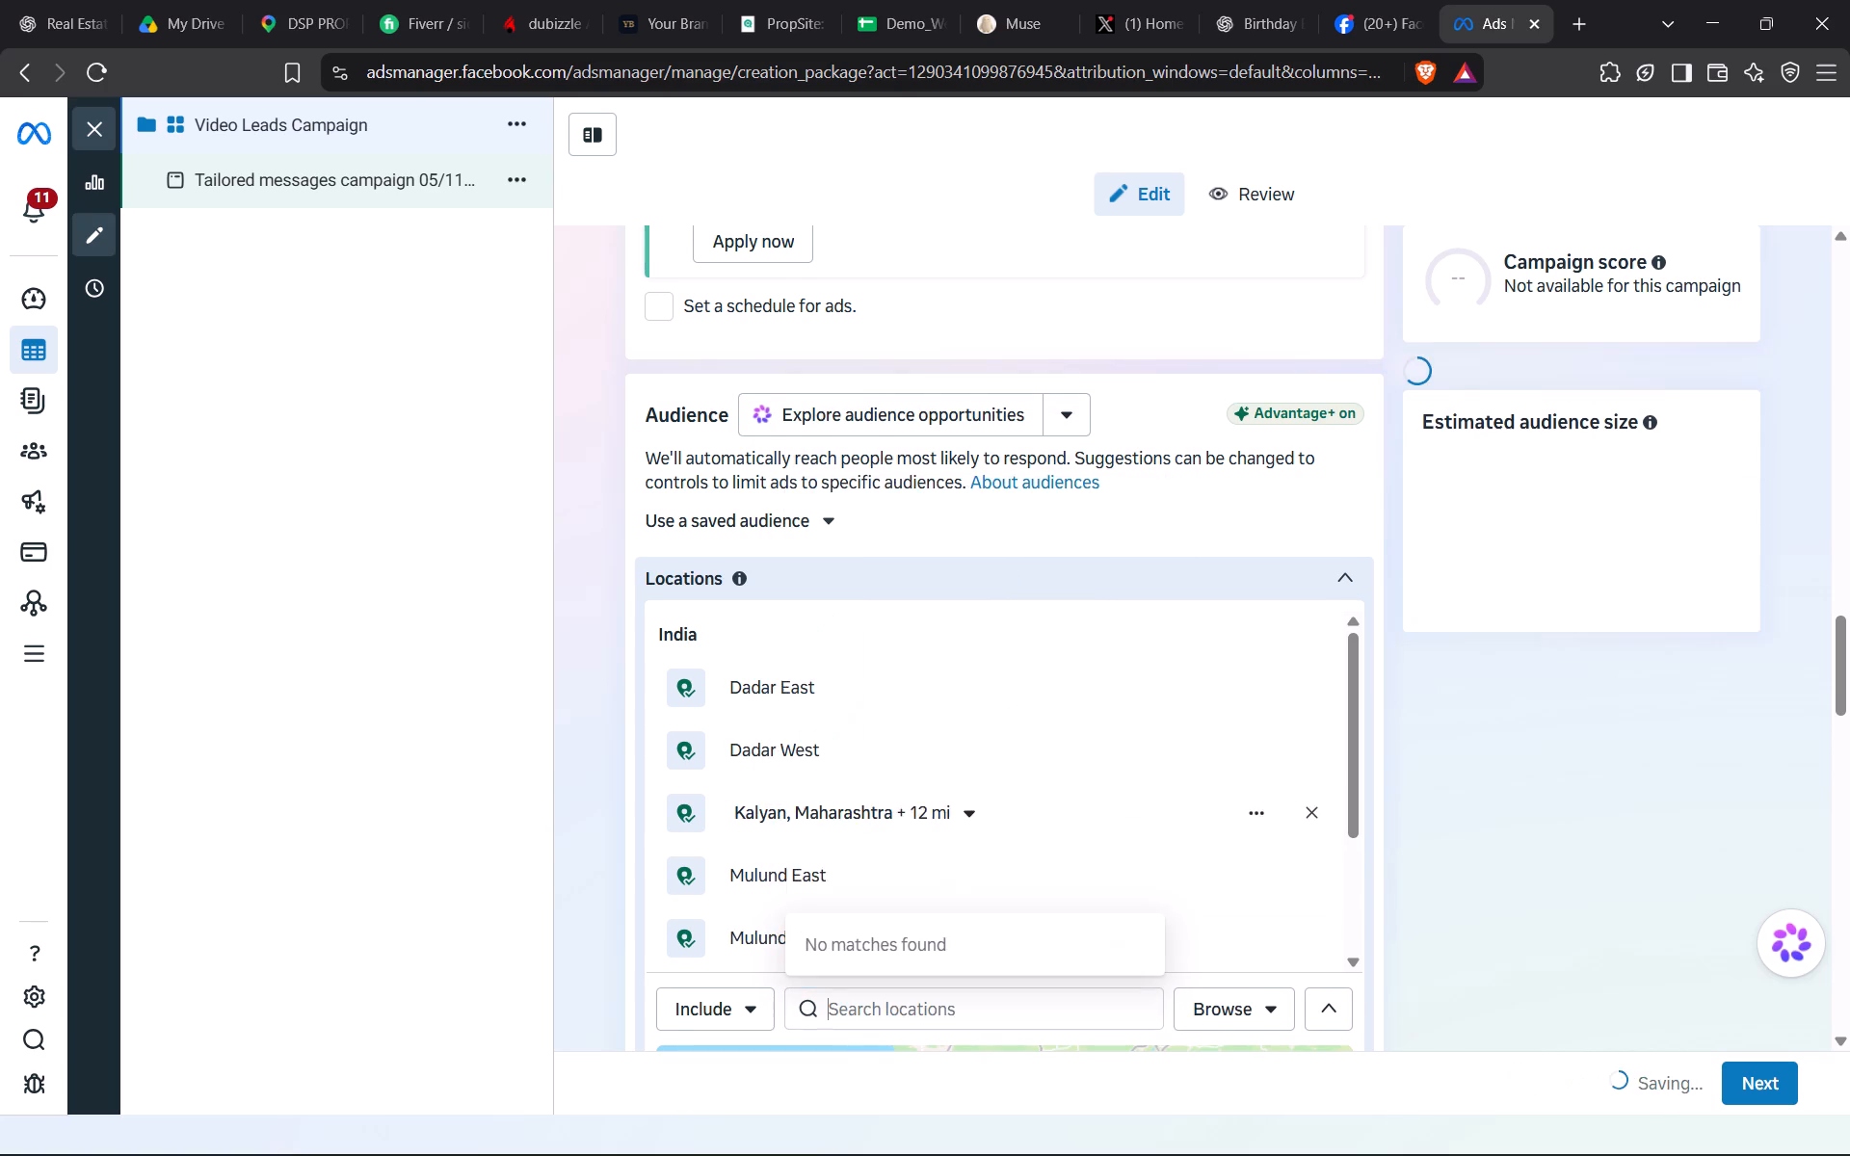
Set the targeting radius around Seawoods to 5 mi in the audience locations.
scroll(886, 862, down, 1)
scroll(968, 918, down, 3)
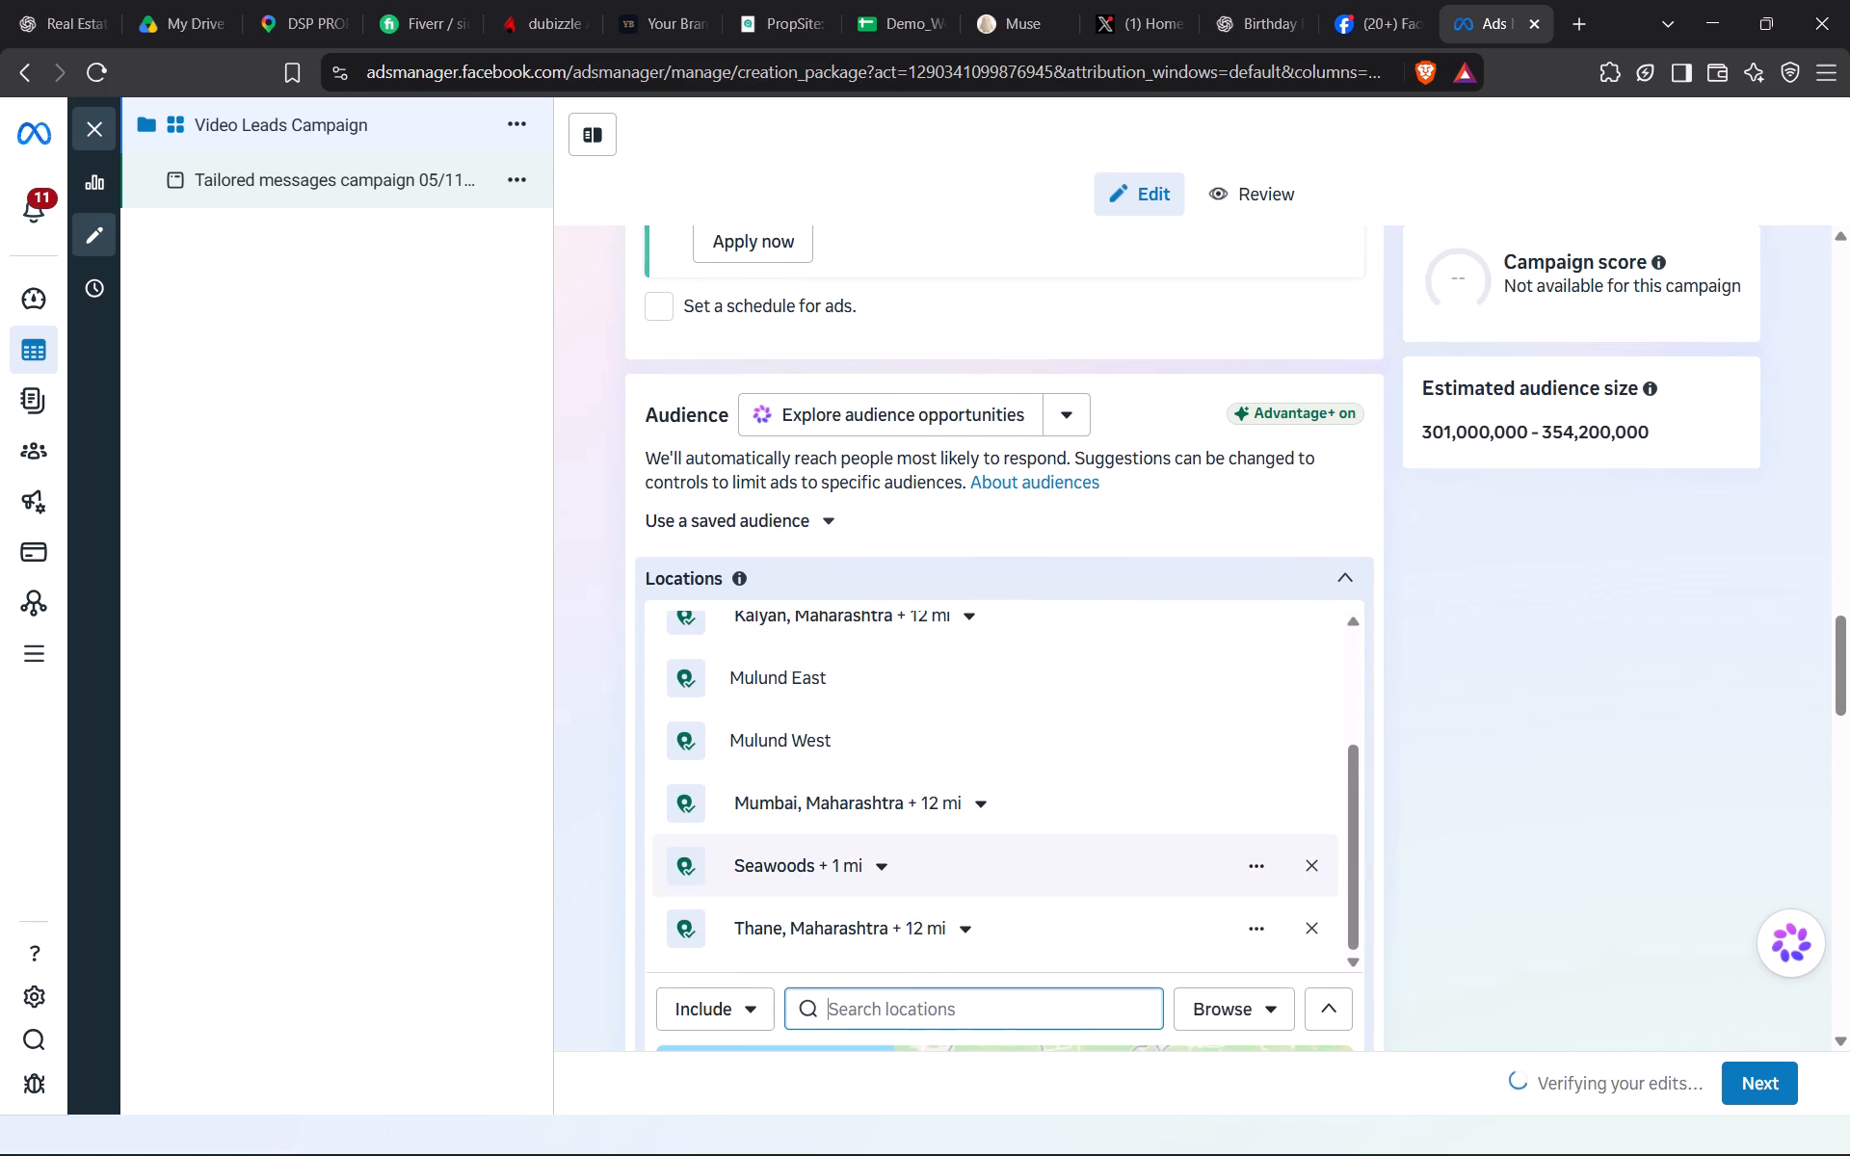
scroll(1035, 938, down, 1)
click(887, 734)
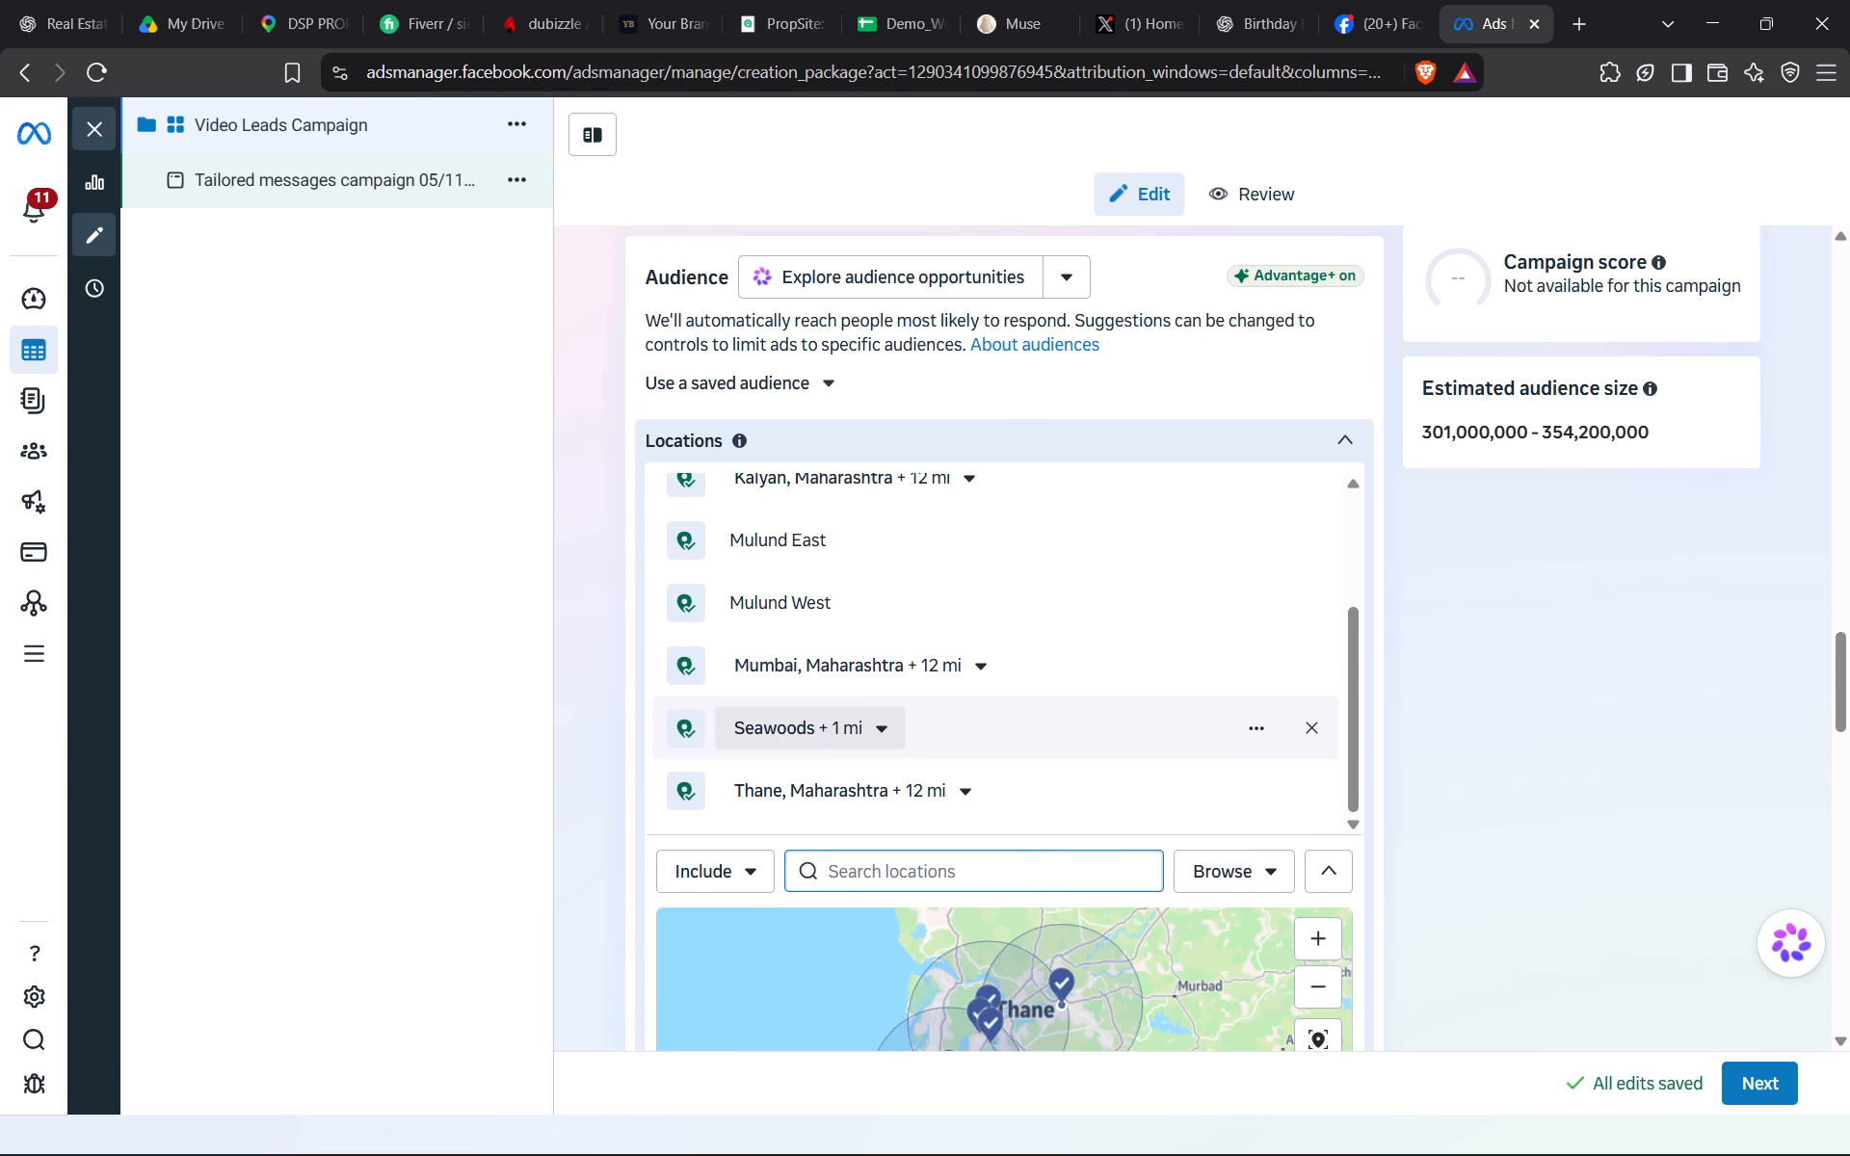
click(879, 807)
key(BackSpace)
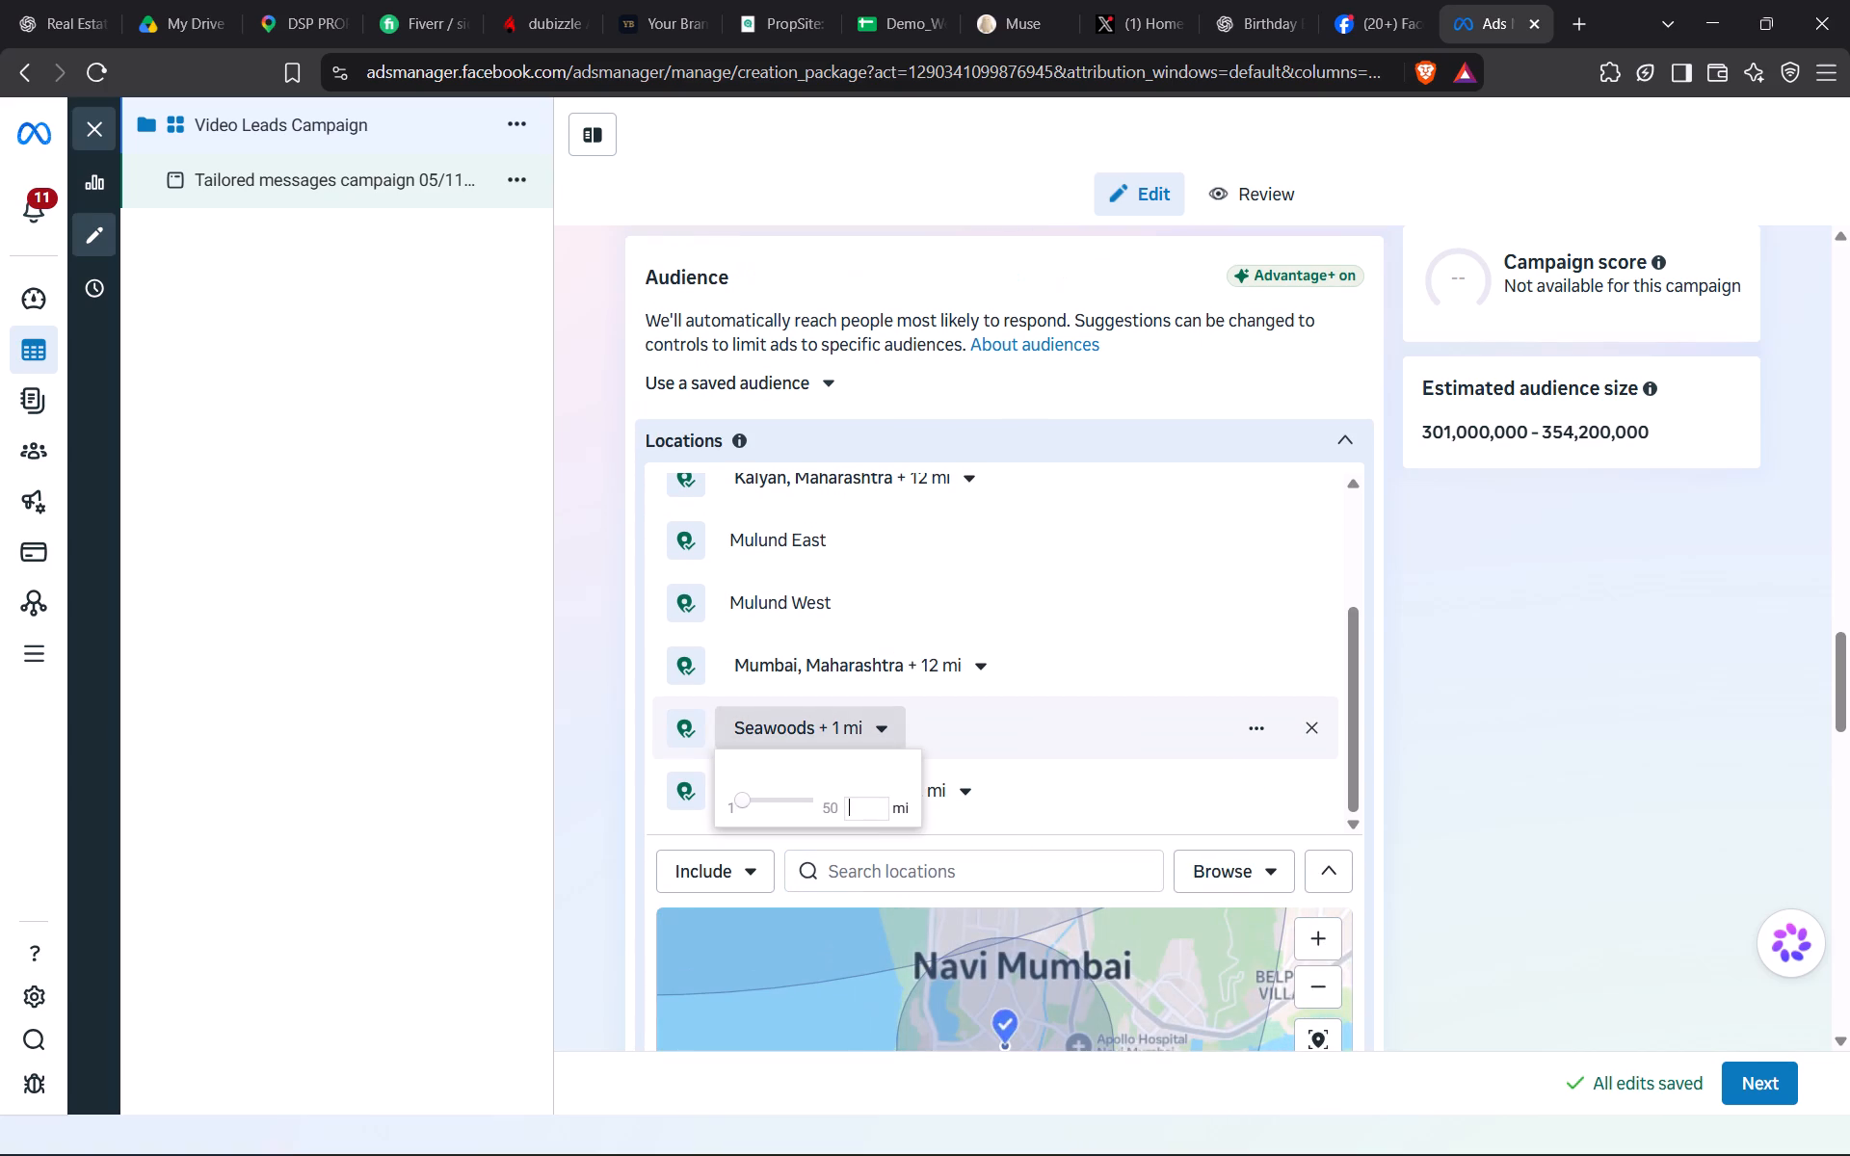
key(5)
key(Return)
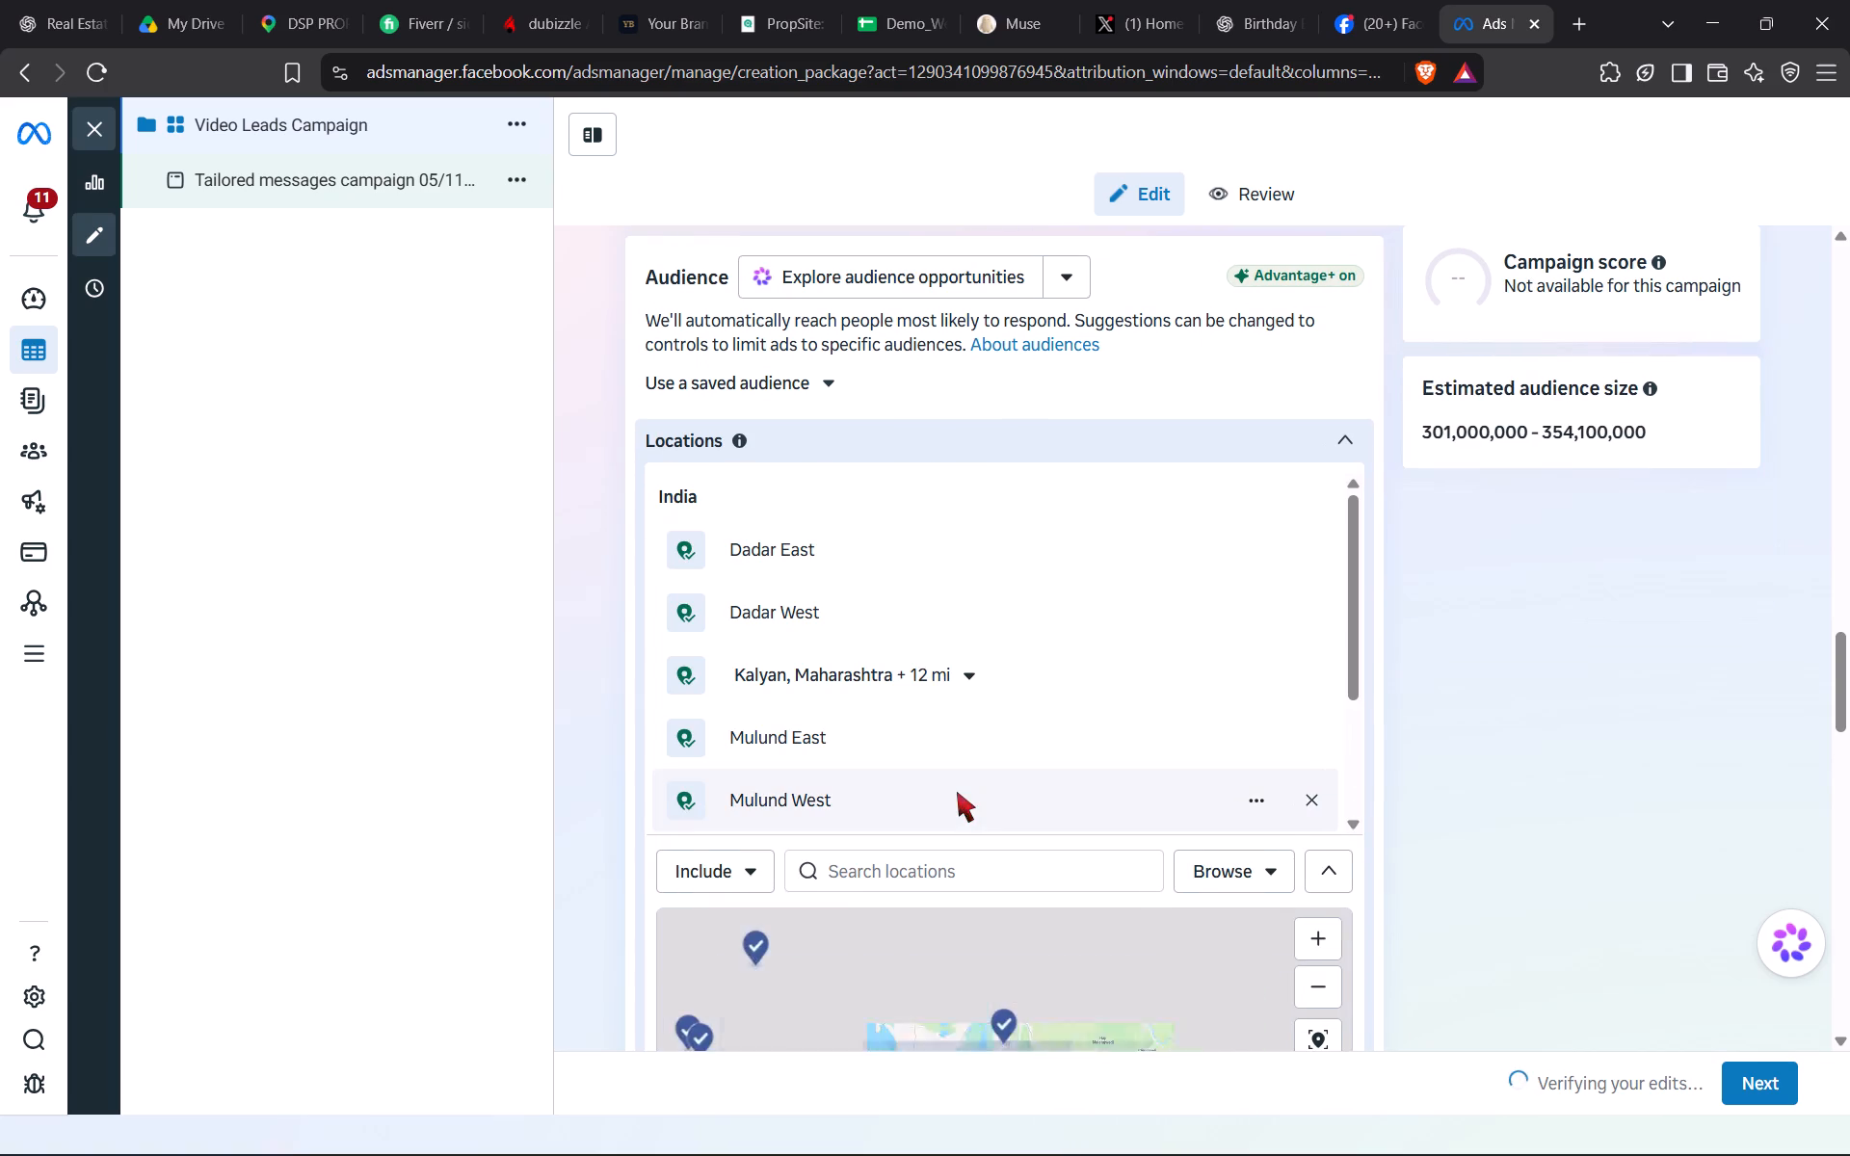
Set the targeting radius around Kalyan, Maharashtra to 11 mi in the audience locations.
drag(919, 959, 836, 964)
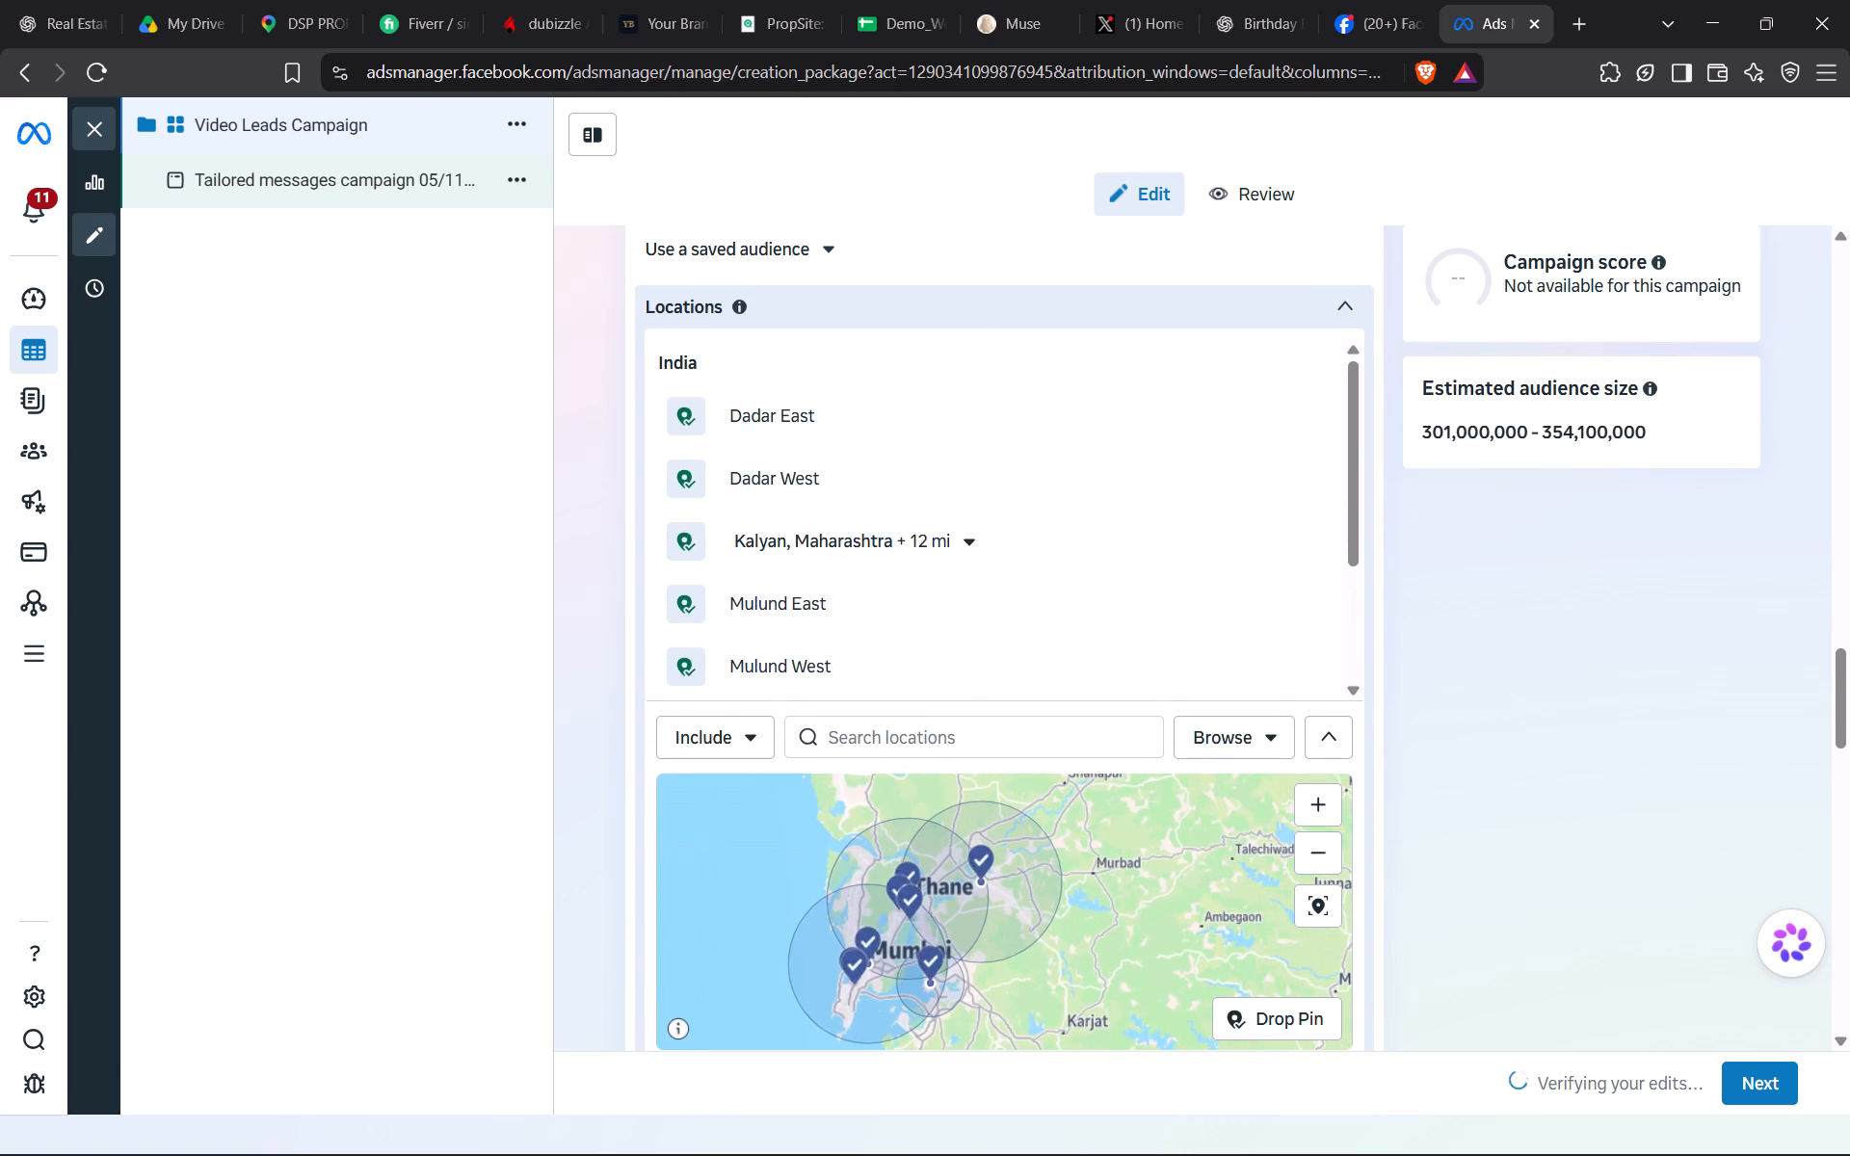
drag(1031, 874, 790, 1095)
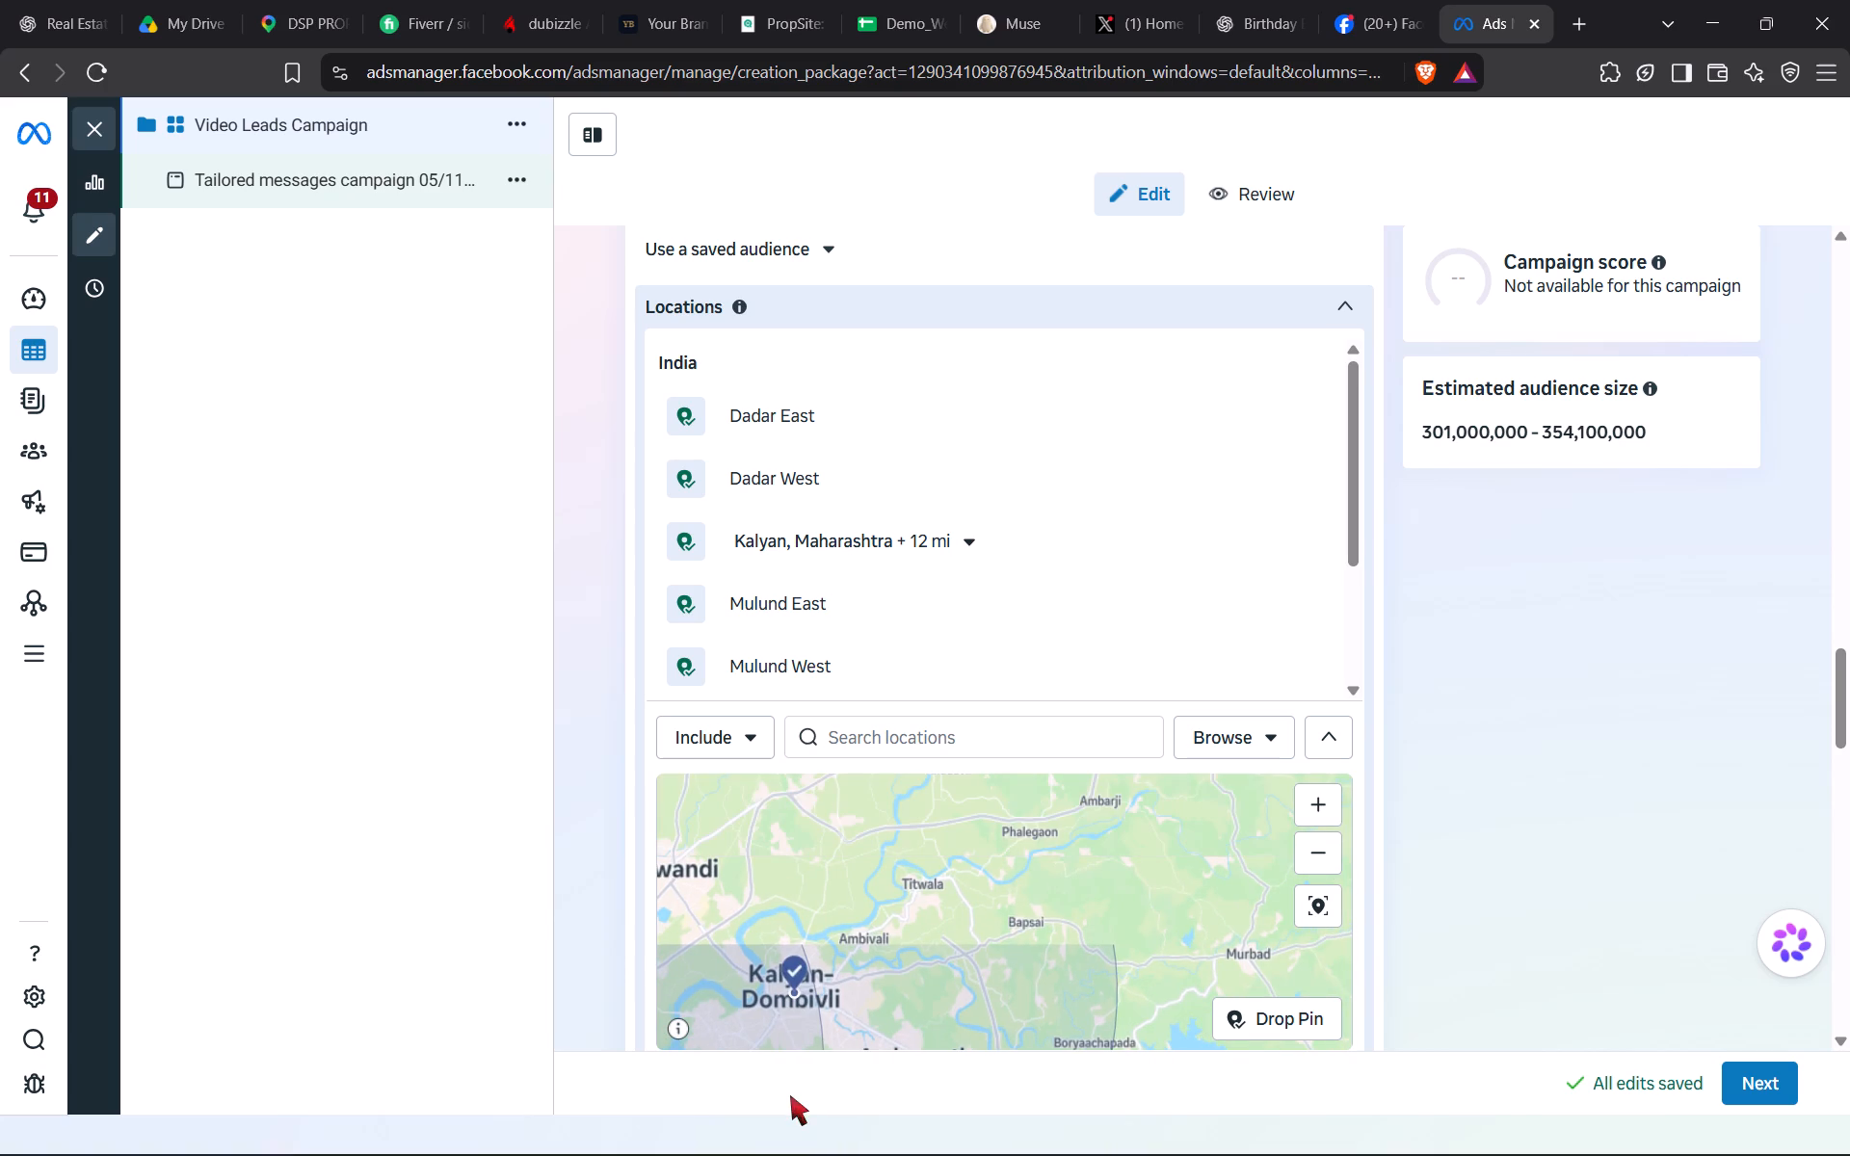
drag(796, 974, 995, 873)
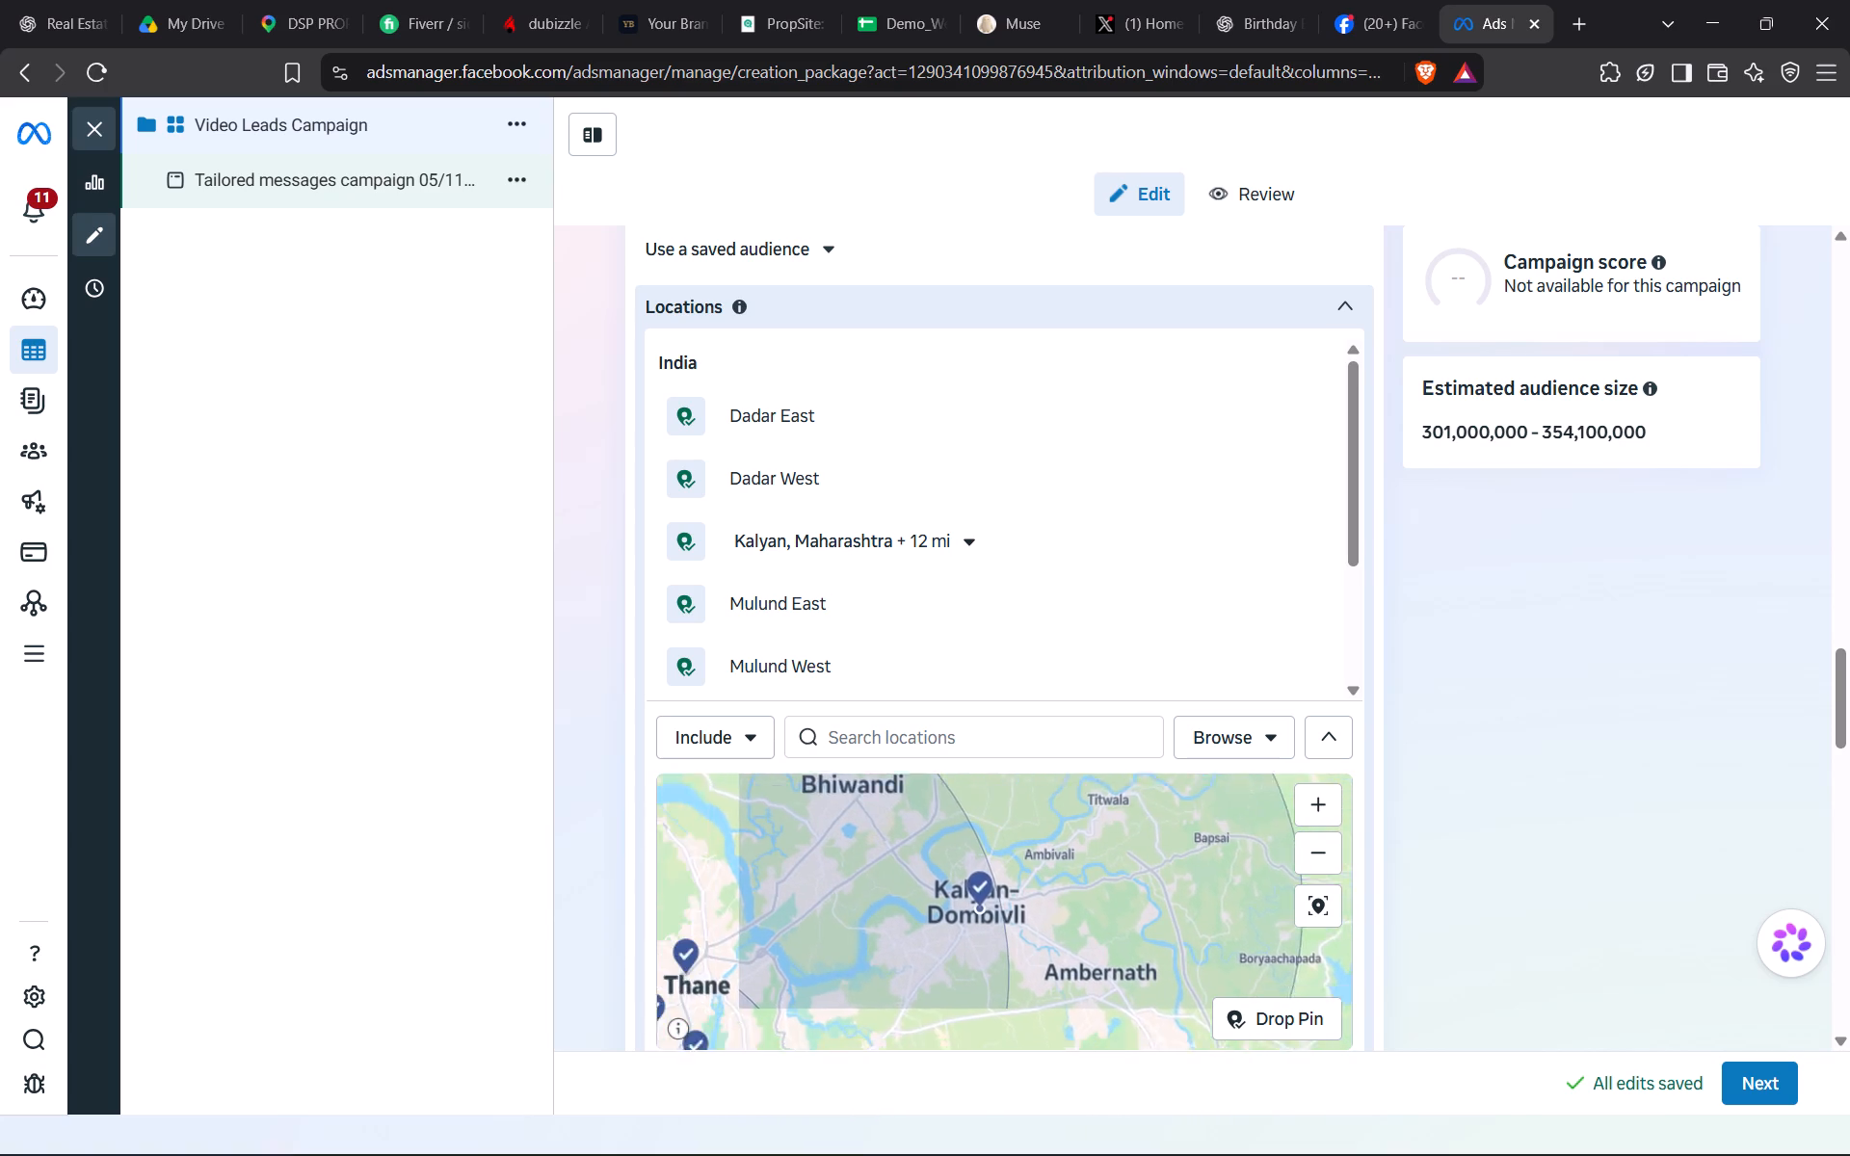
drag(995, 873, 1019, 860)
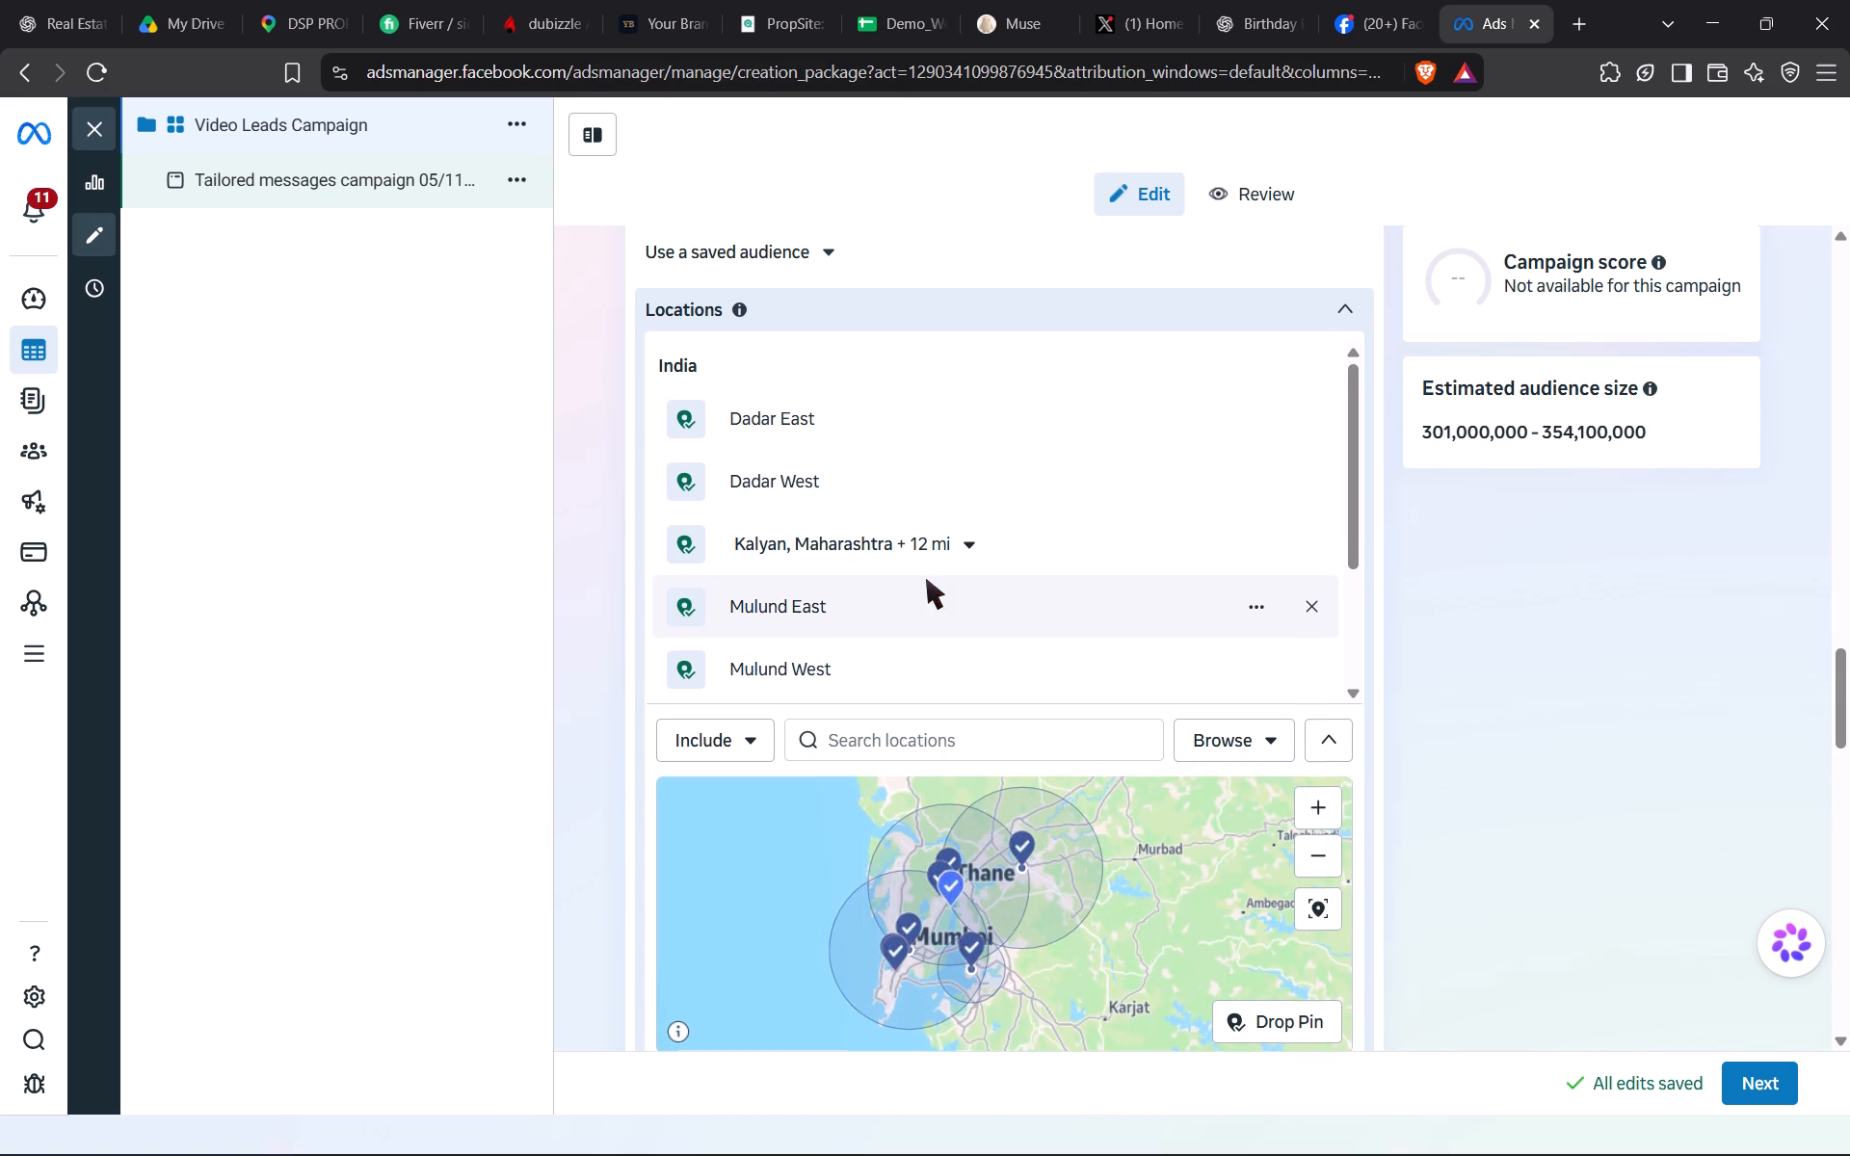
click(970, 547)
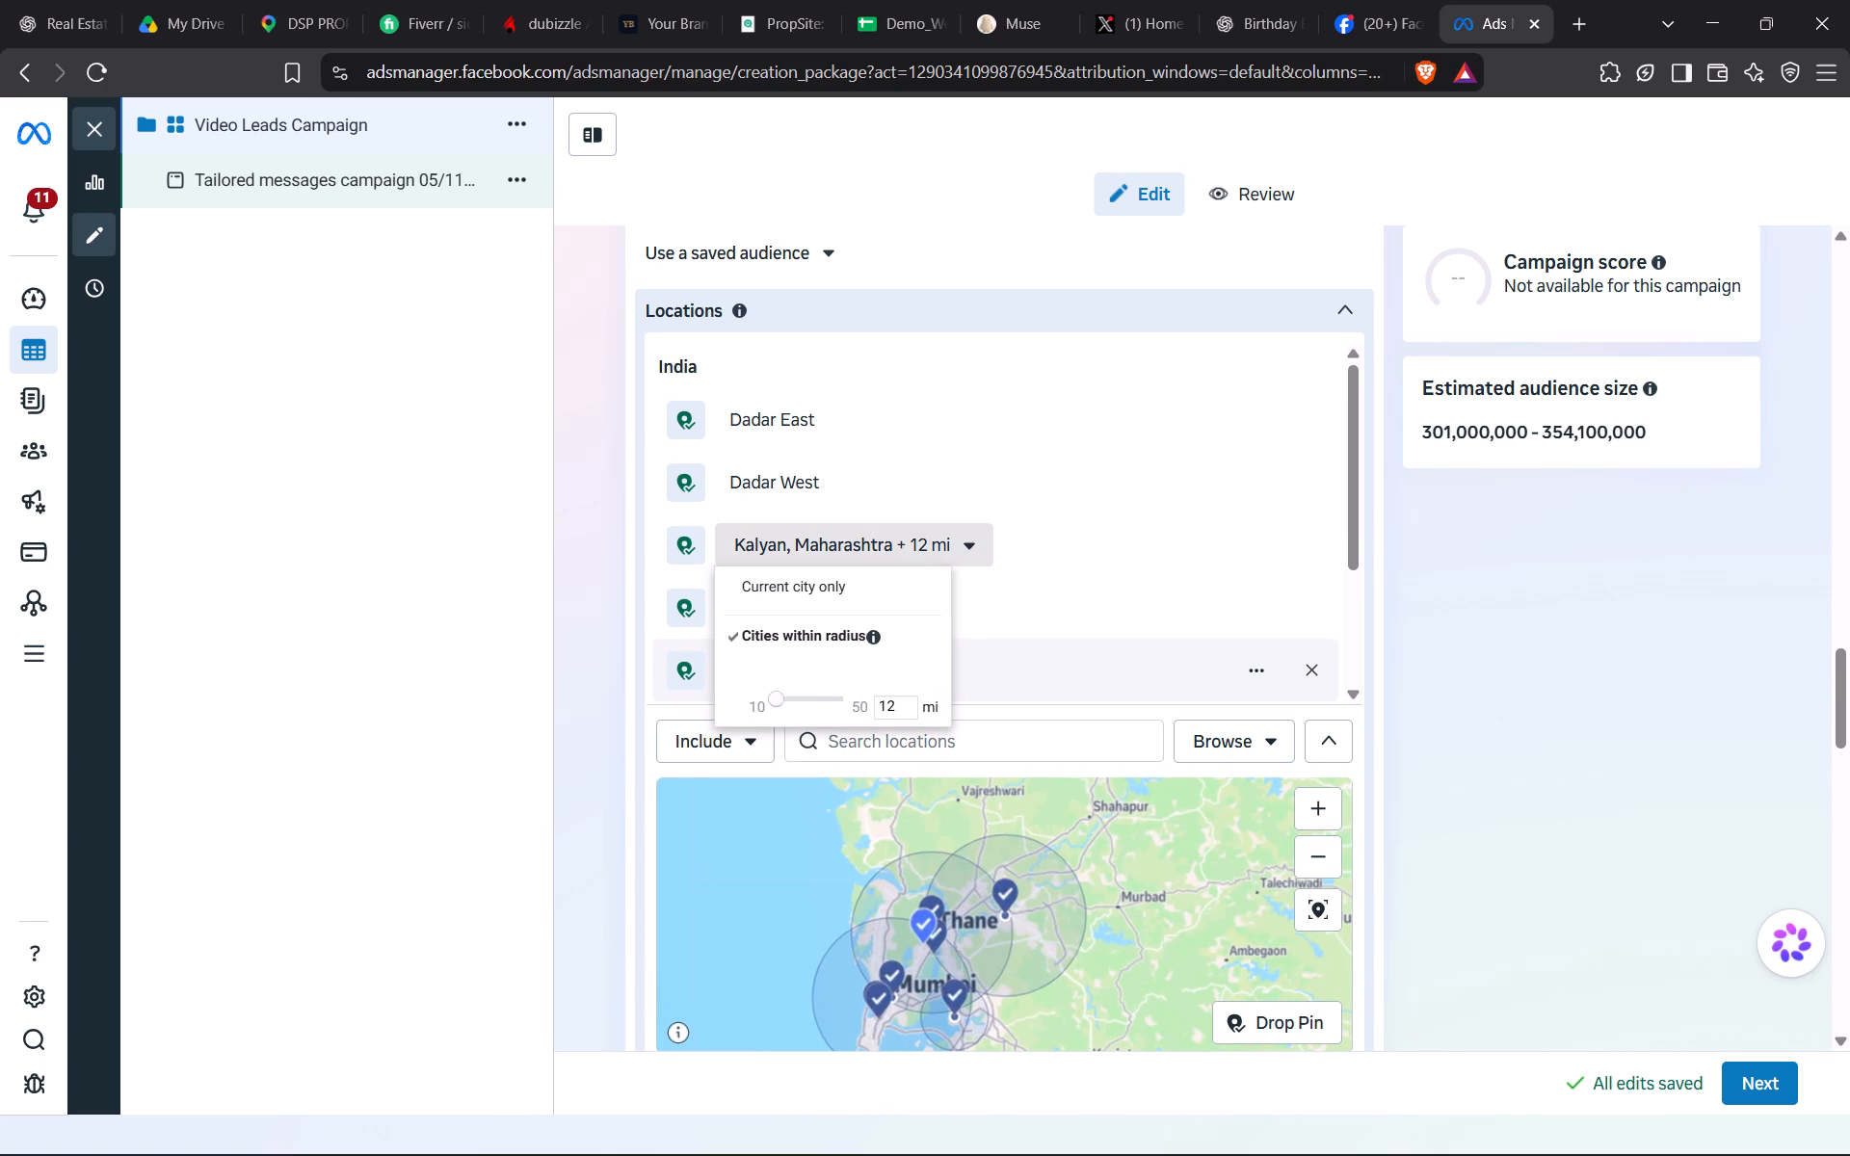
click(907, 706)
key(BackSpace)
key(1)
key(Return)
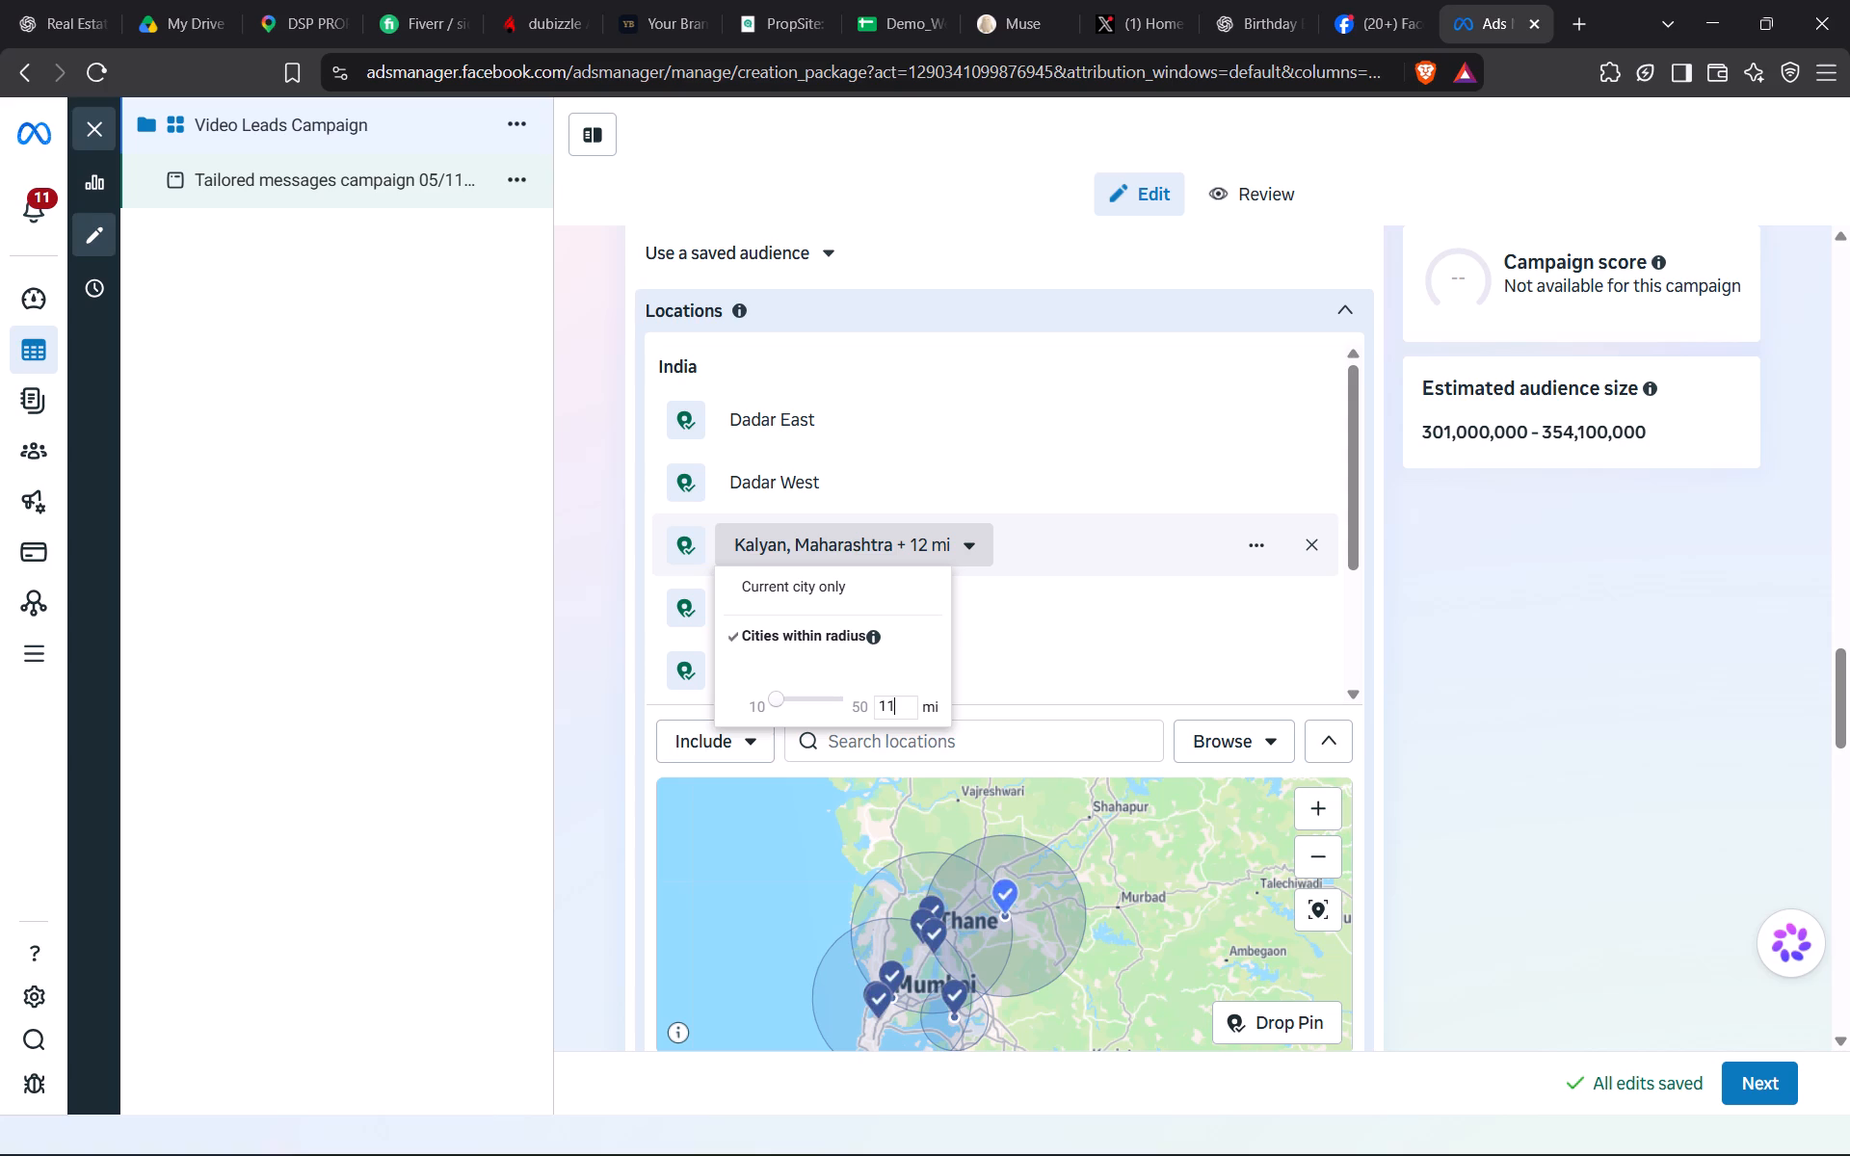
click(937, 736)
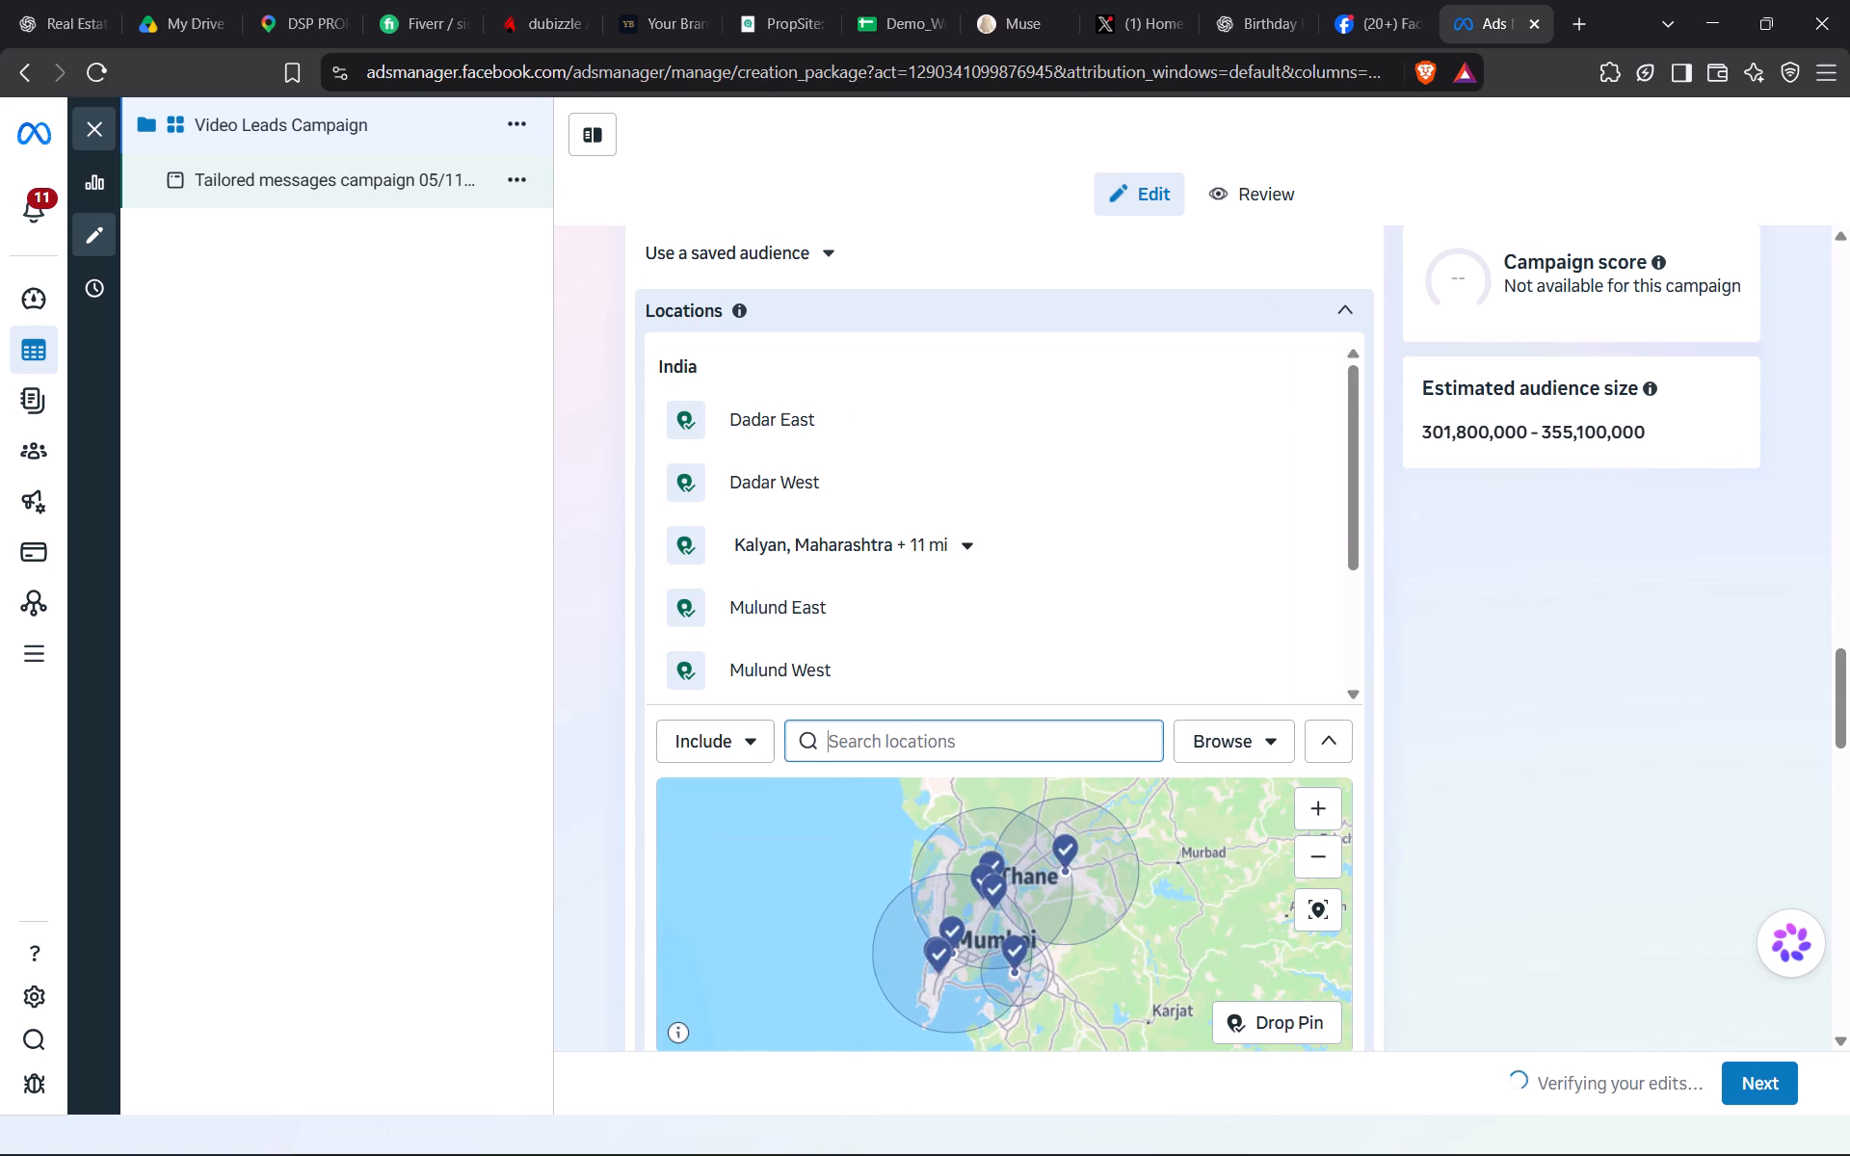
Search the locations for "dombi" and add the city Dombivli, Maharashtra, to the audience.
text(dombi)
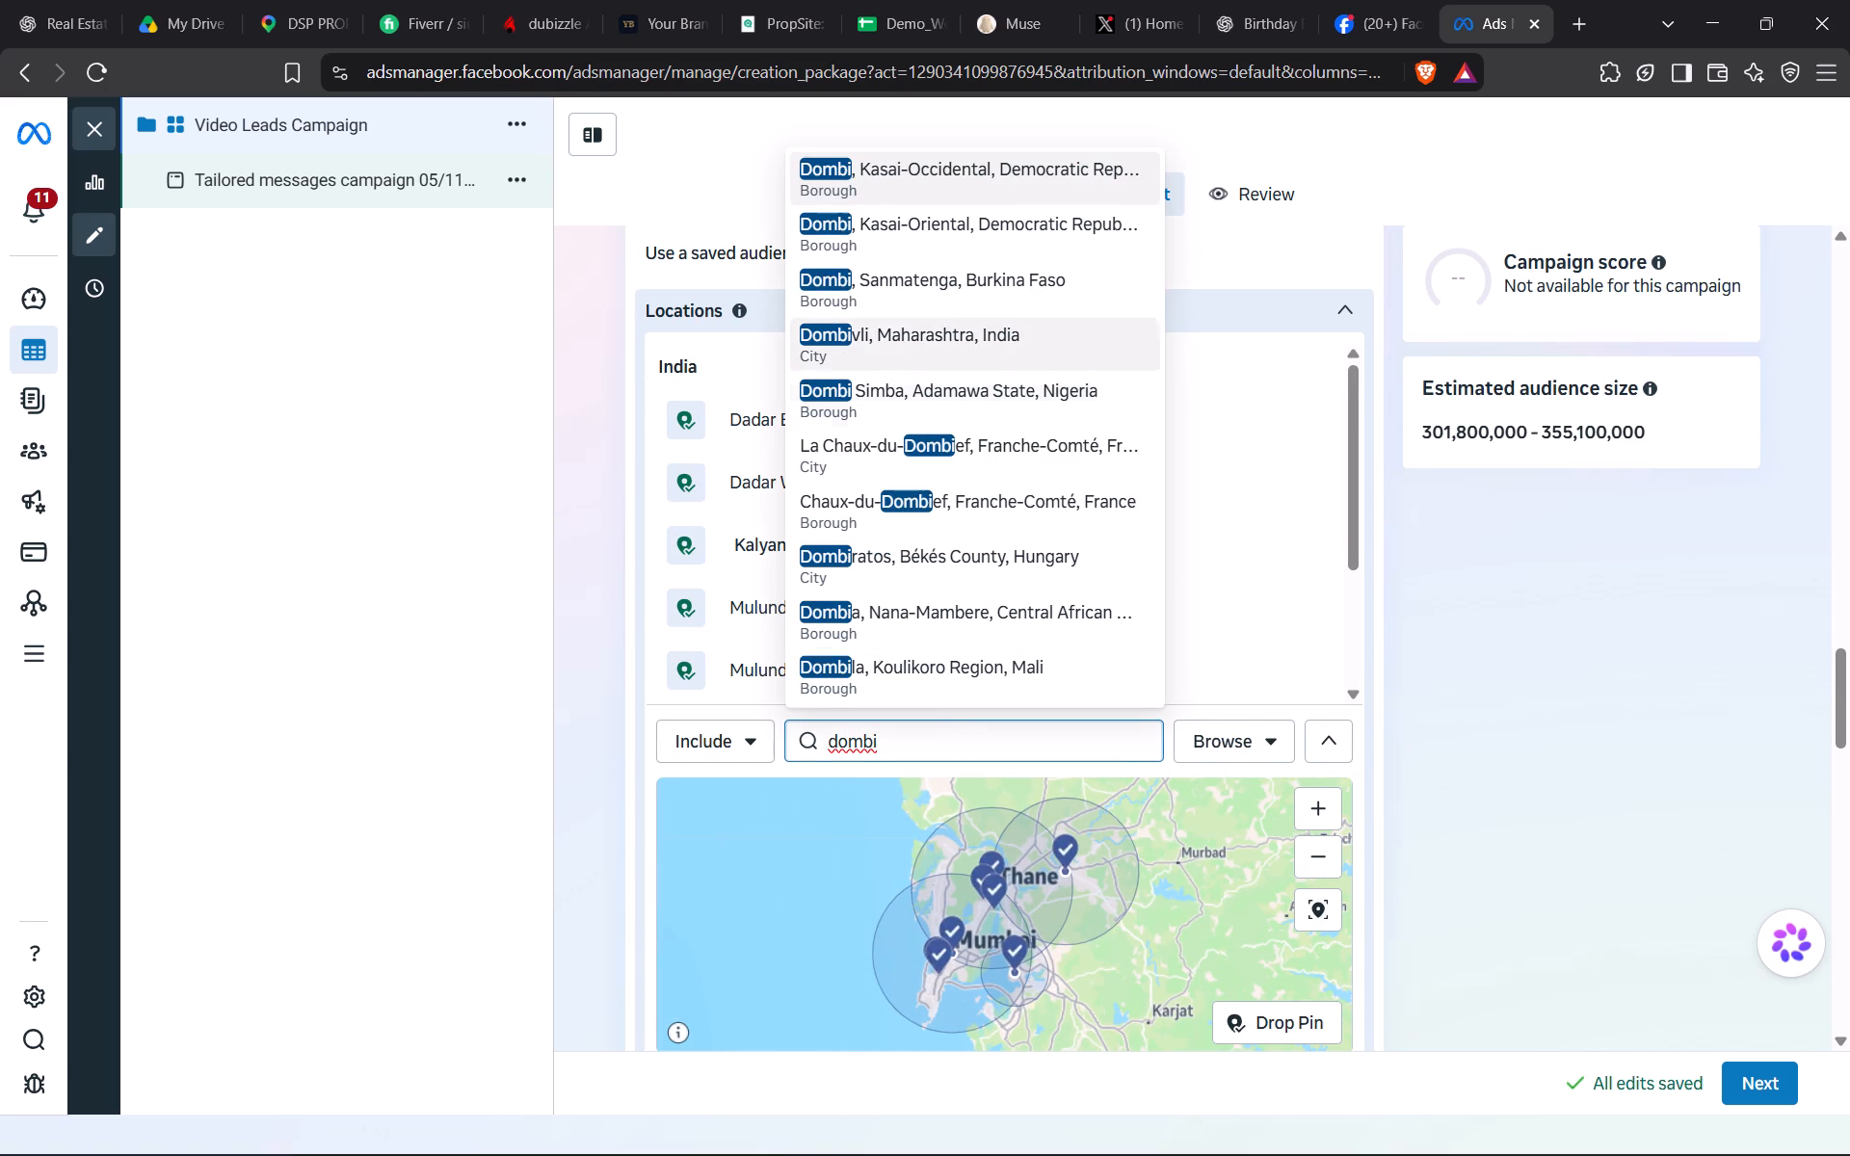
click(971, 335)
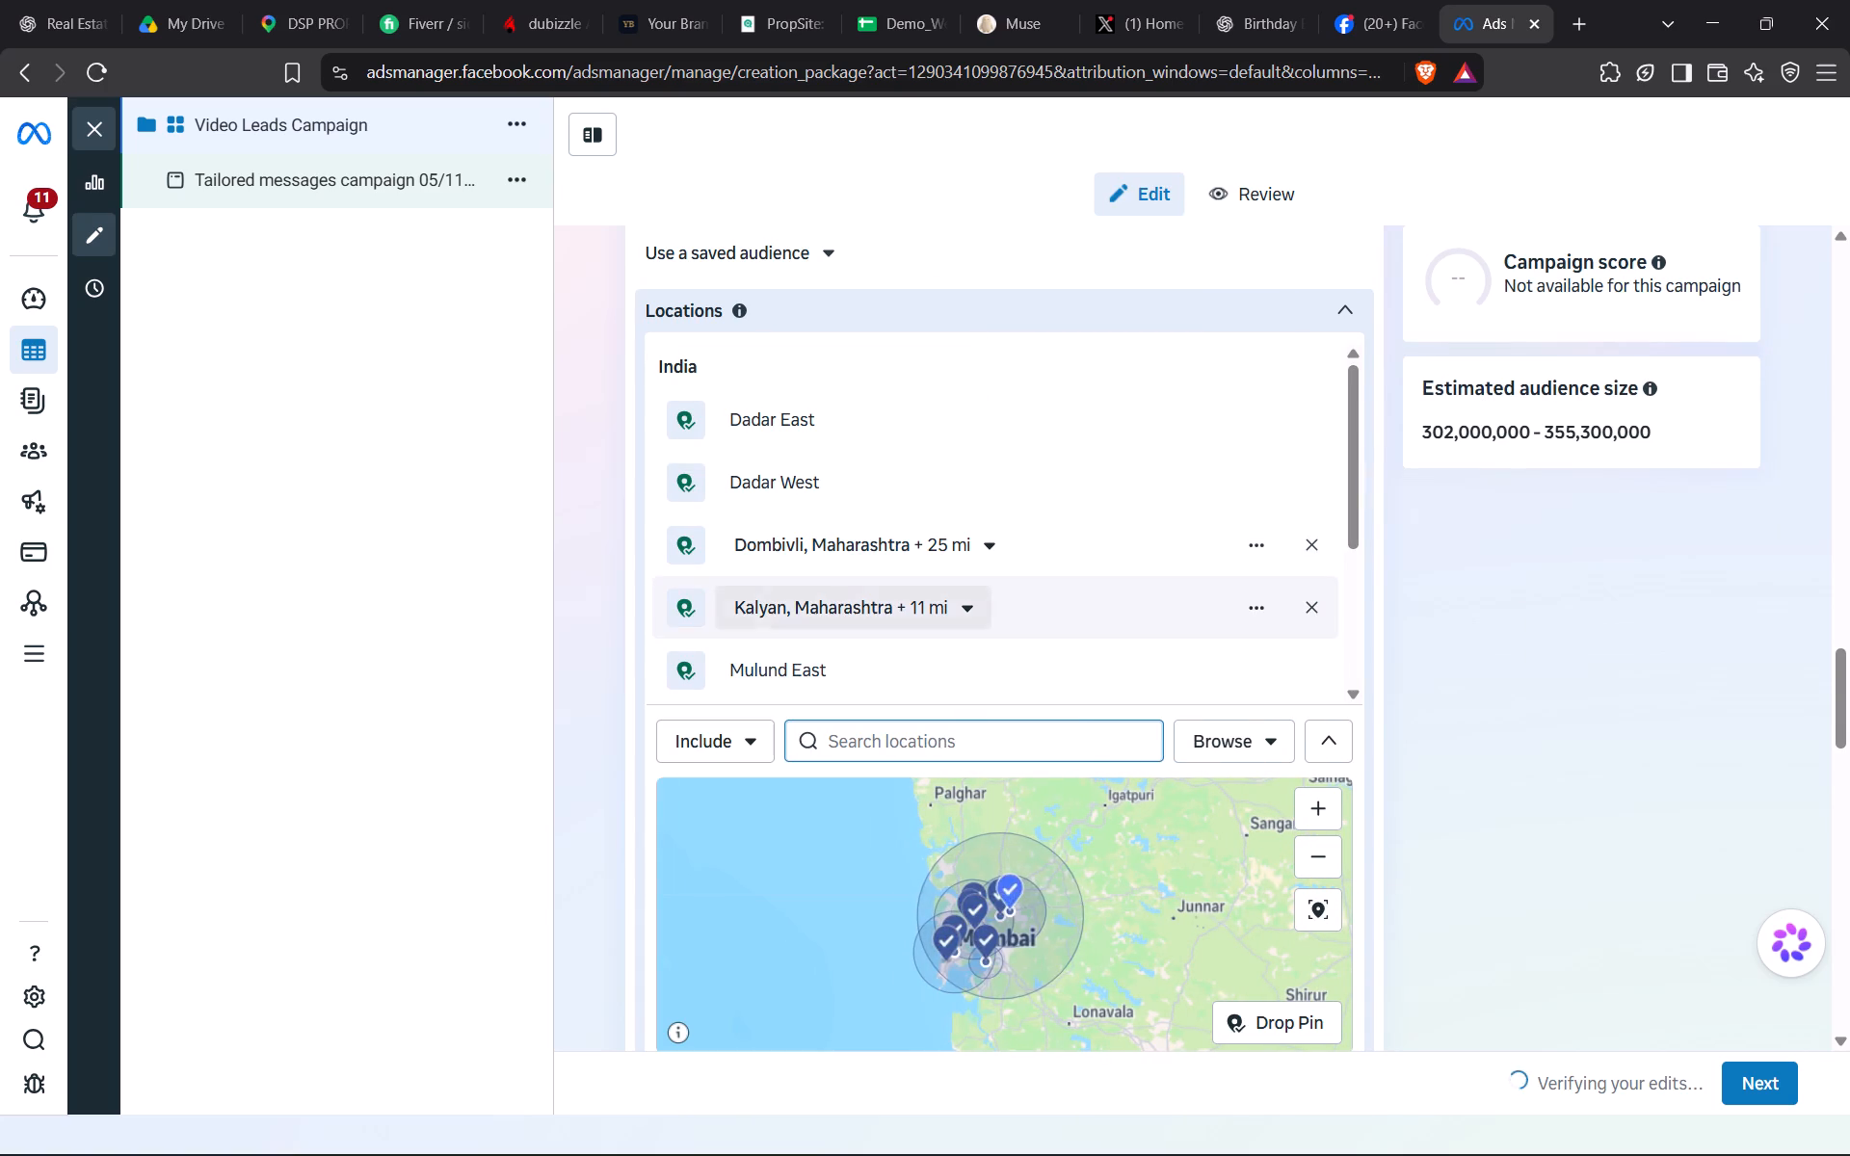
Set the targeting radius around Dombivli, Maharashtra to 10 mi in the audience locations.
click(989, 548)
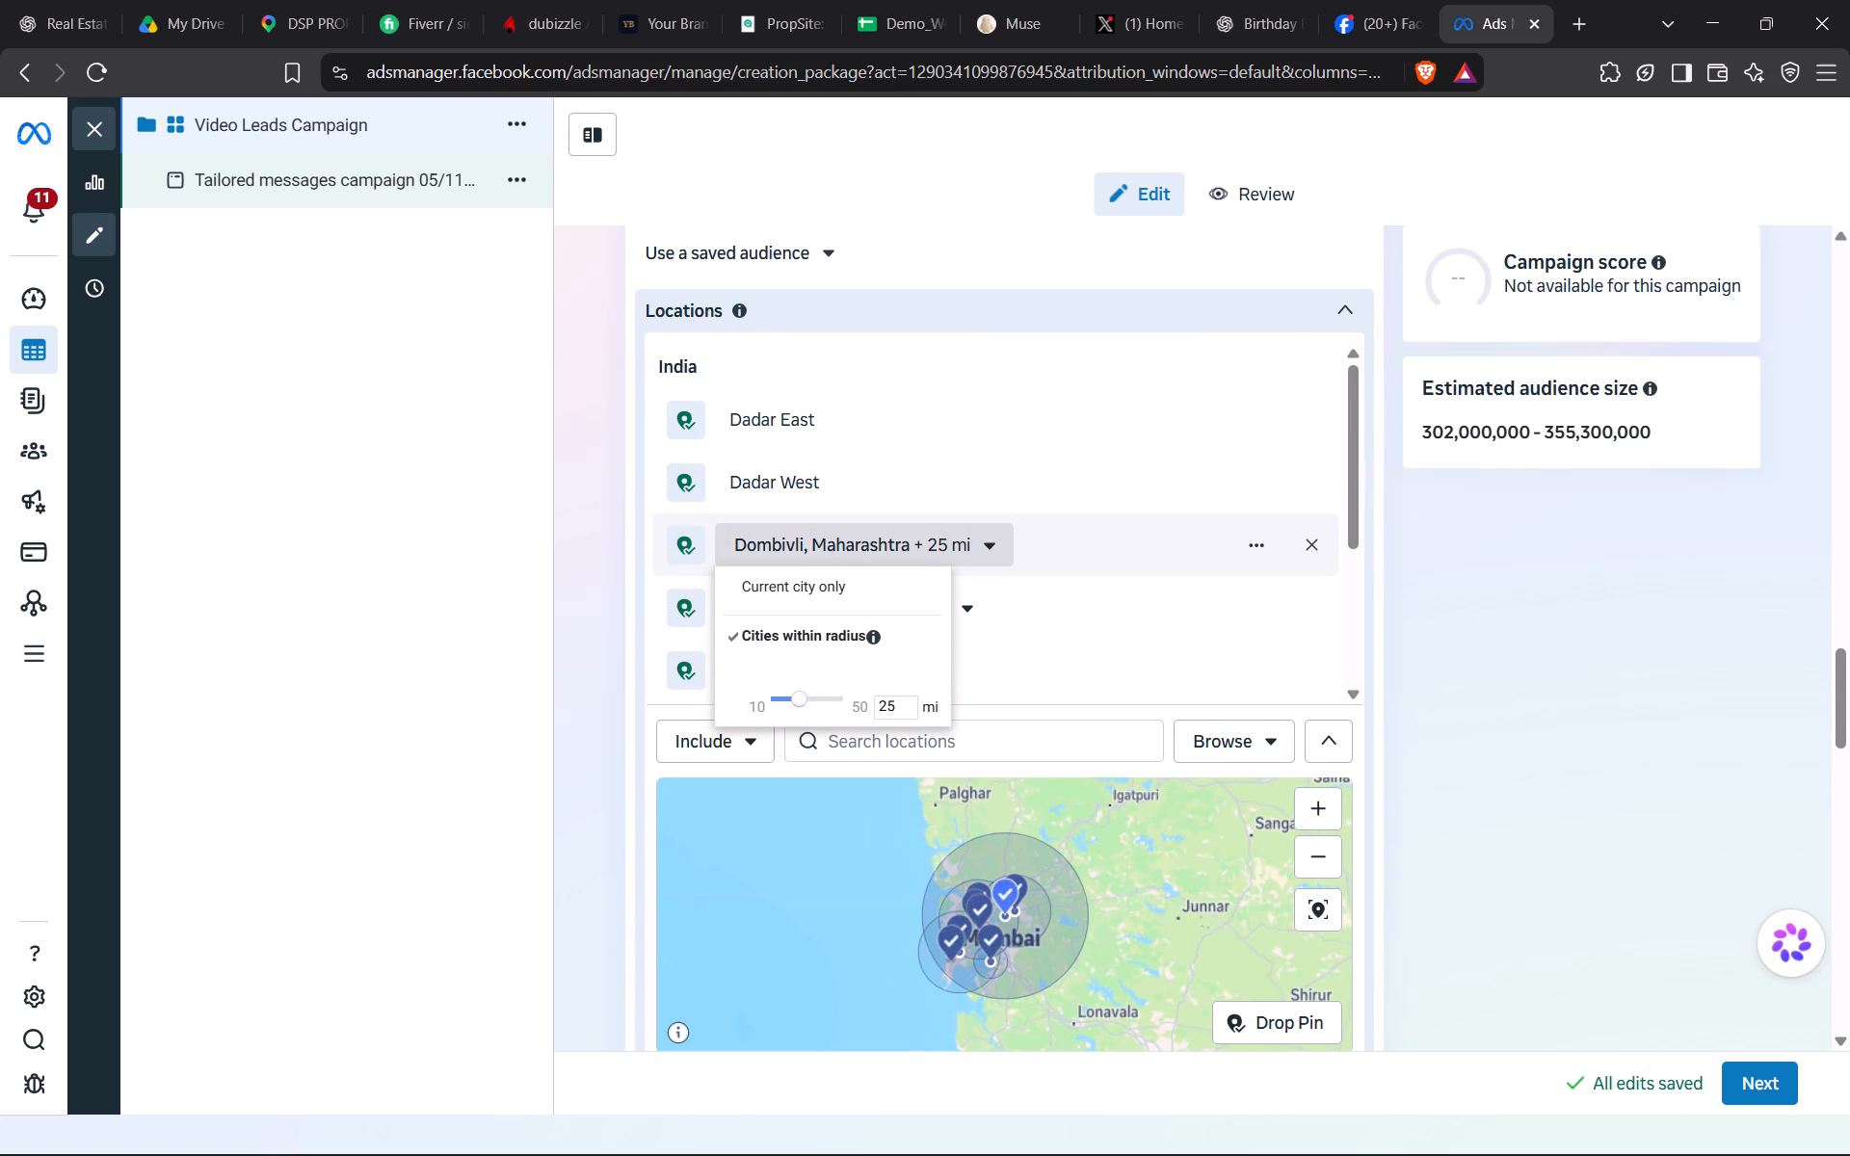
click(904, 714)
key(BackSpace)
key(BackSpace)
key(1)
key(0)
key(Return)
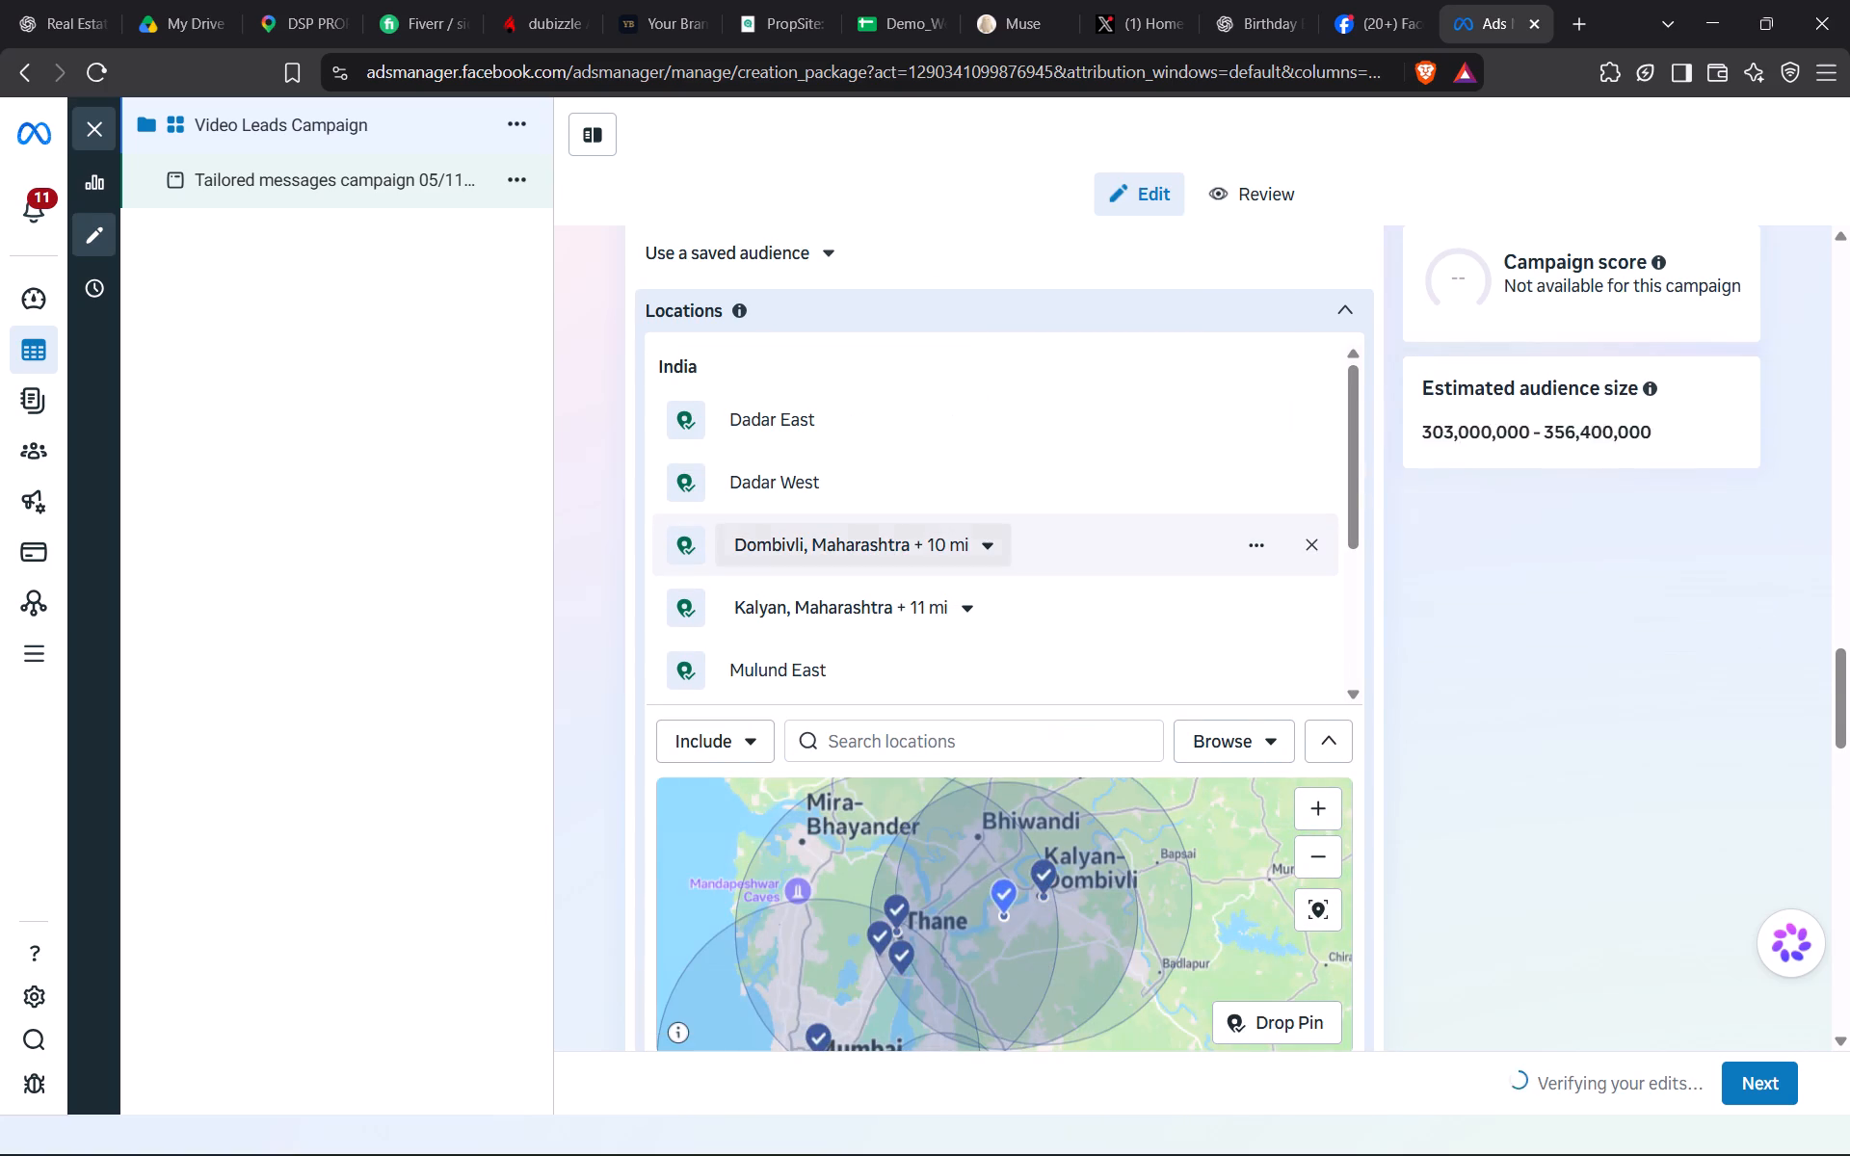
click(985, 539)
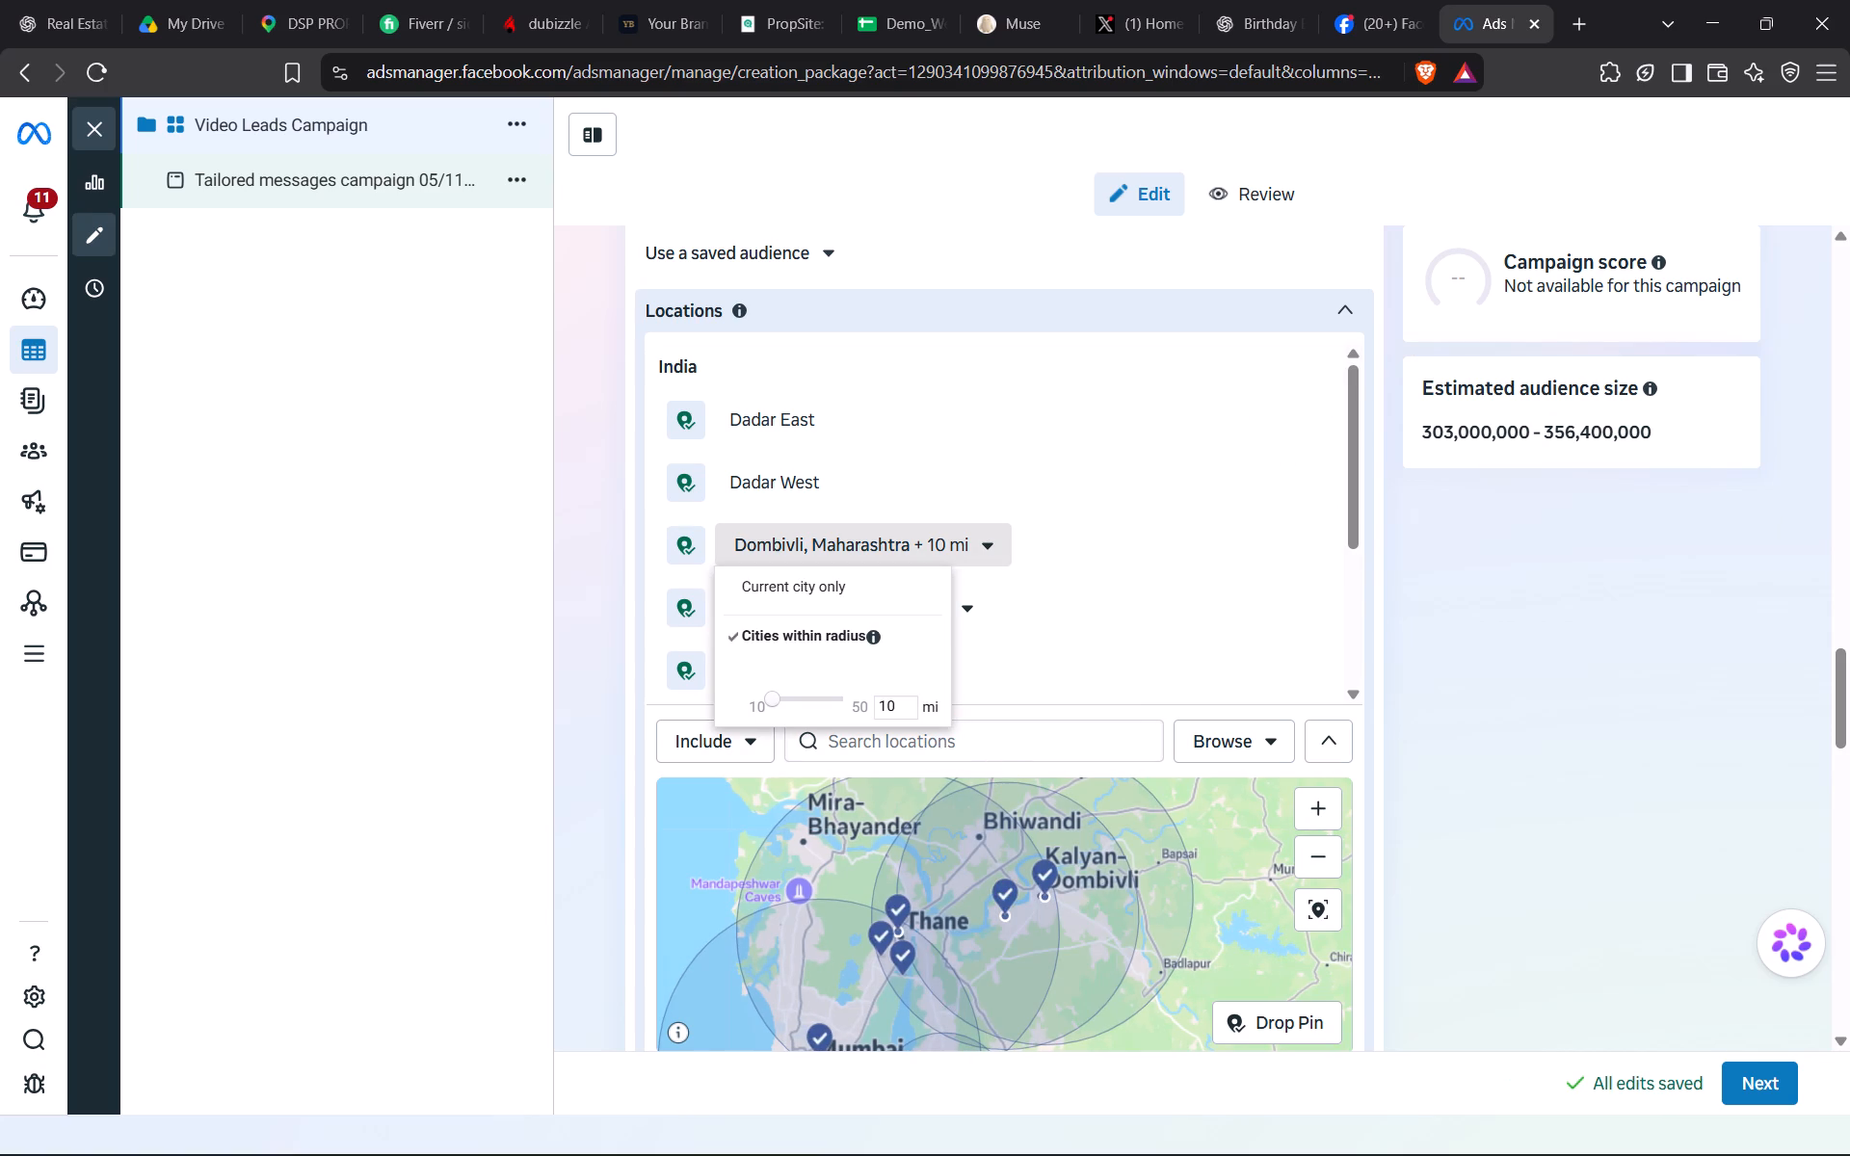
click(994, 735)
Set the audience's minimum age to 21.
scroll(1012, 590, down, 5)
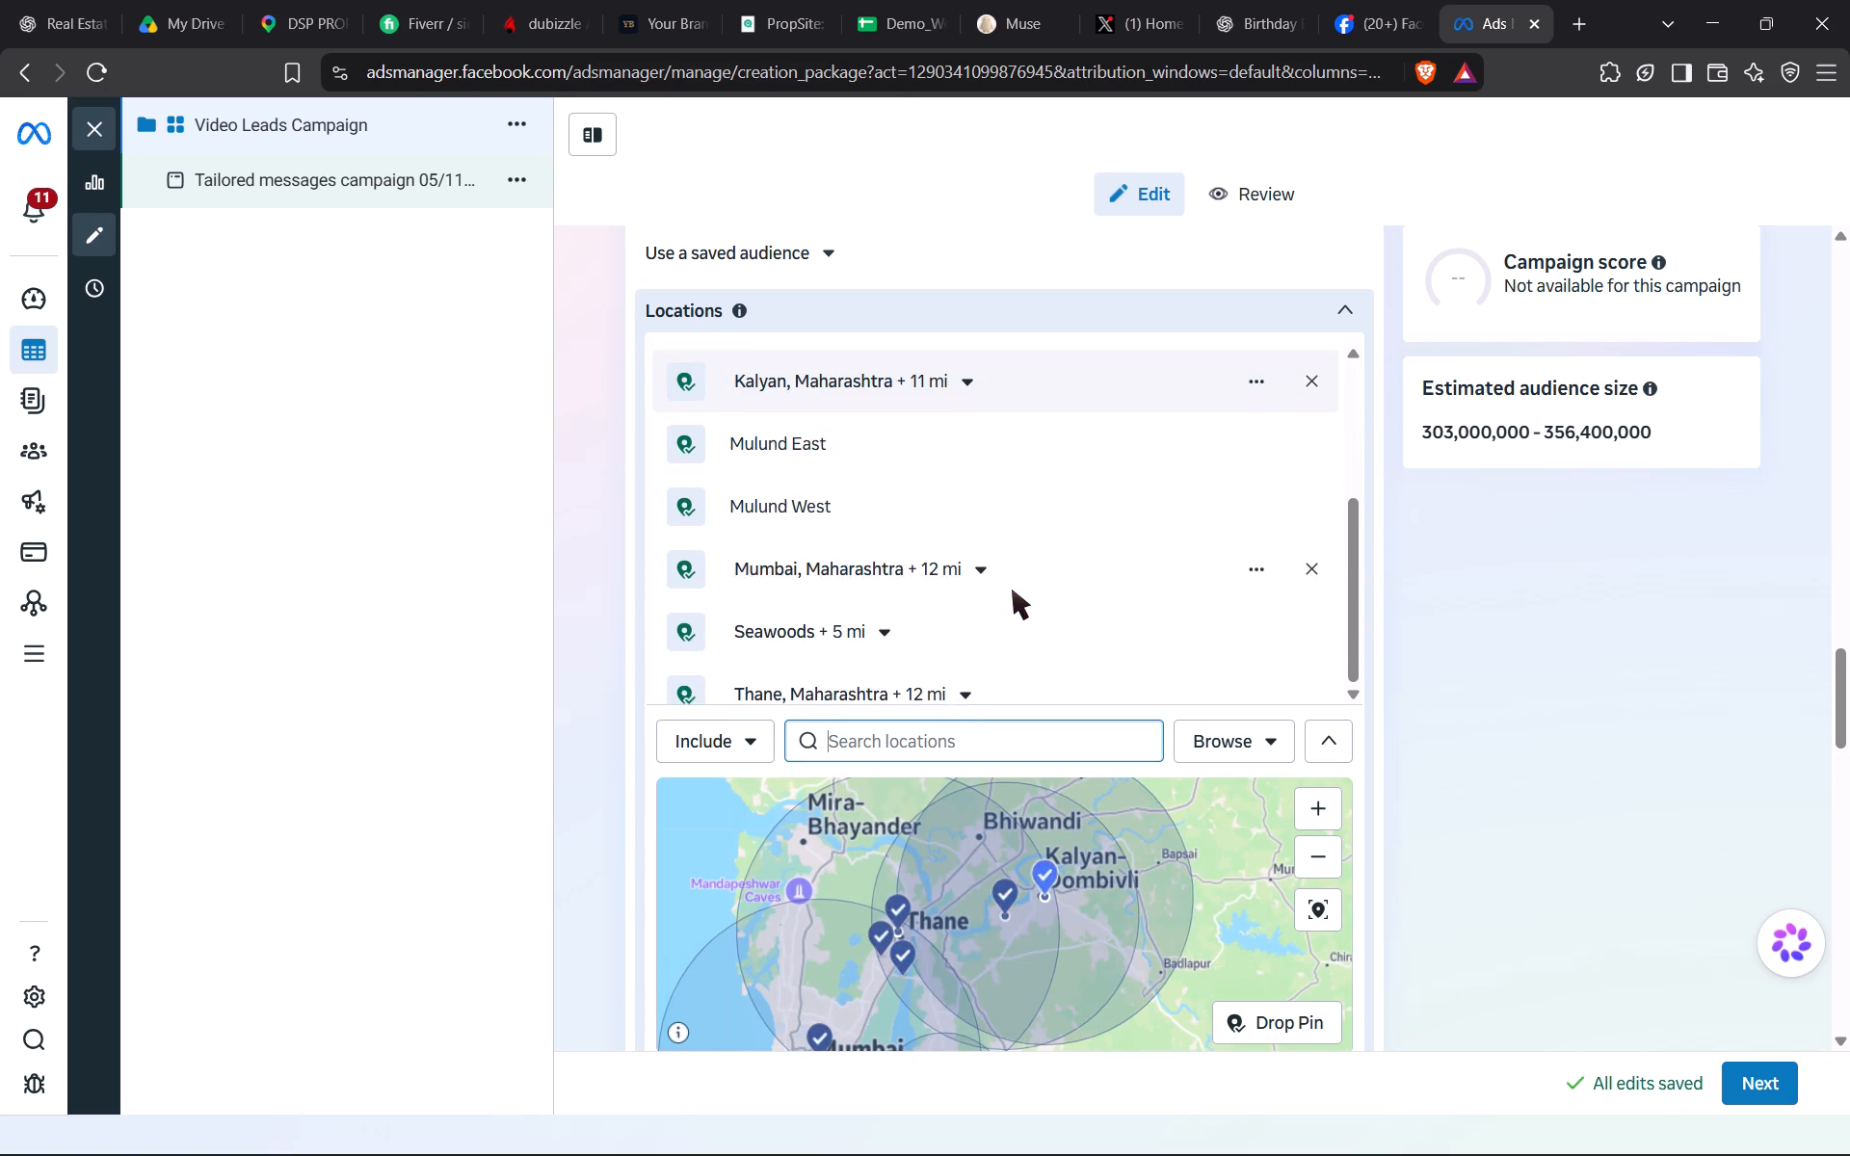
scroll(1012, 590, down, 4)
scroll(858, 565, up, 3)
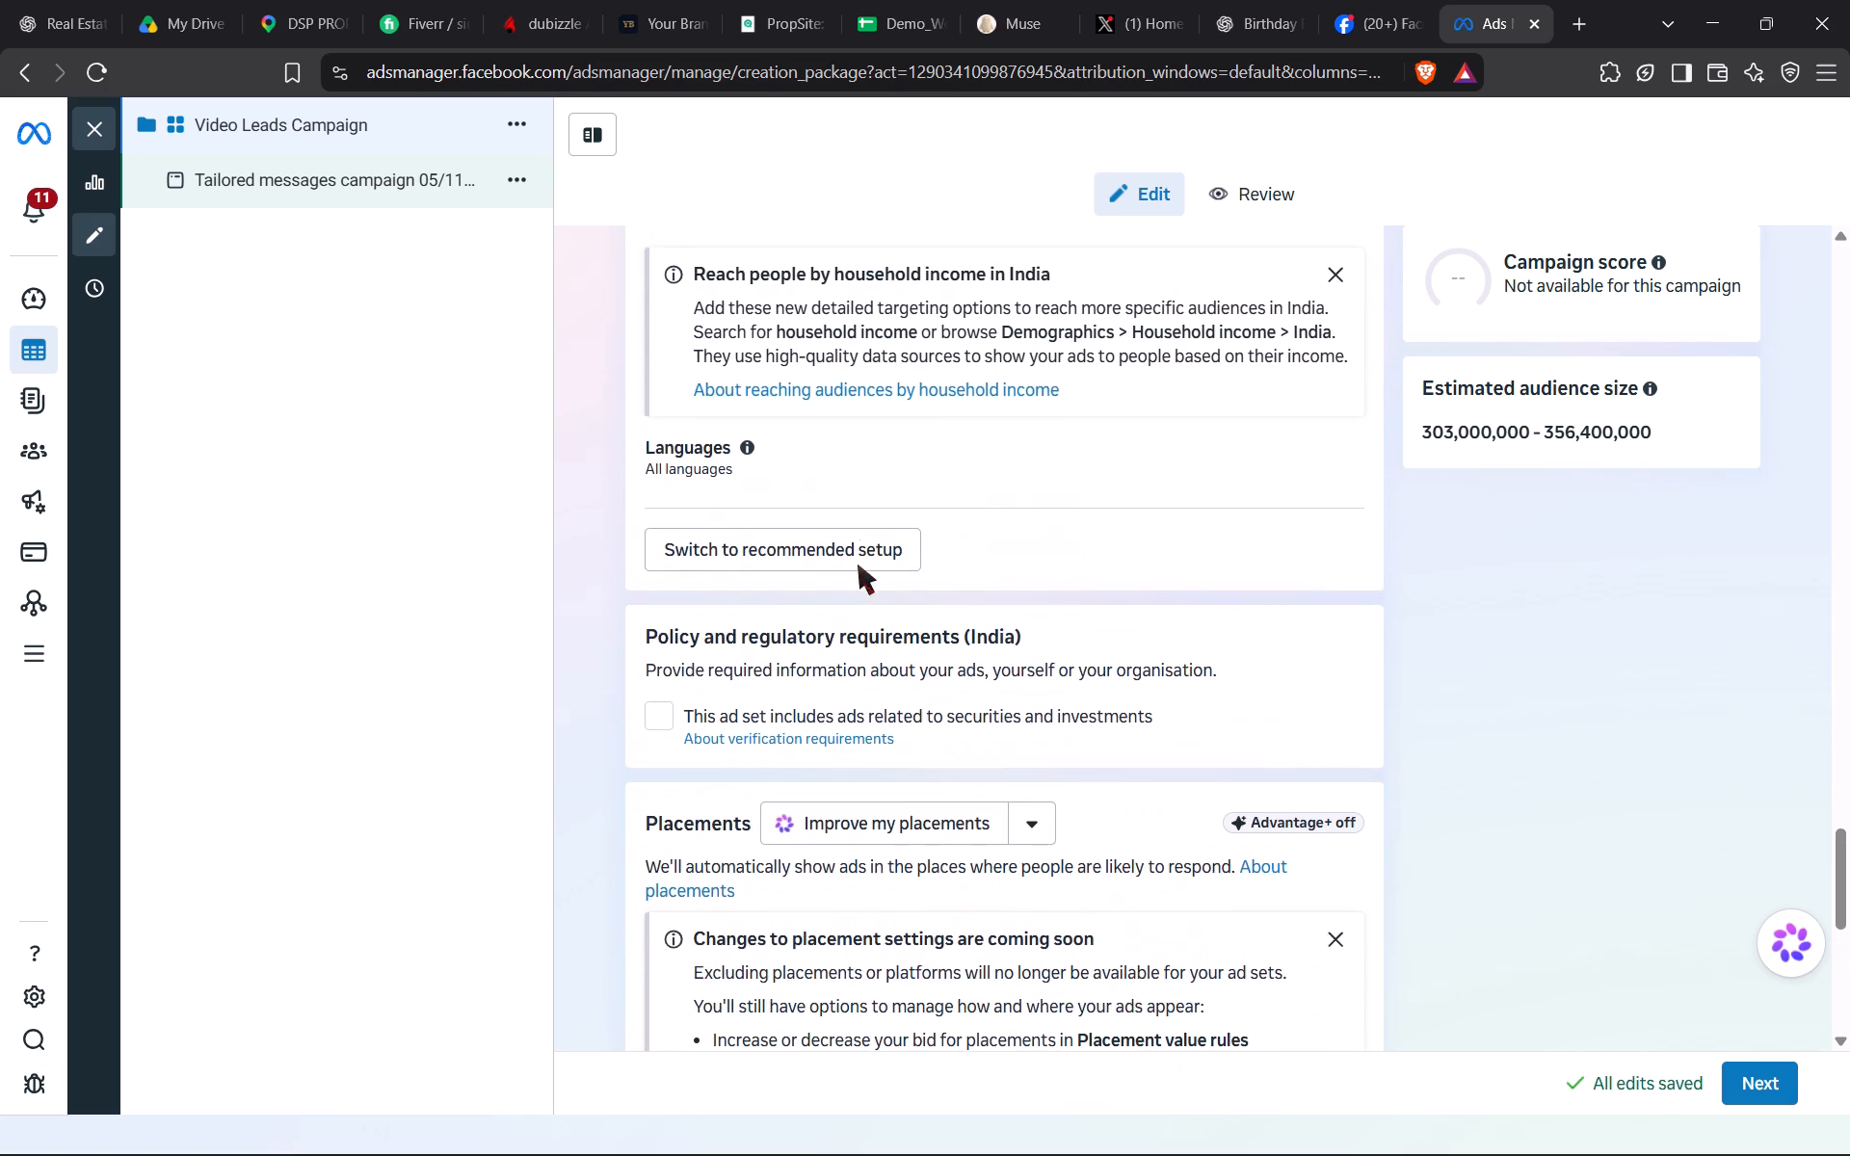
scroll(858, 565, up, 3)
click(725, 347)
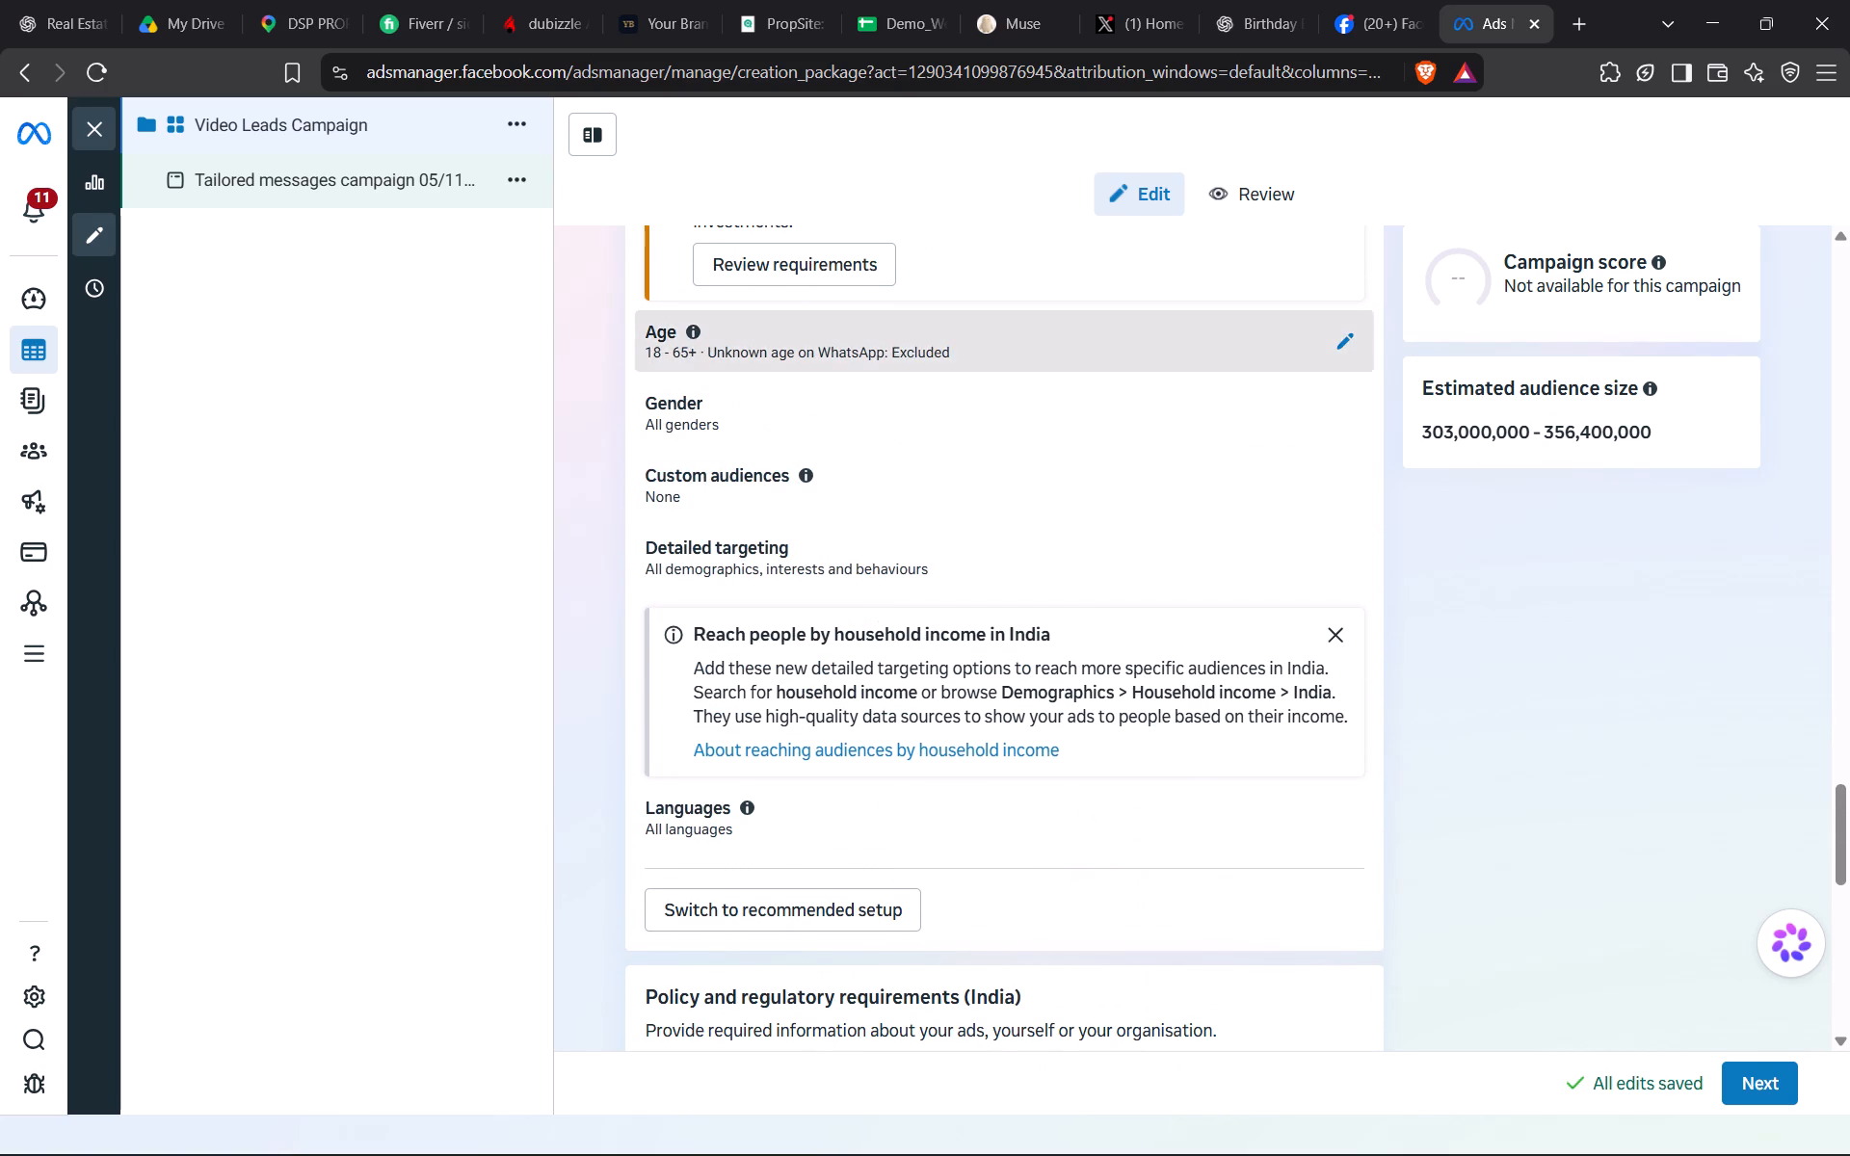
scroll(753, 517, up, 1)
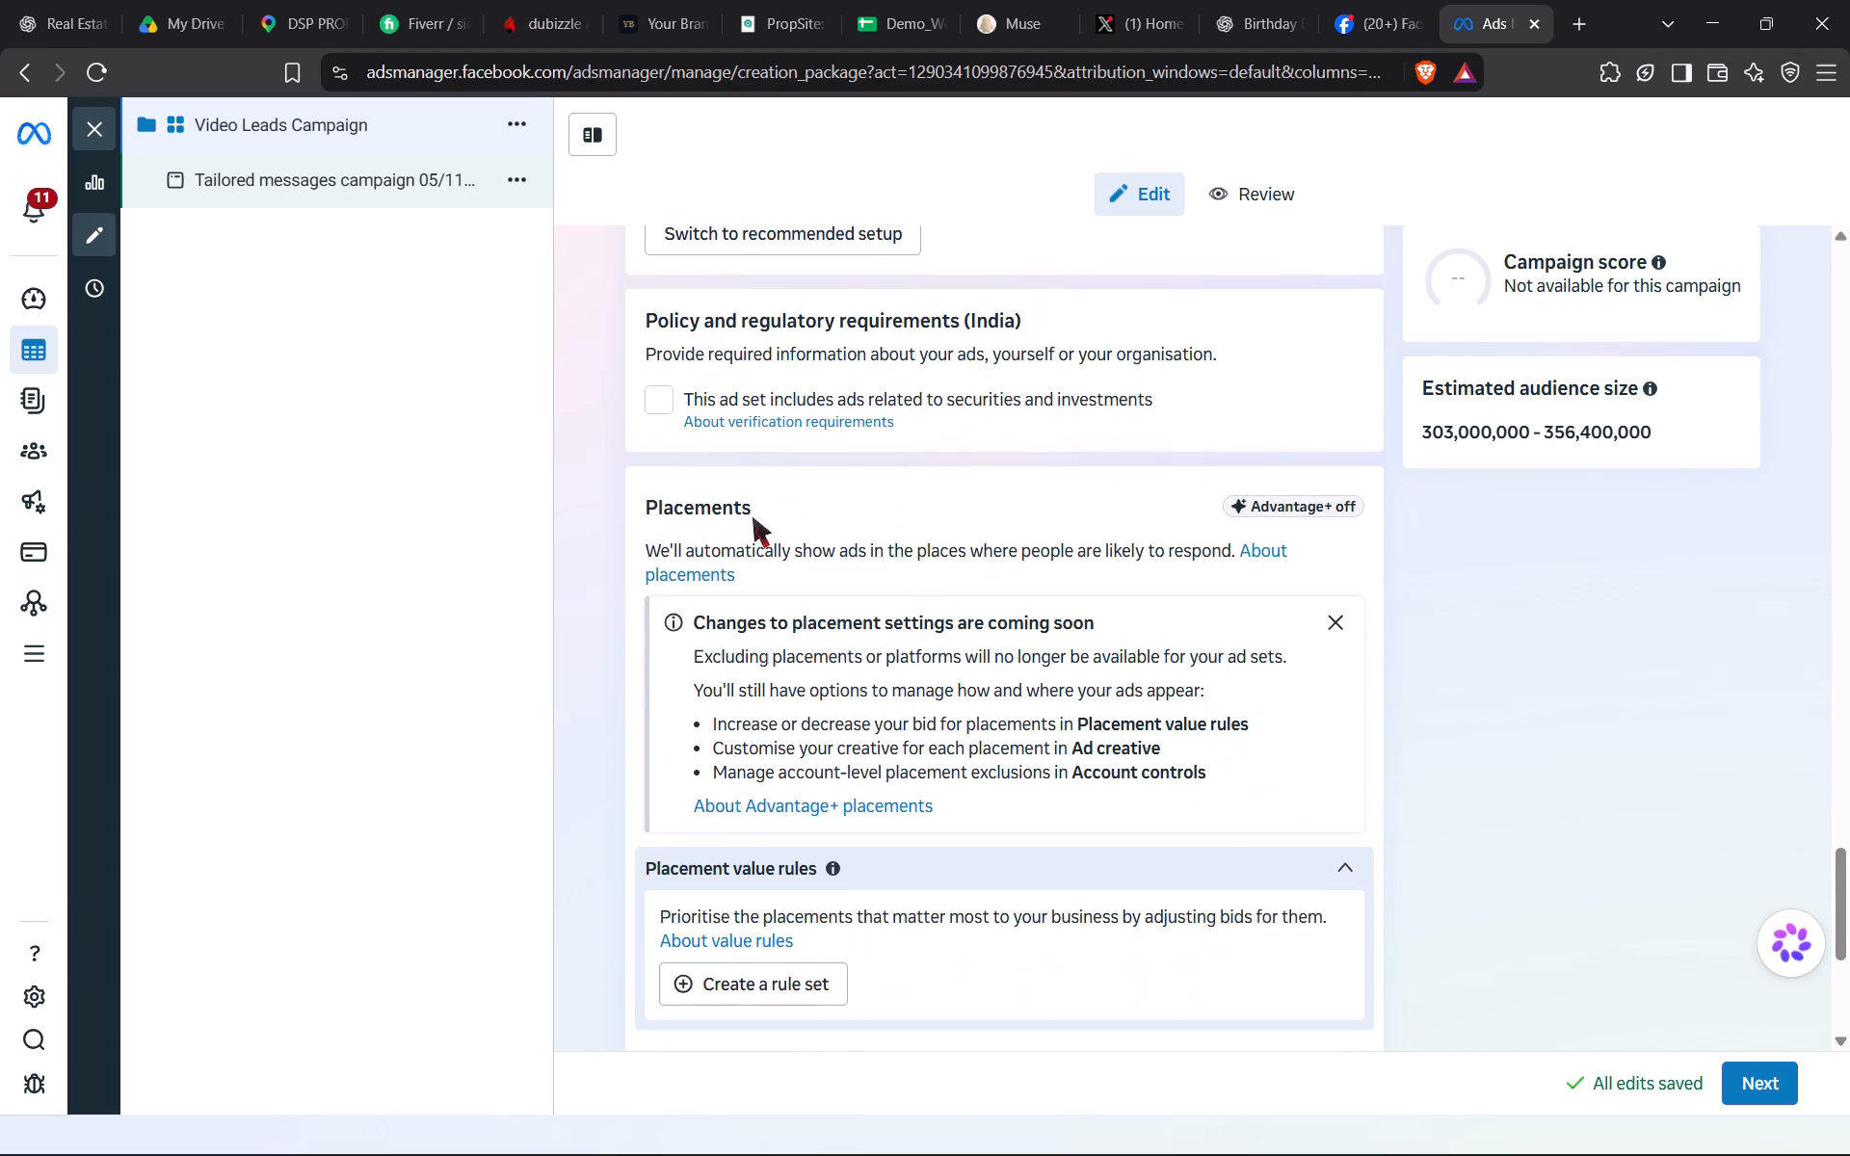
scroll(753, 517, up, 2)
scroll(765, 434, up, 2)
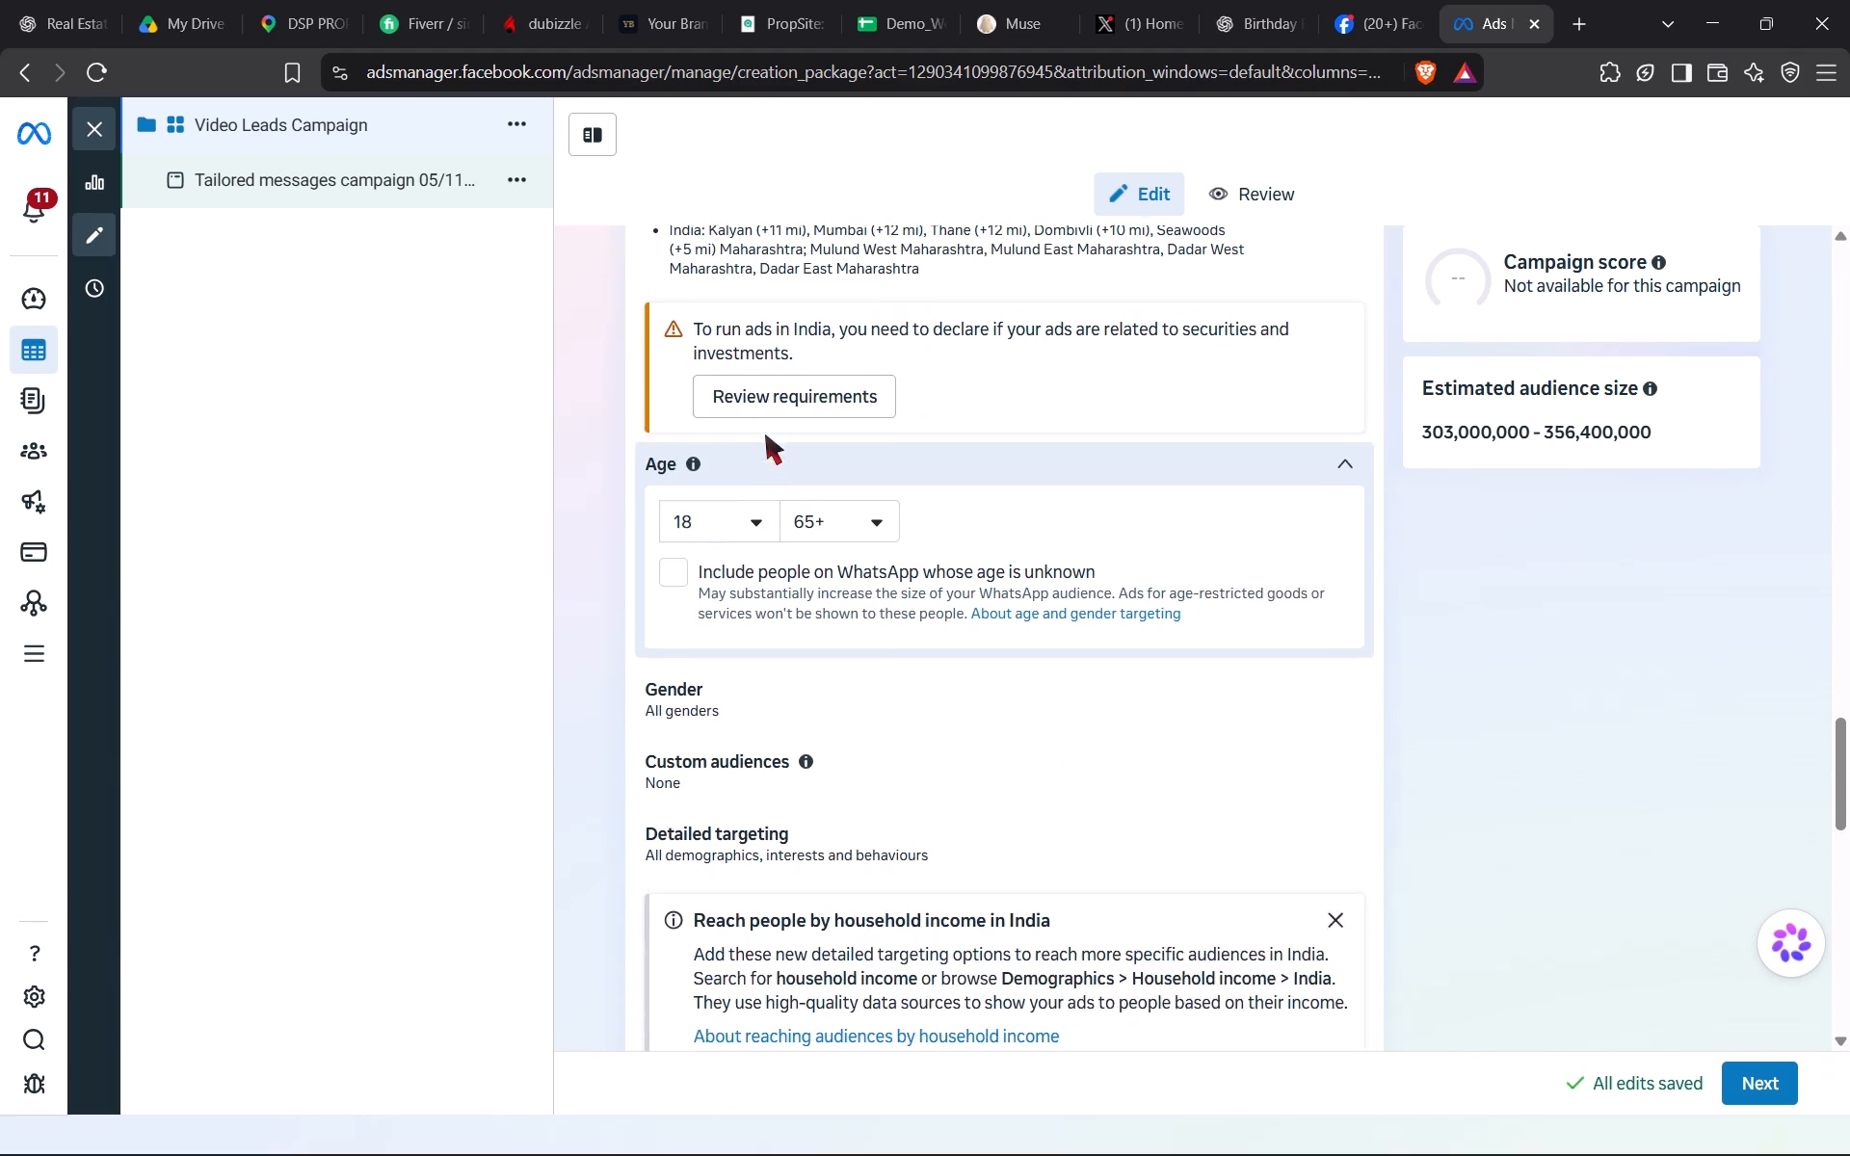
scroll(765, 434, up, 1)
click(772, 559)
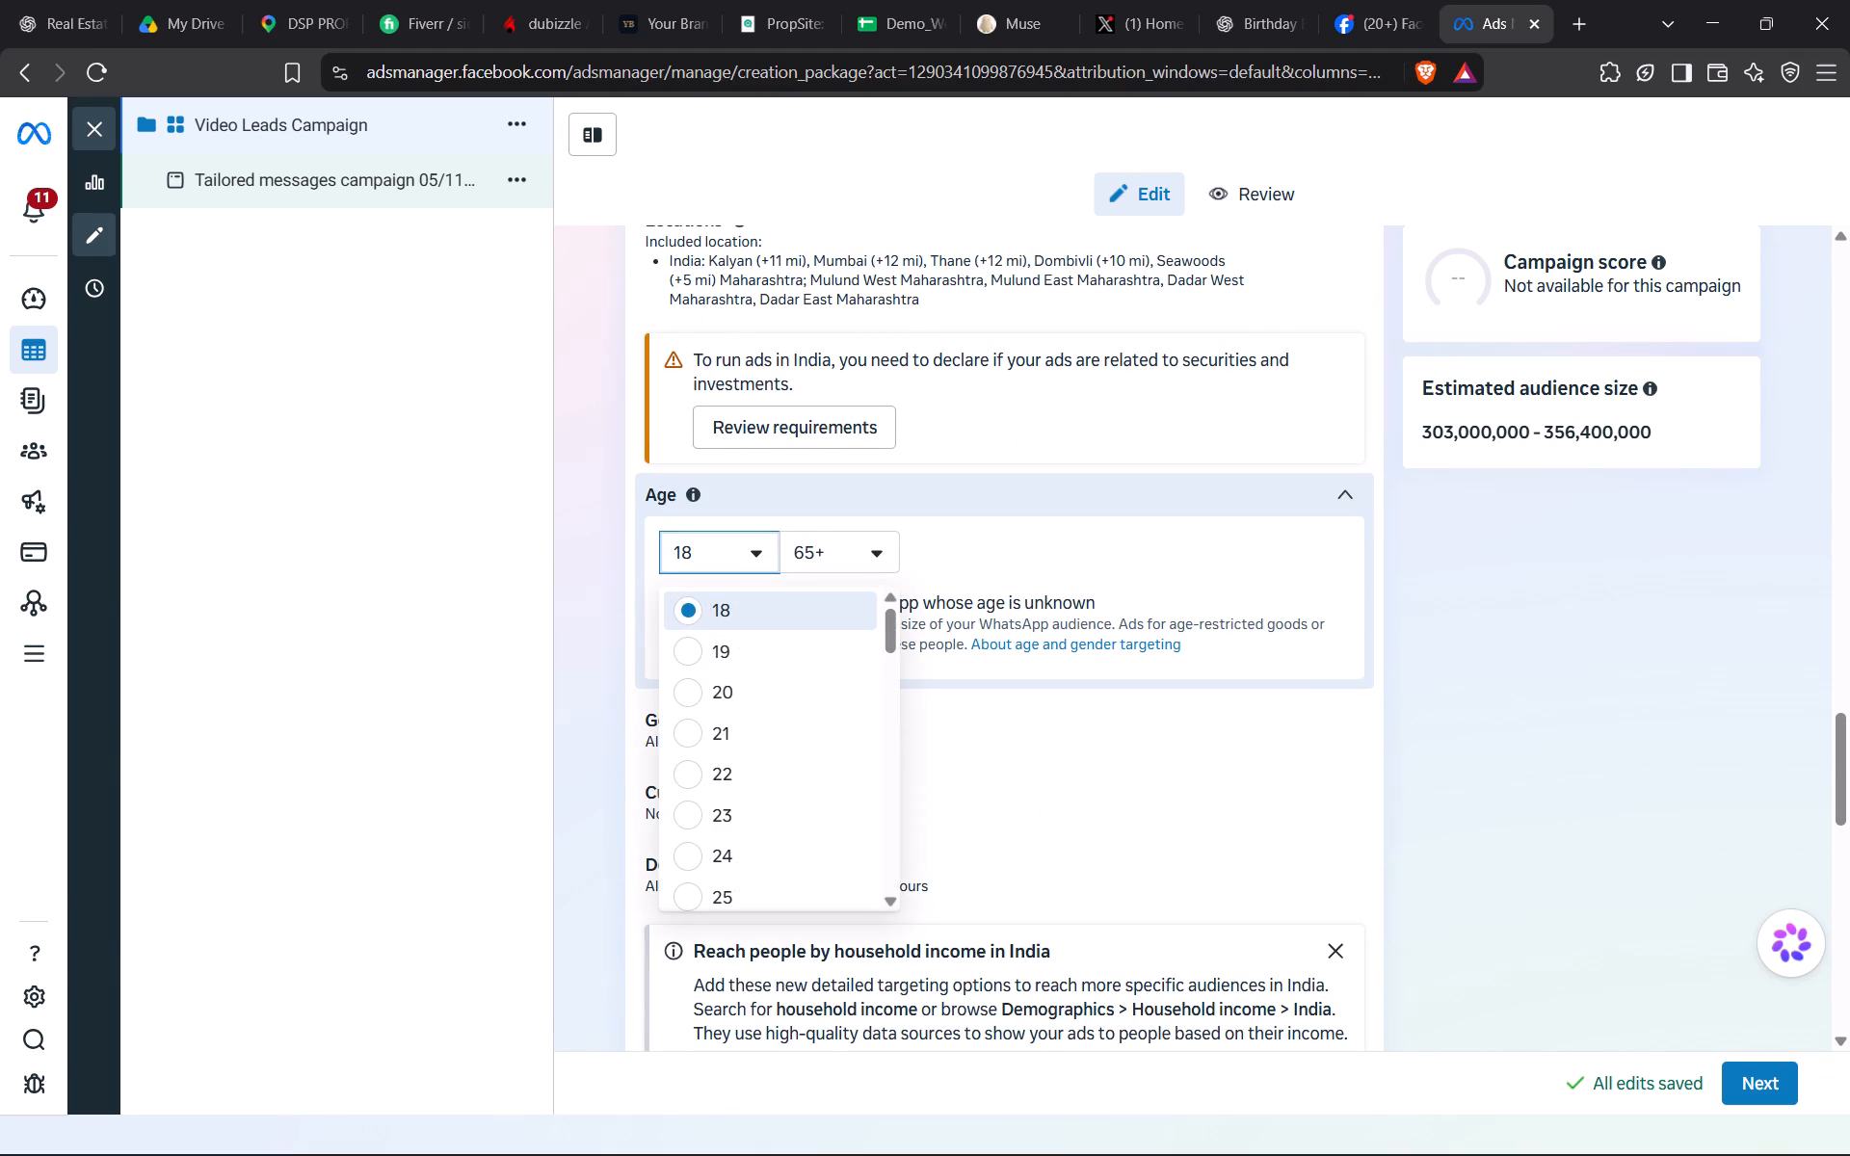
click(754, 749)
Review the ad set's budget, schedule, audience, placement and brand safety settings.
scroll(937, 812, down, 1)
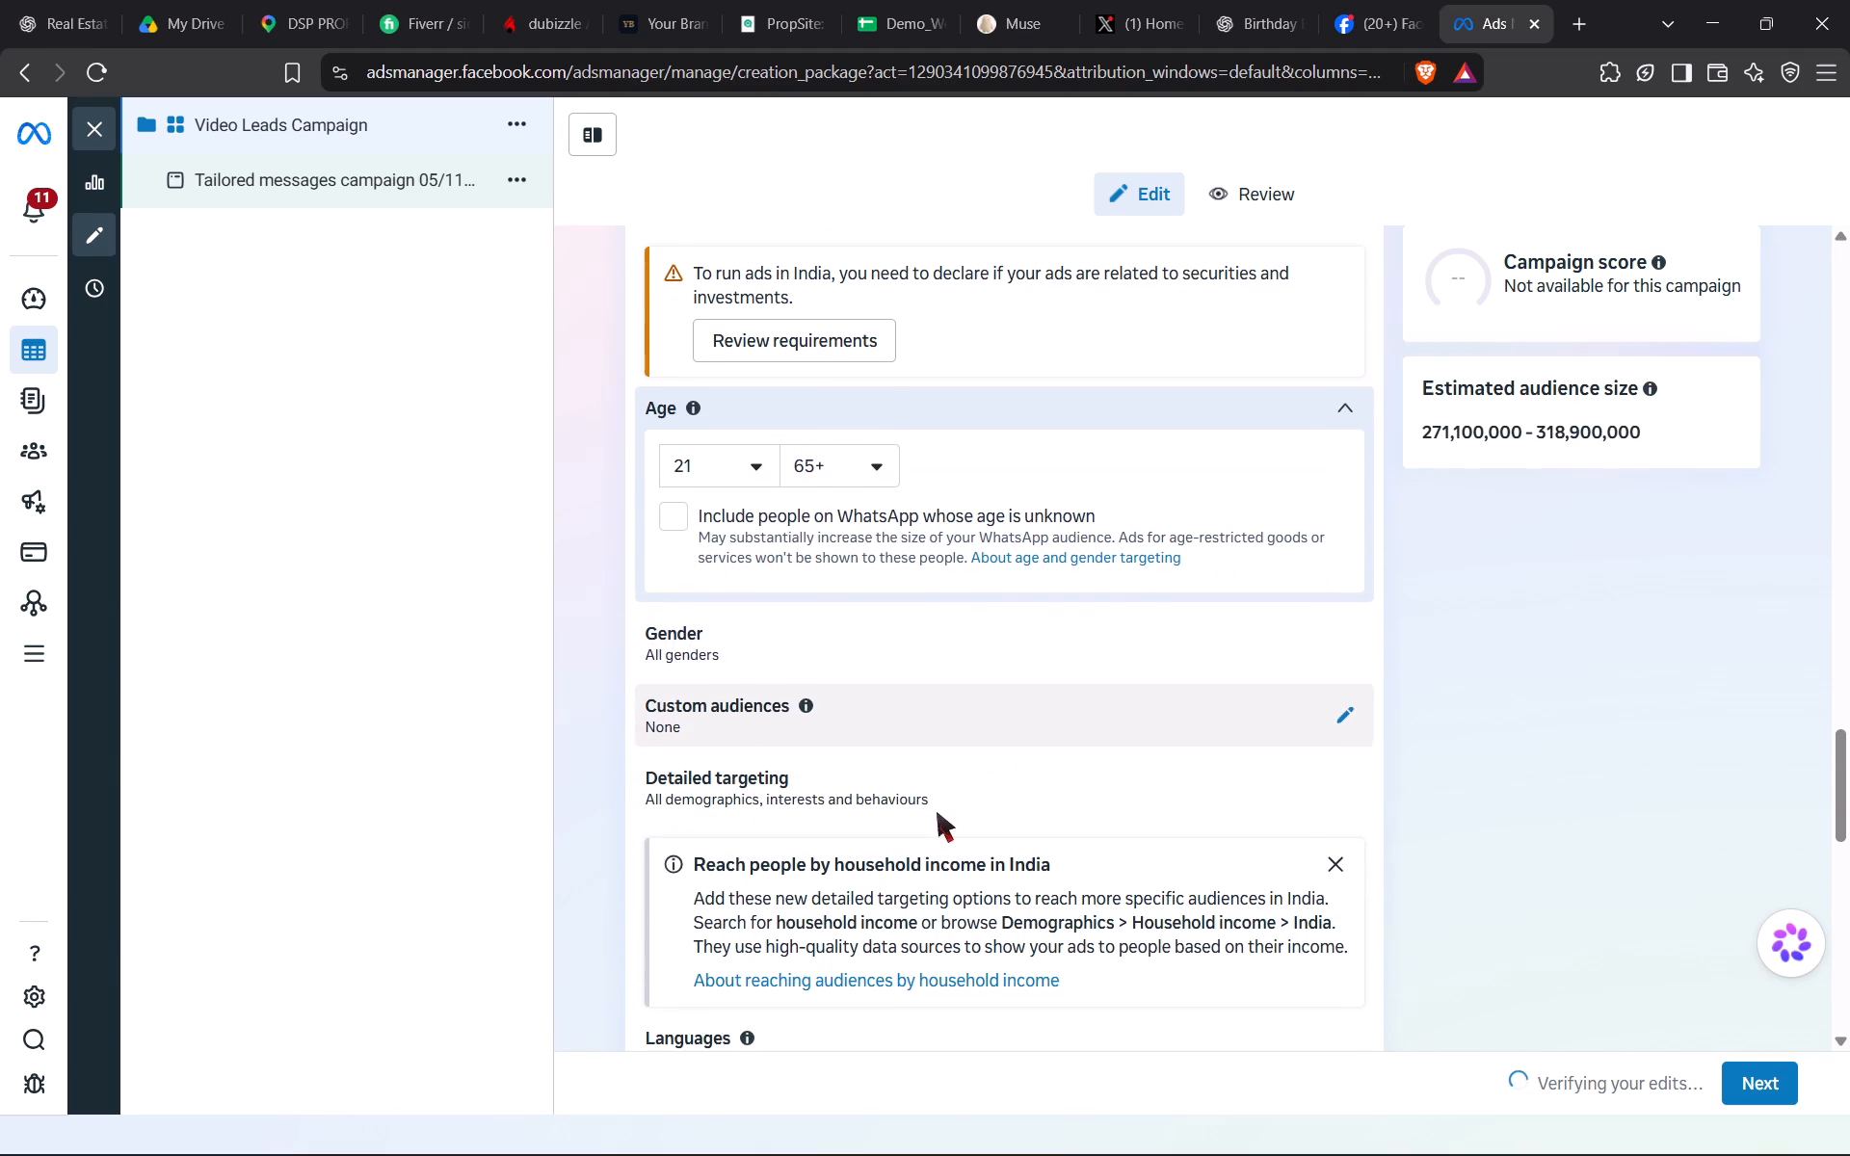
scroll(938, 591, up, 4)
scroll(909, 461, up, 4)
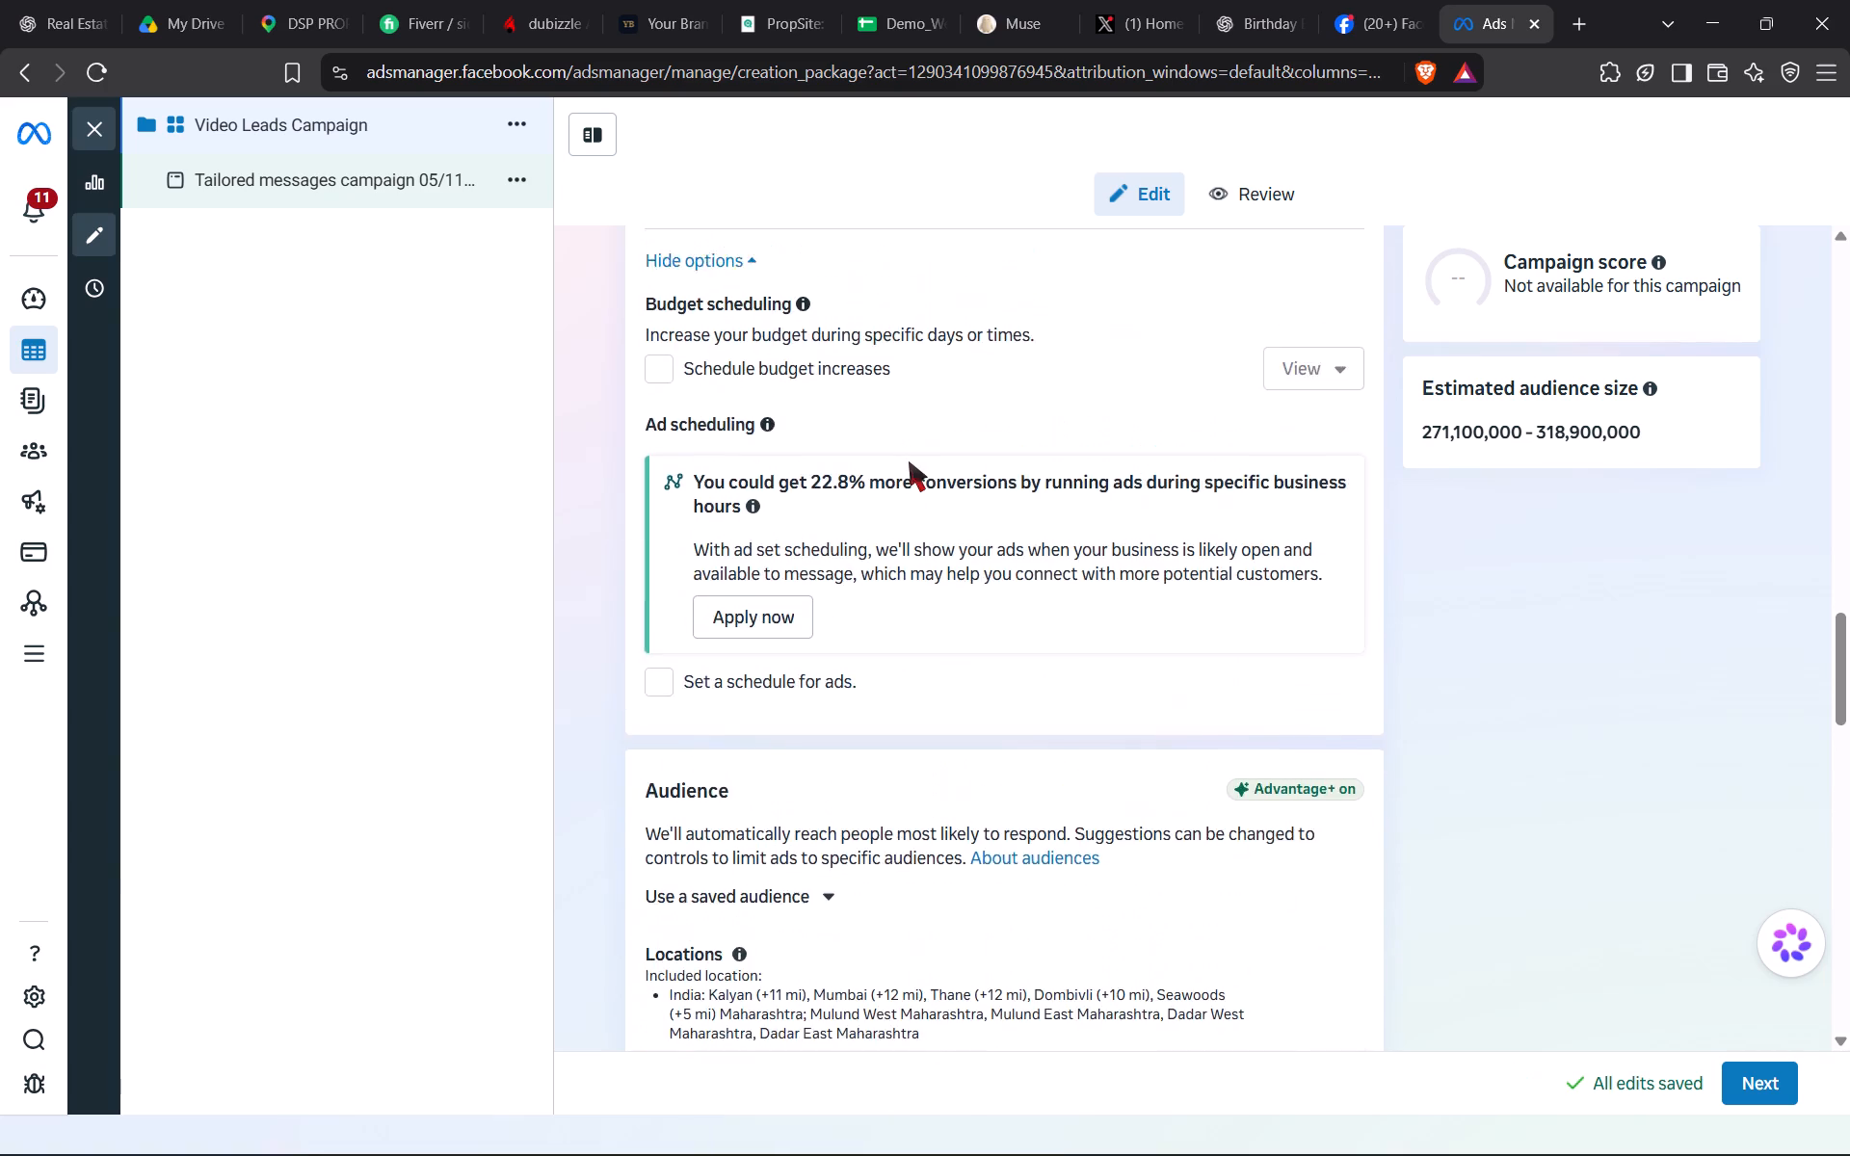
scroll(909, 461, up, 5)
scroll(909, 461, down, 2)
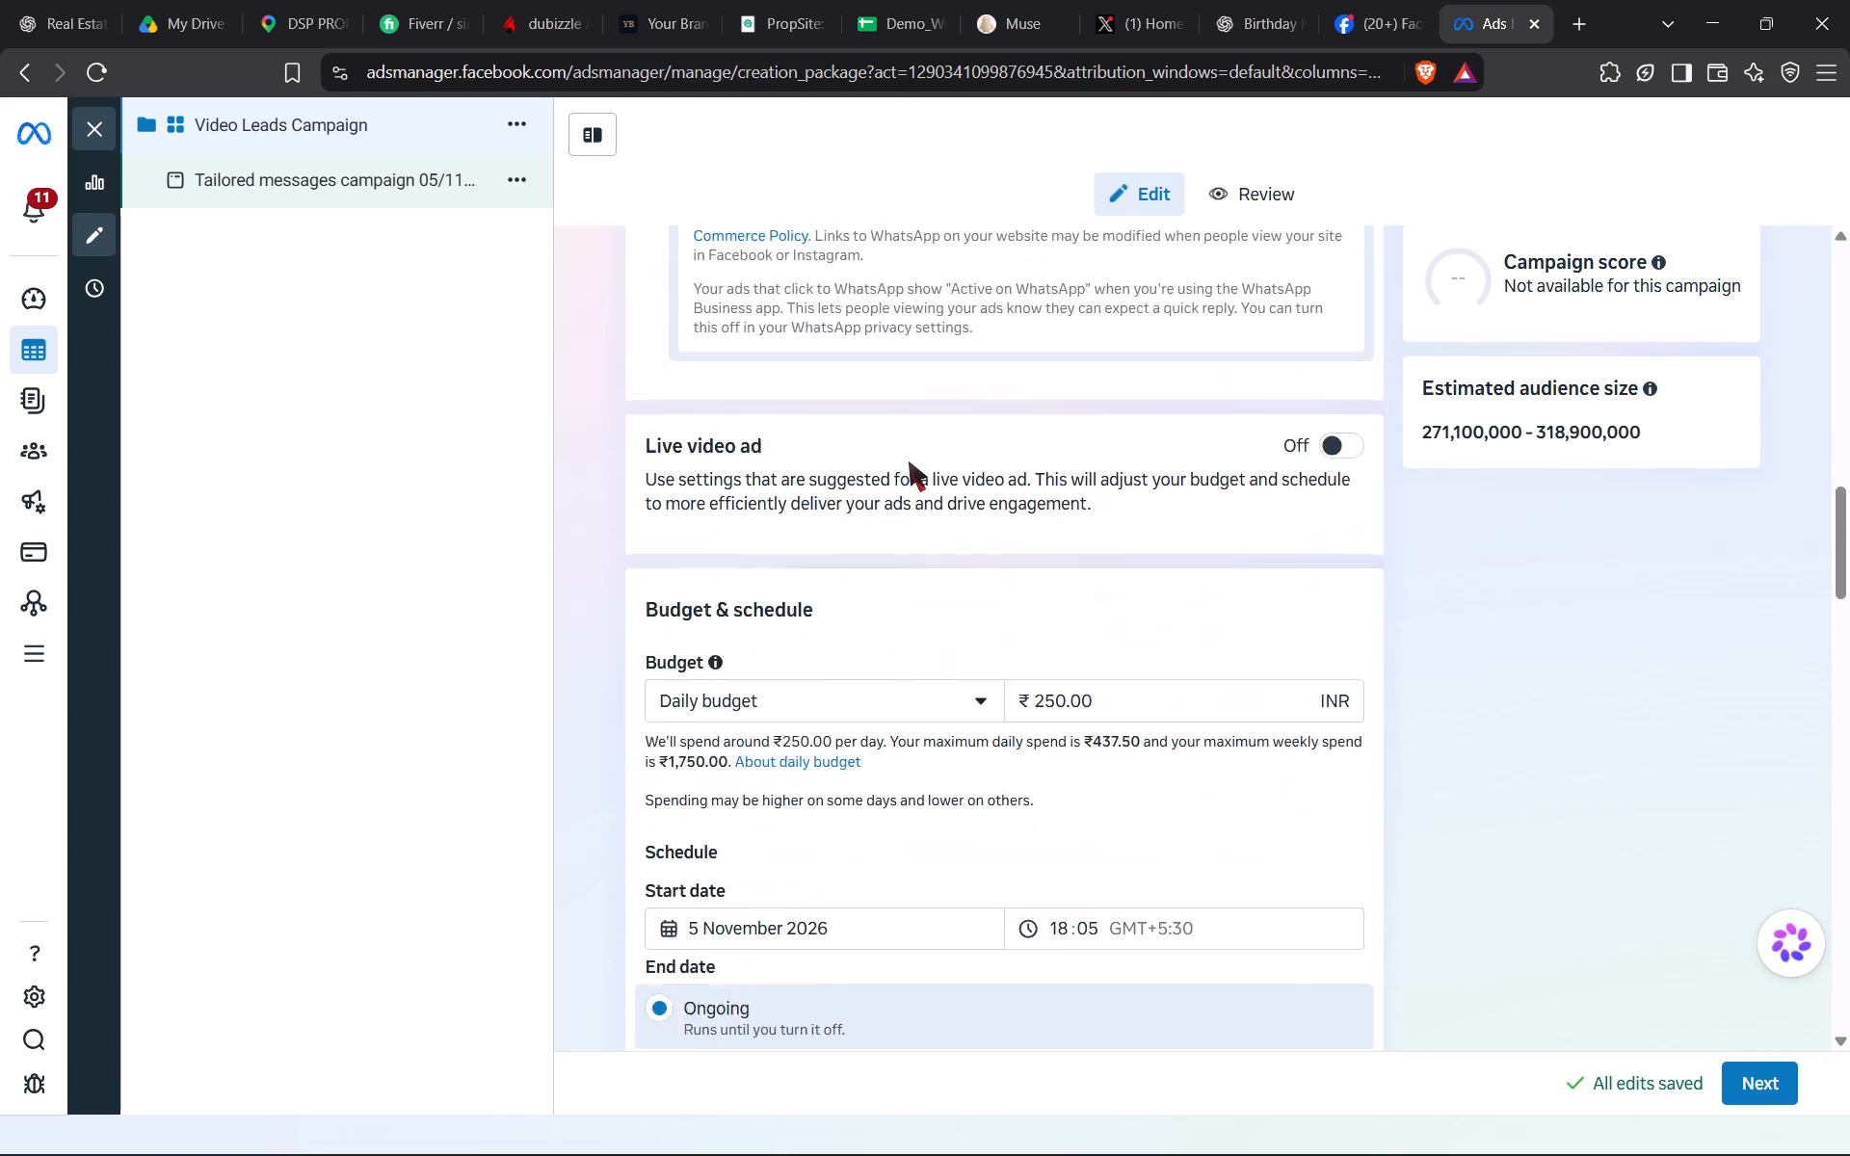
scroll(909, 461, down, 4)
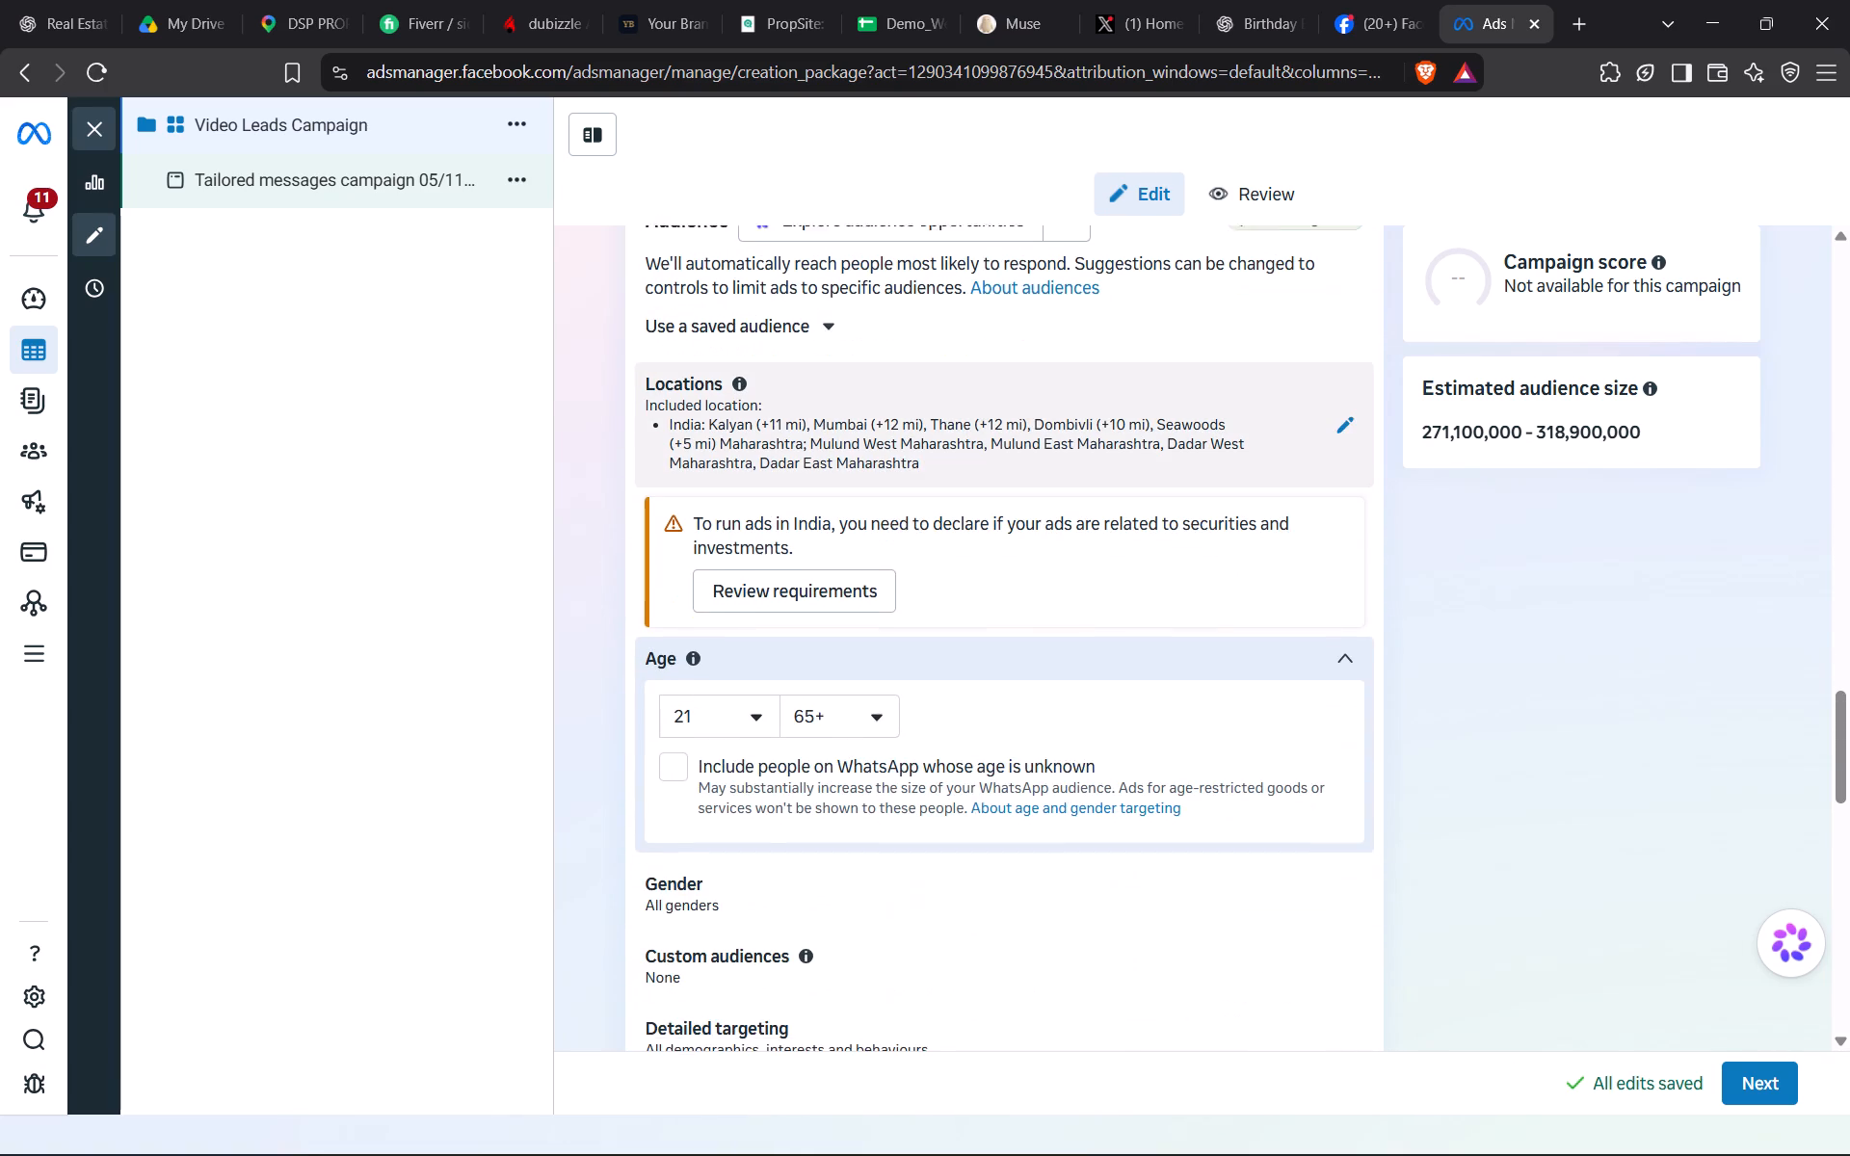
scroll(956, 621, down, 3)
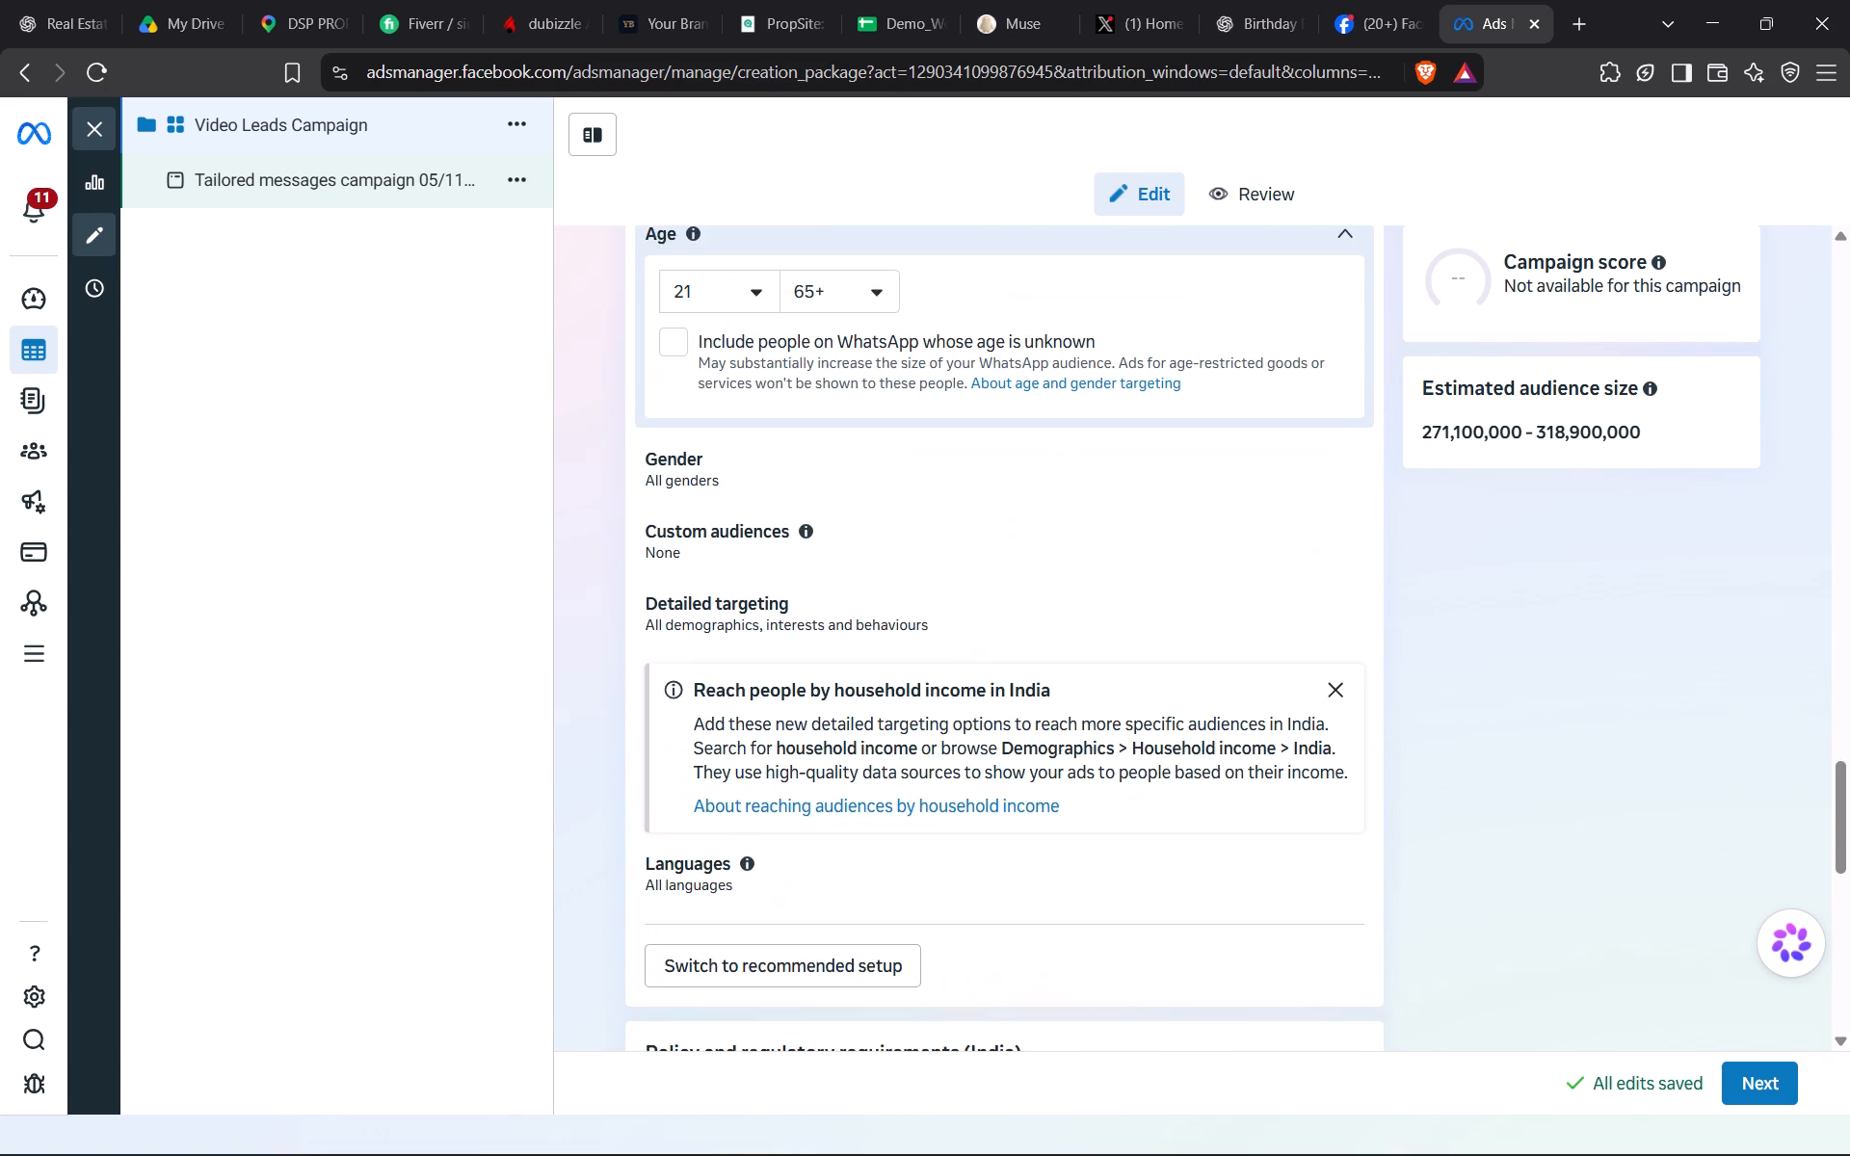
scroll(956, 621, down, 7)
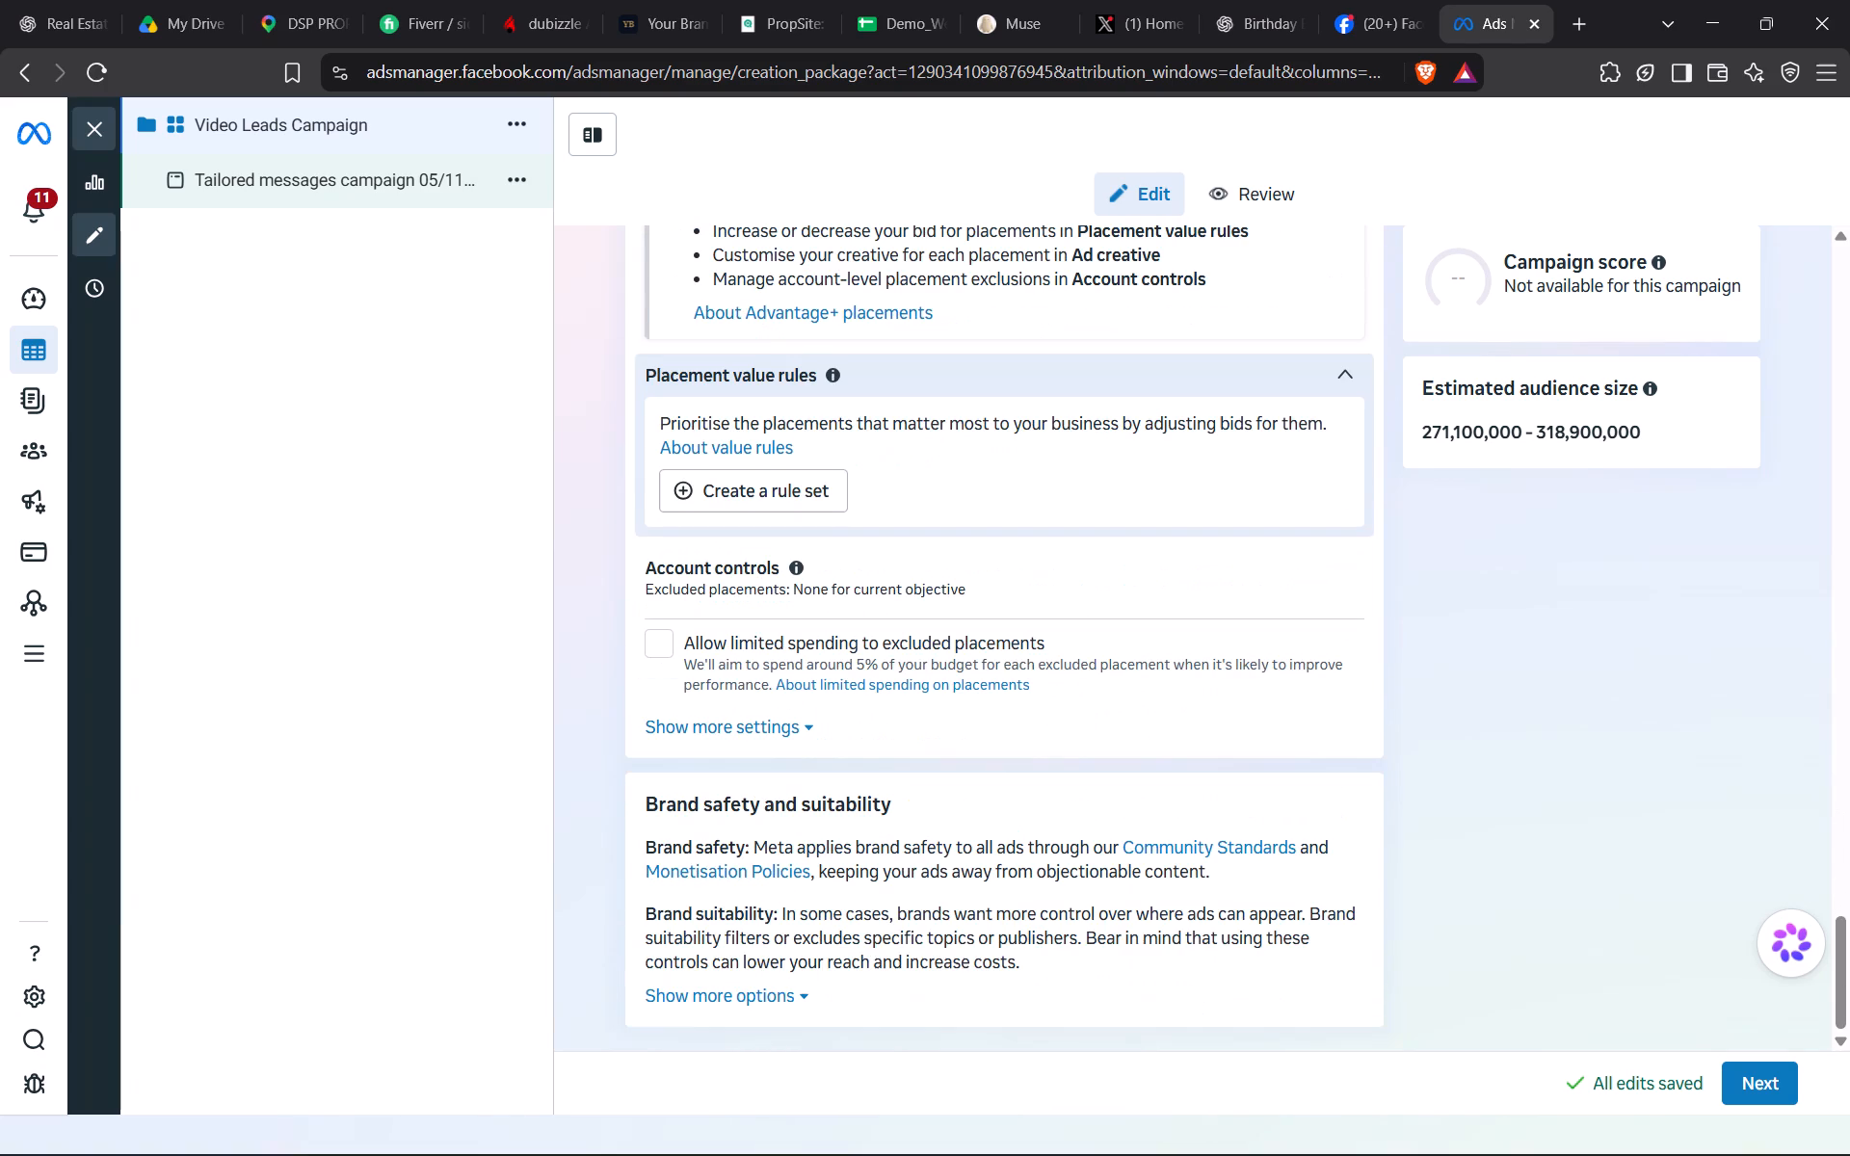
scroll(944, 669, down, 2)
Continue to the ad settings and switch the Conversations section to the saved template Start conversations 04/11/2026.
click(1756, 1098)
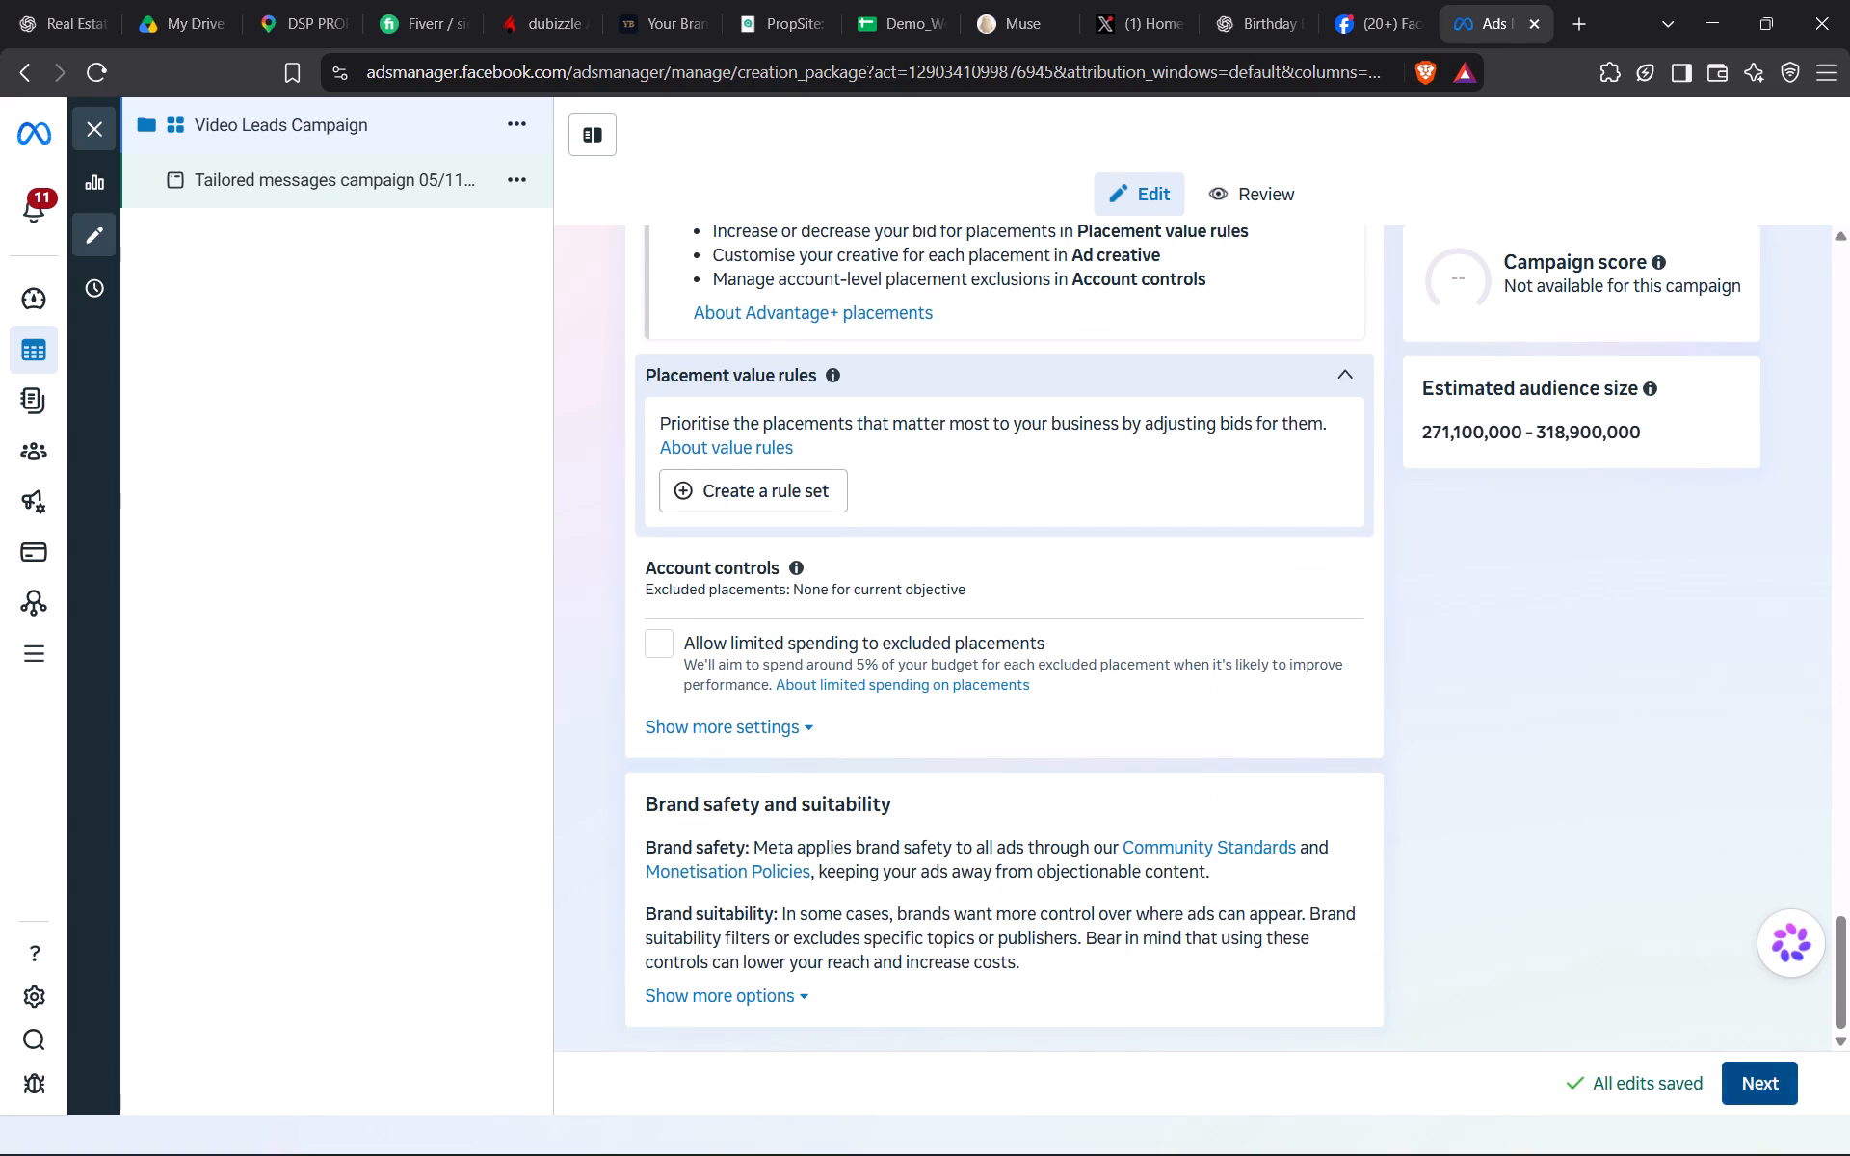
scroll(1072, 644, up, 1)
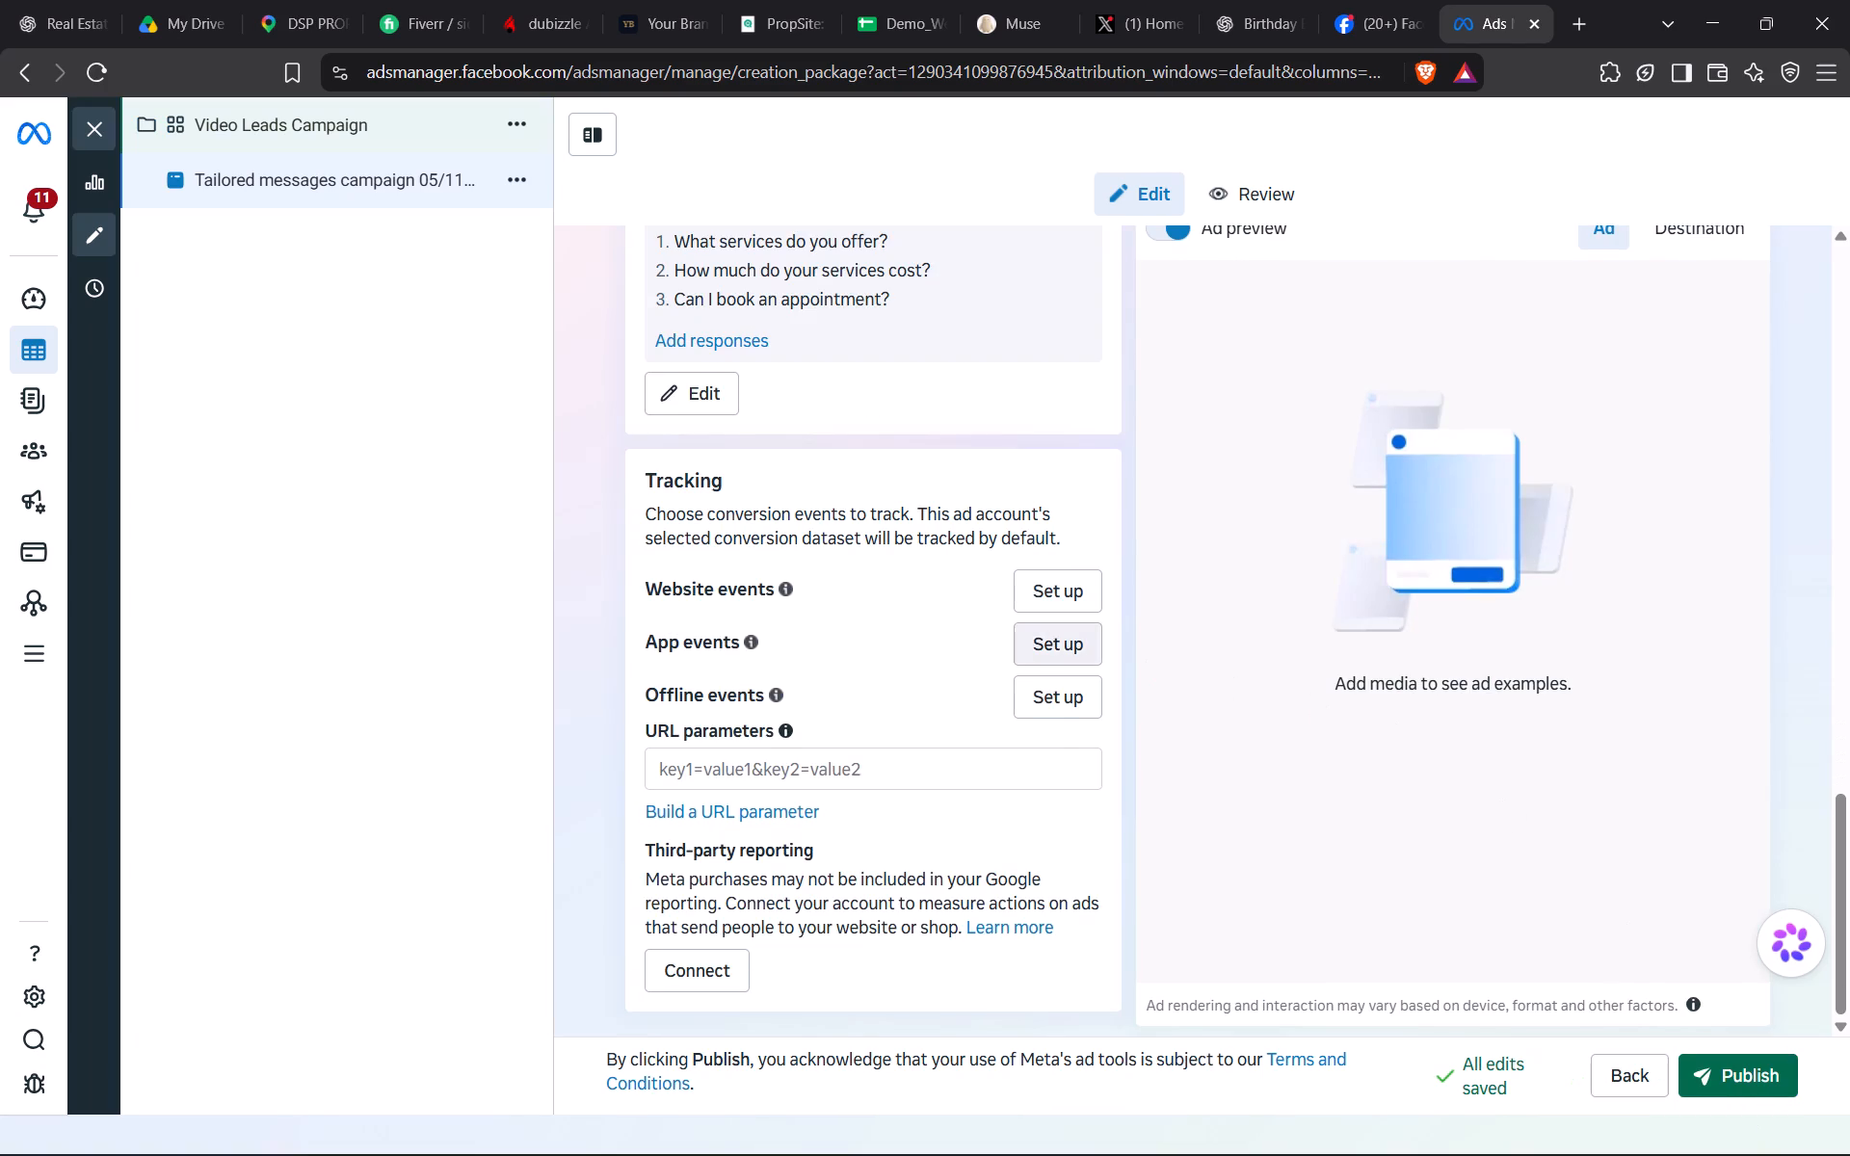
scroll(1072, 644, up, 2)
click(916, 381)
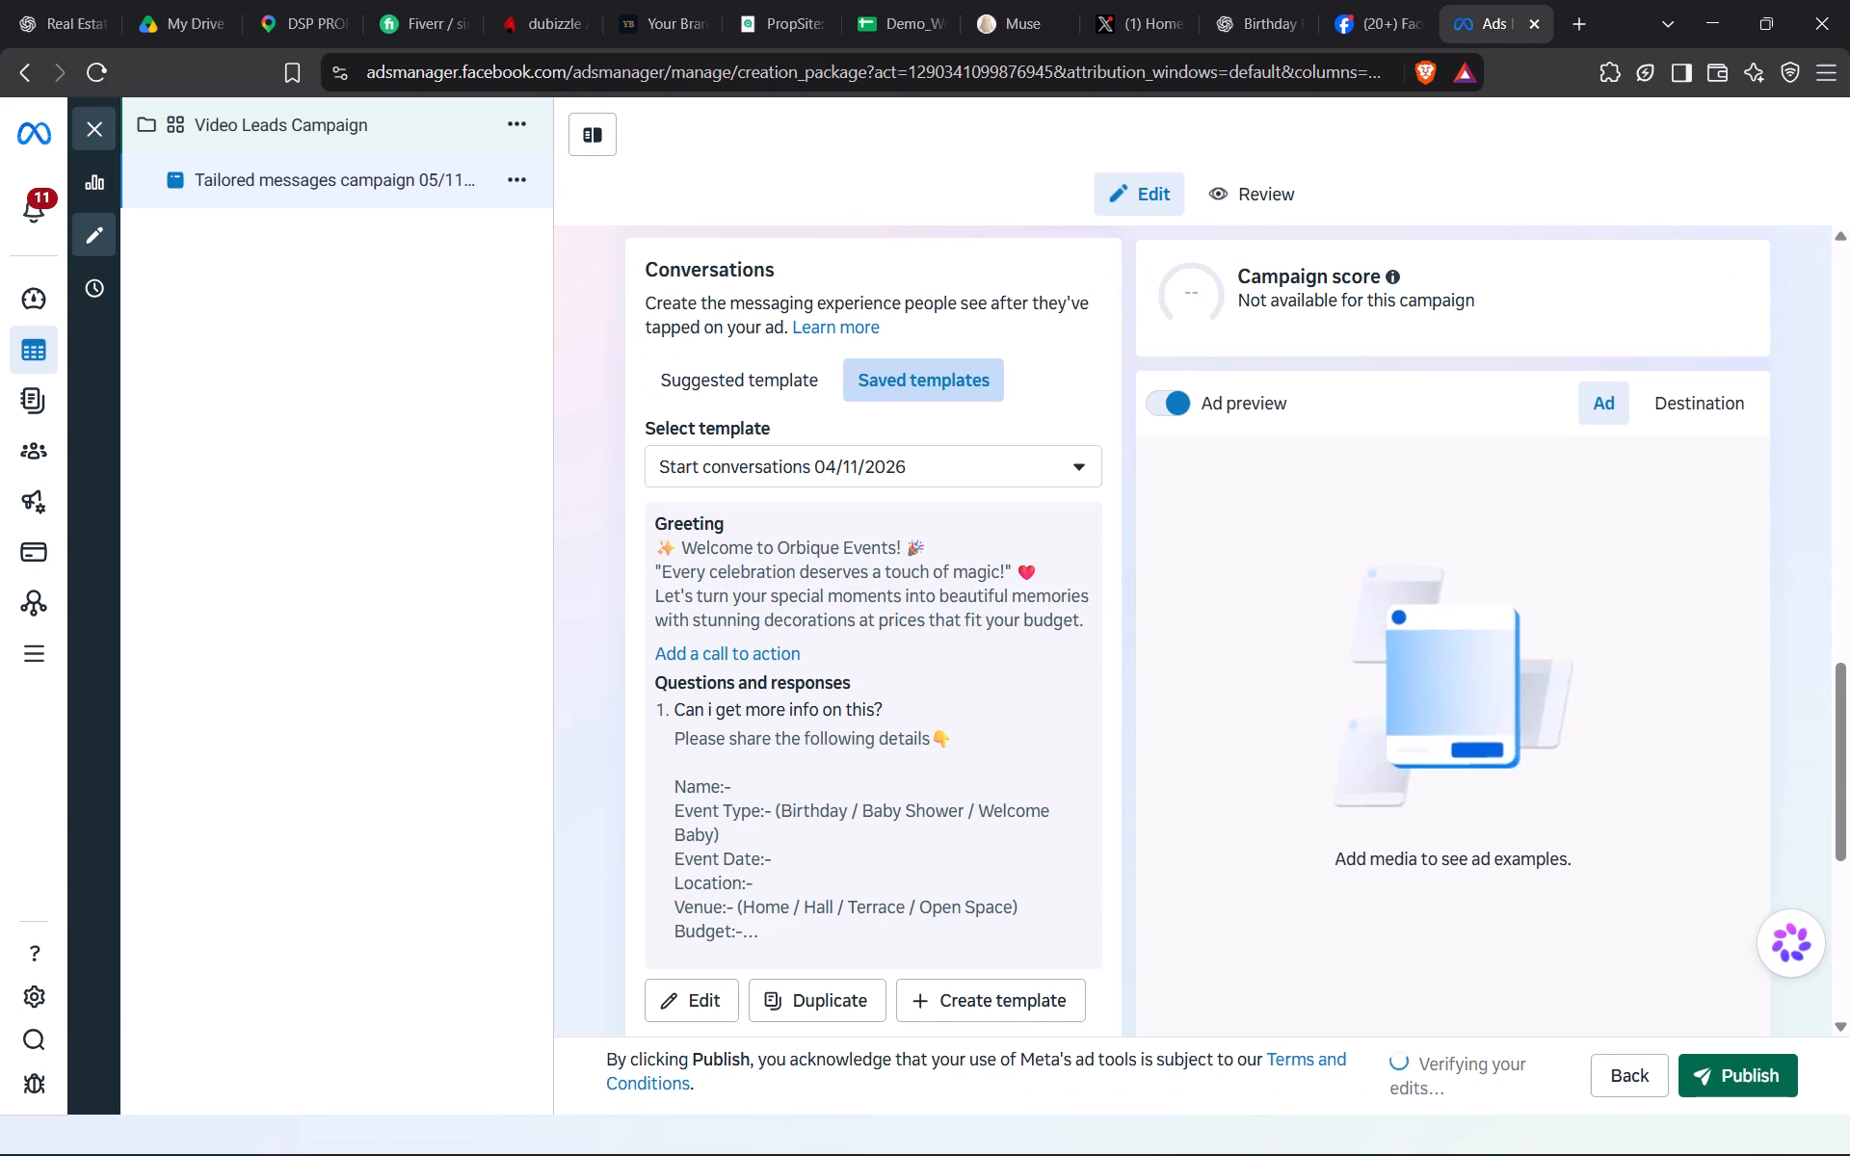
Rename the ad as "Birthday Booster only".
scroll(885, 667, up, 6)
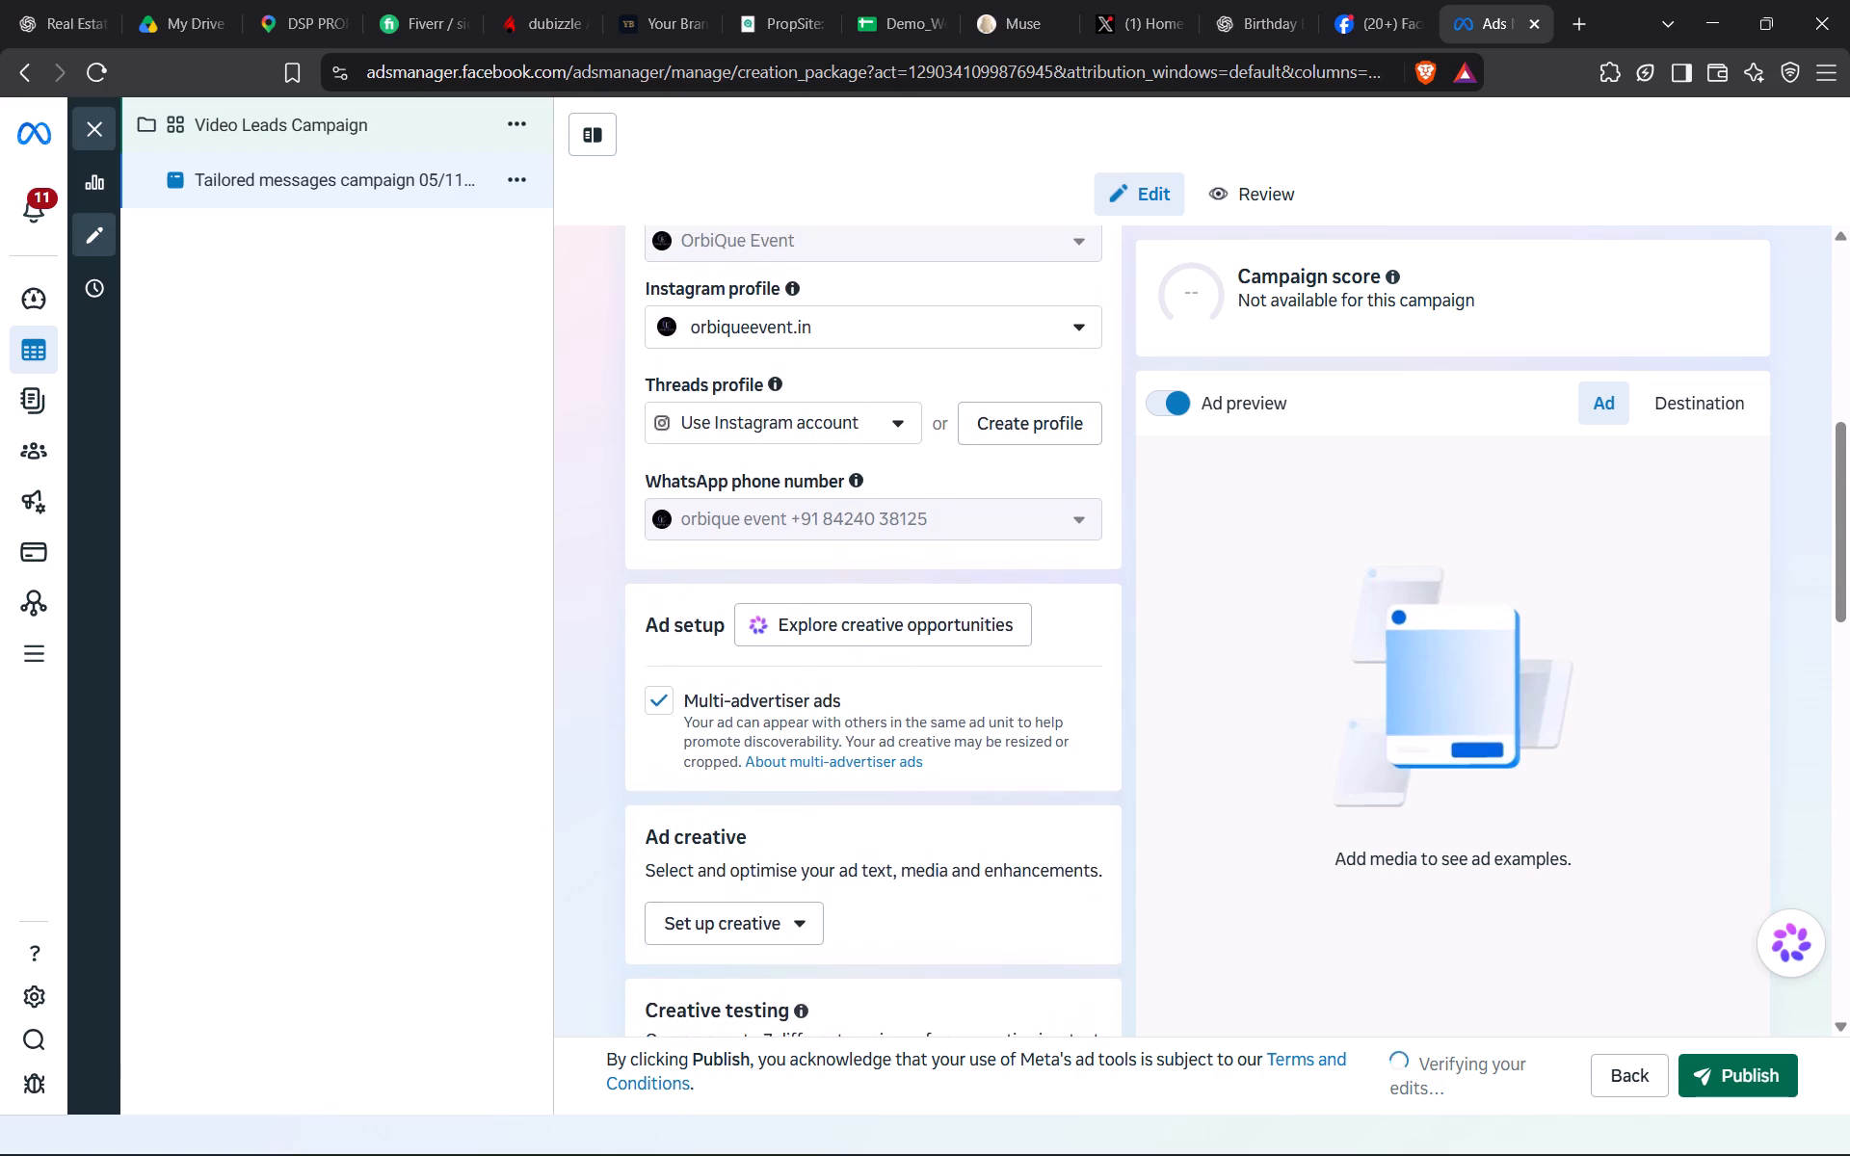
scroll(885, 667, up, 5)
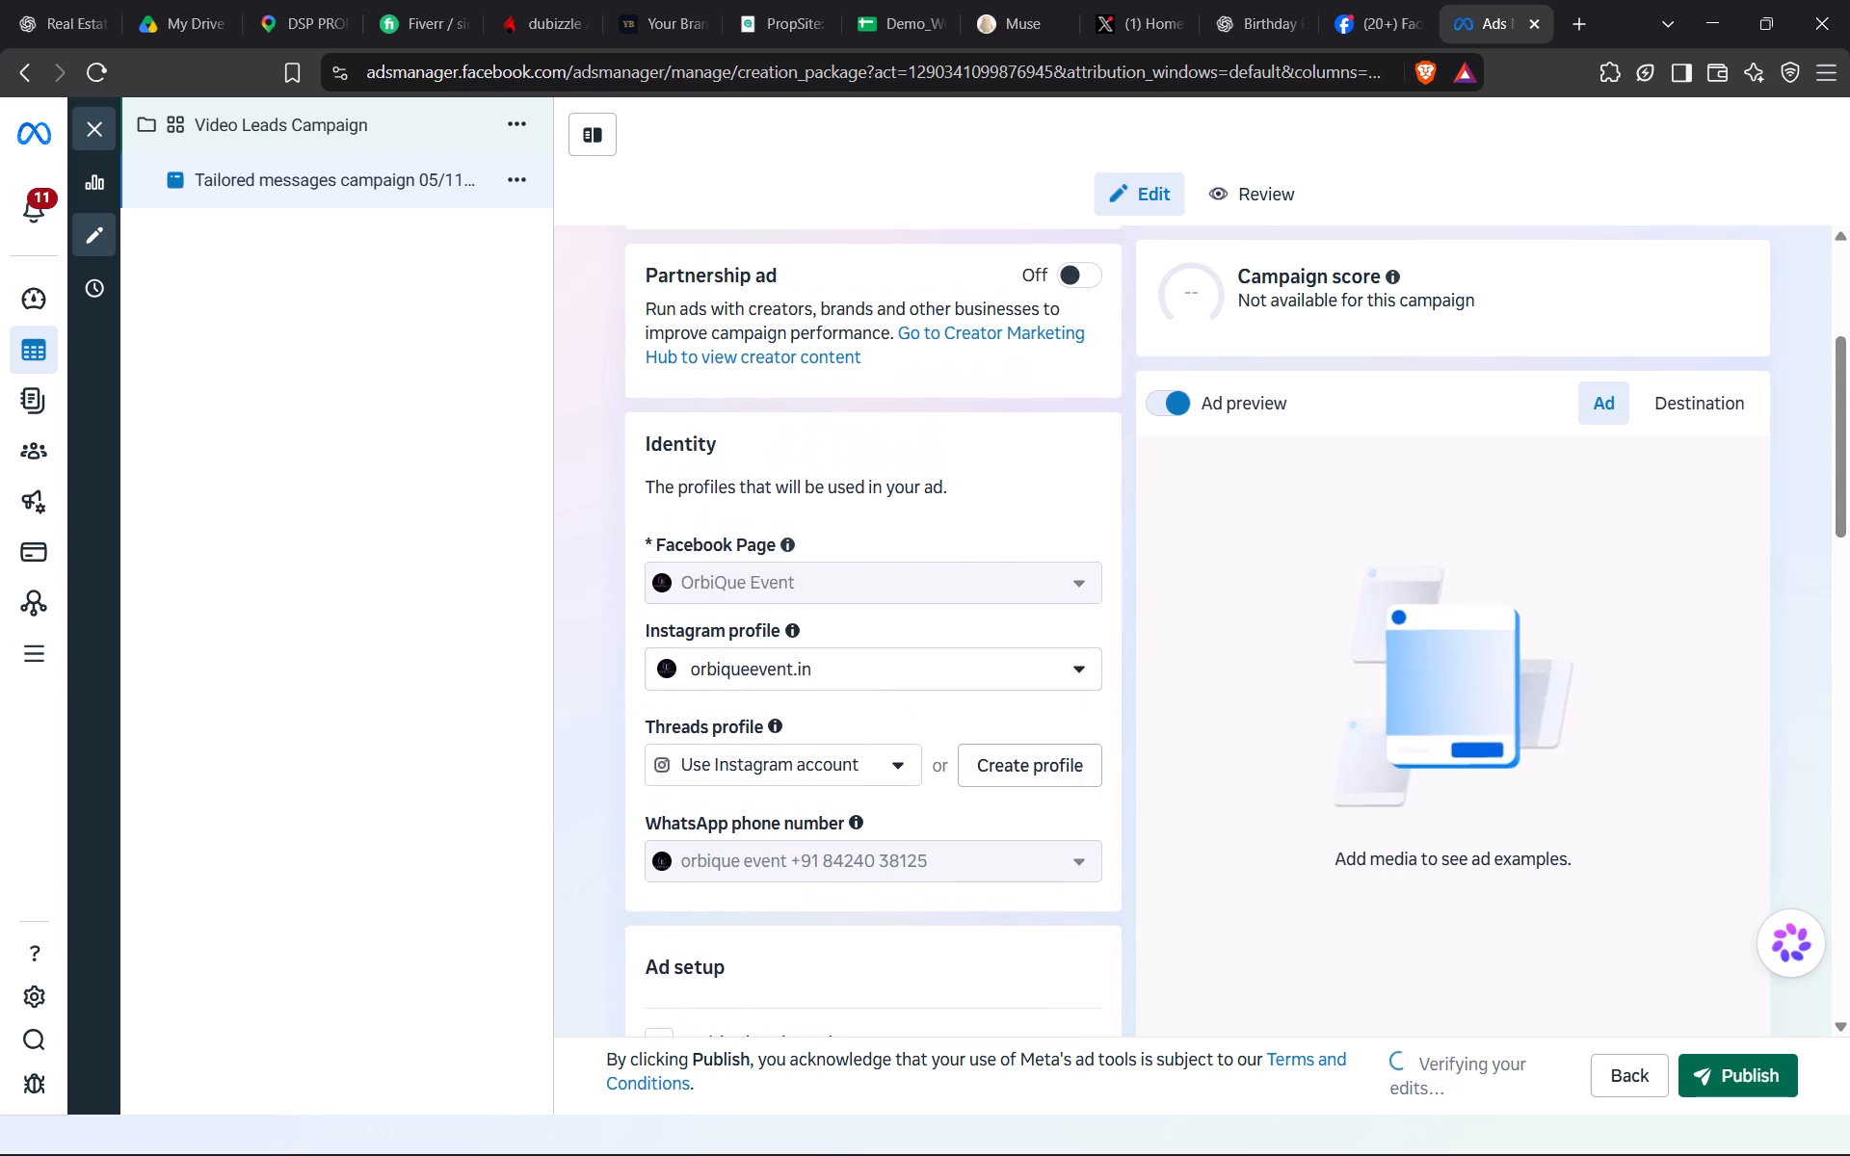
scroll(885, 667, up, 4)
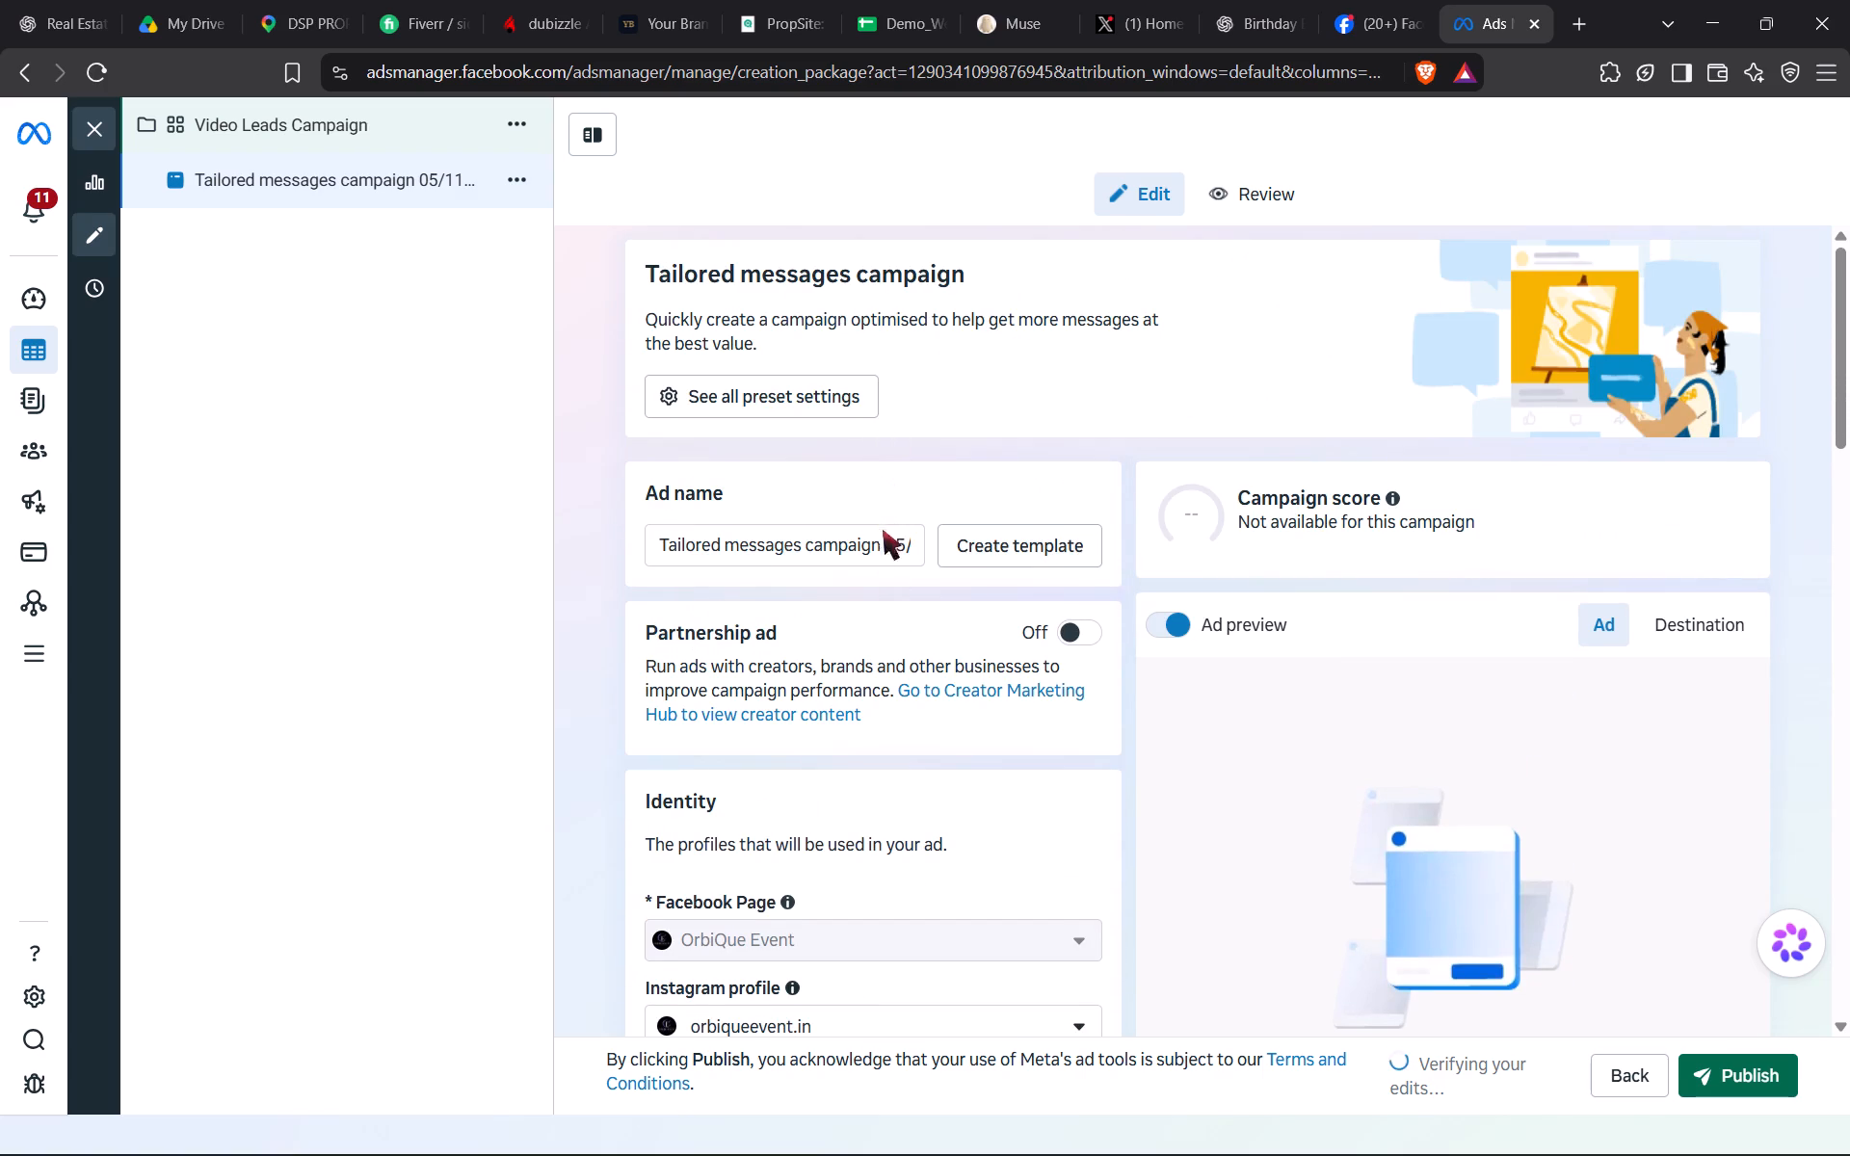
drag(886, 537, 691, 540)
key(BackSpace)
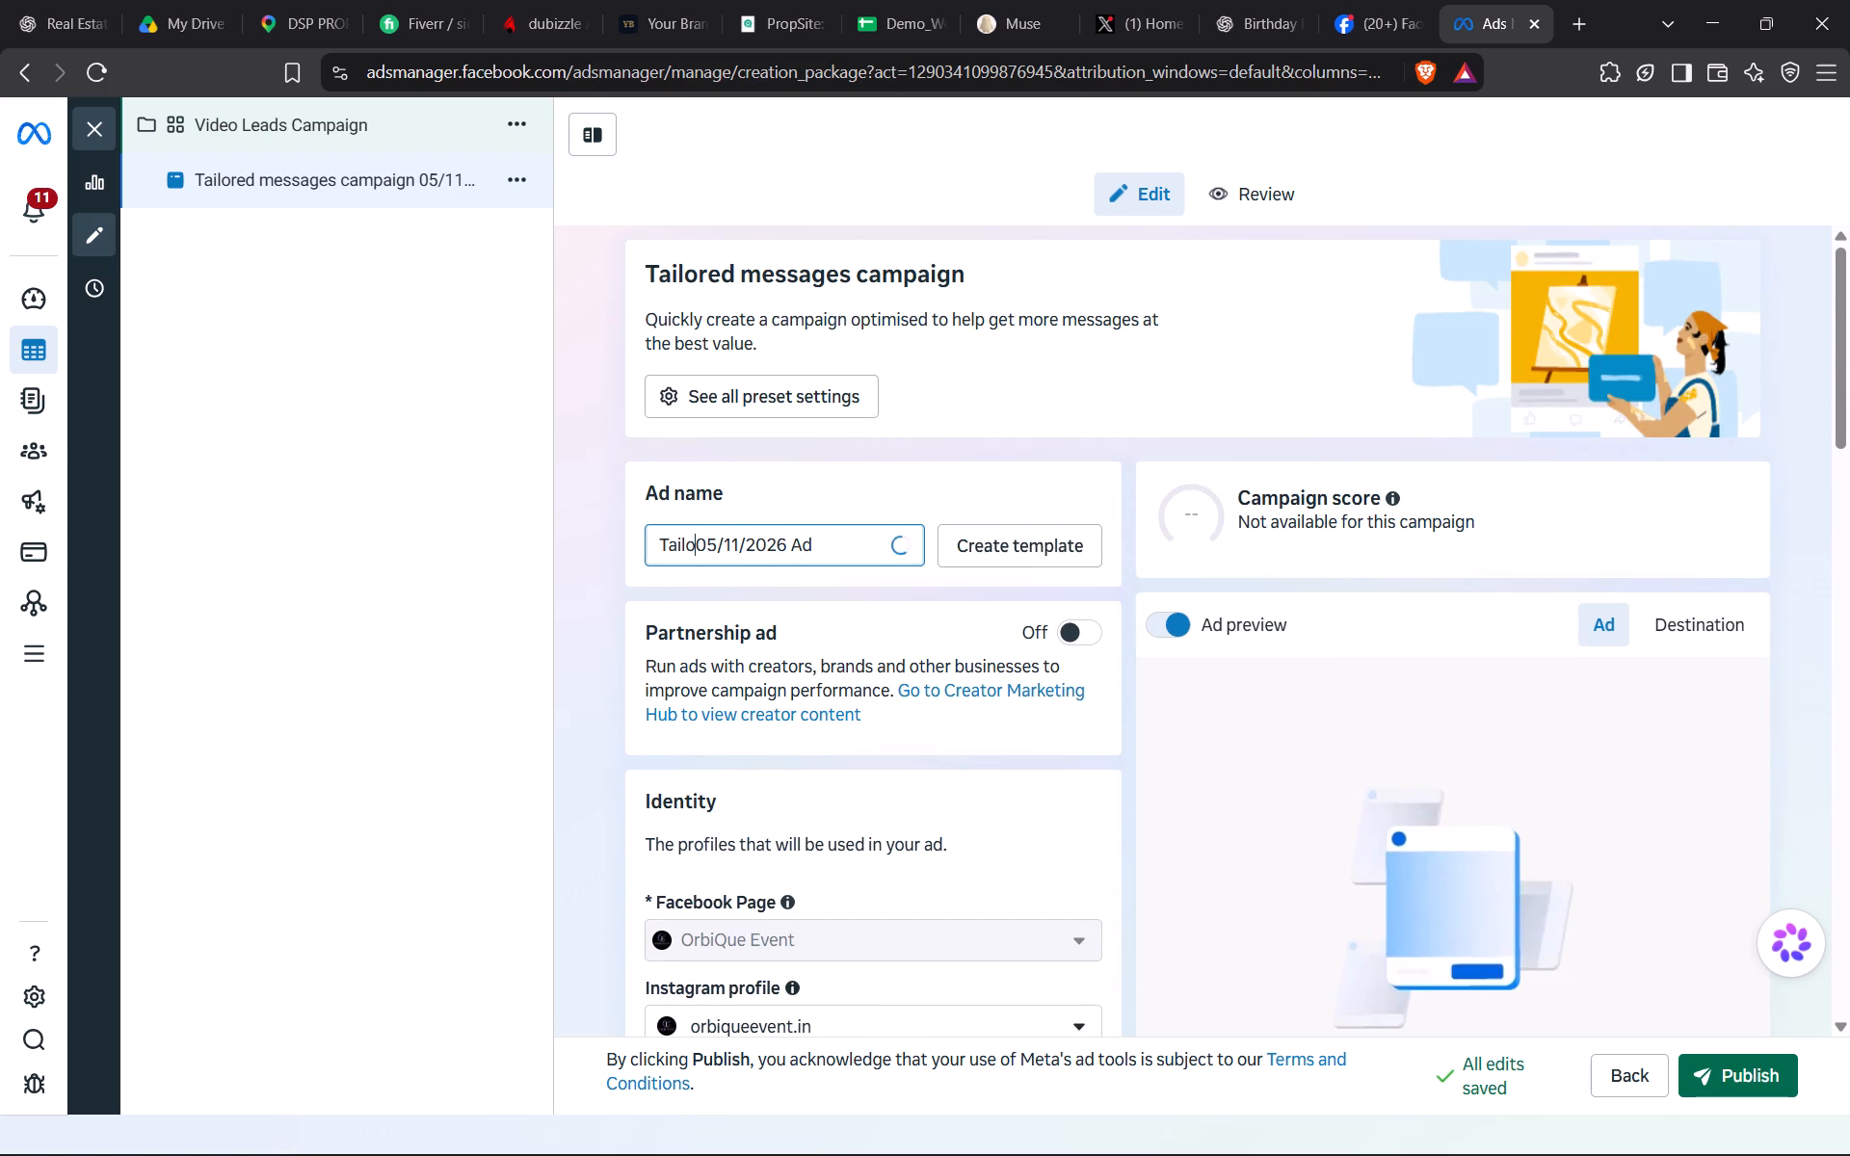
key(shift+a)
key(ctrl+a)
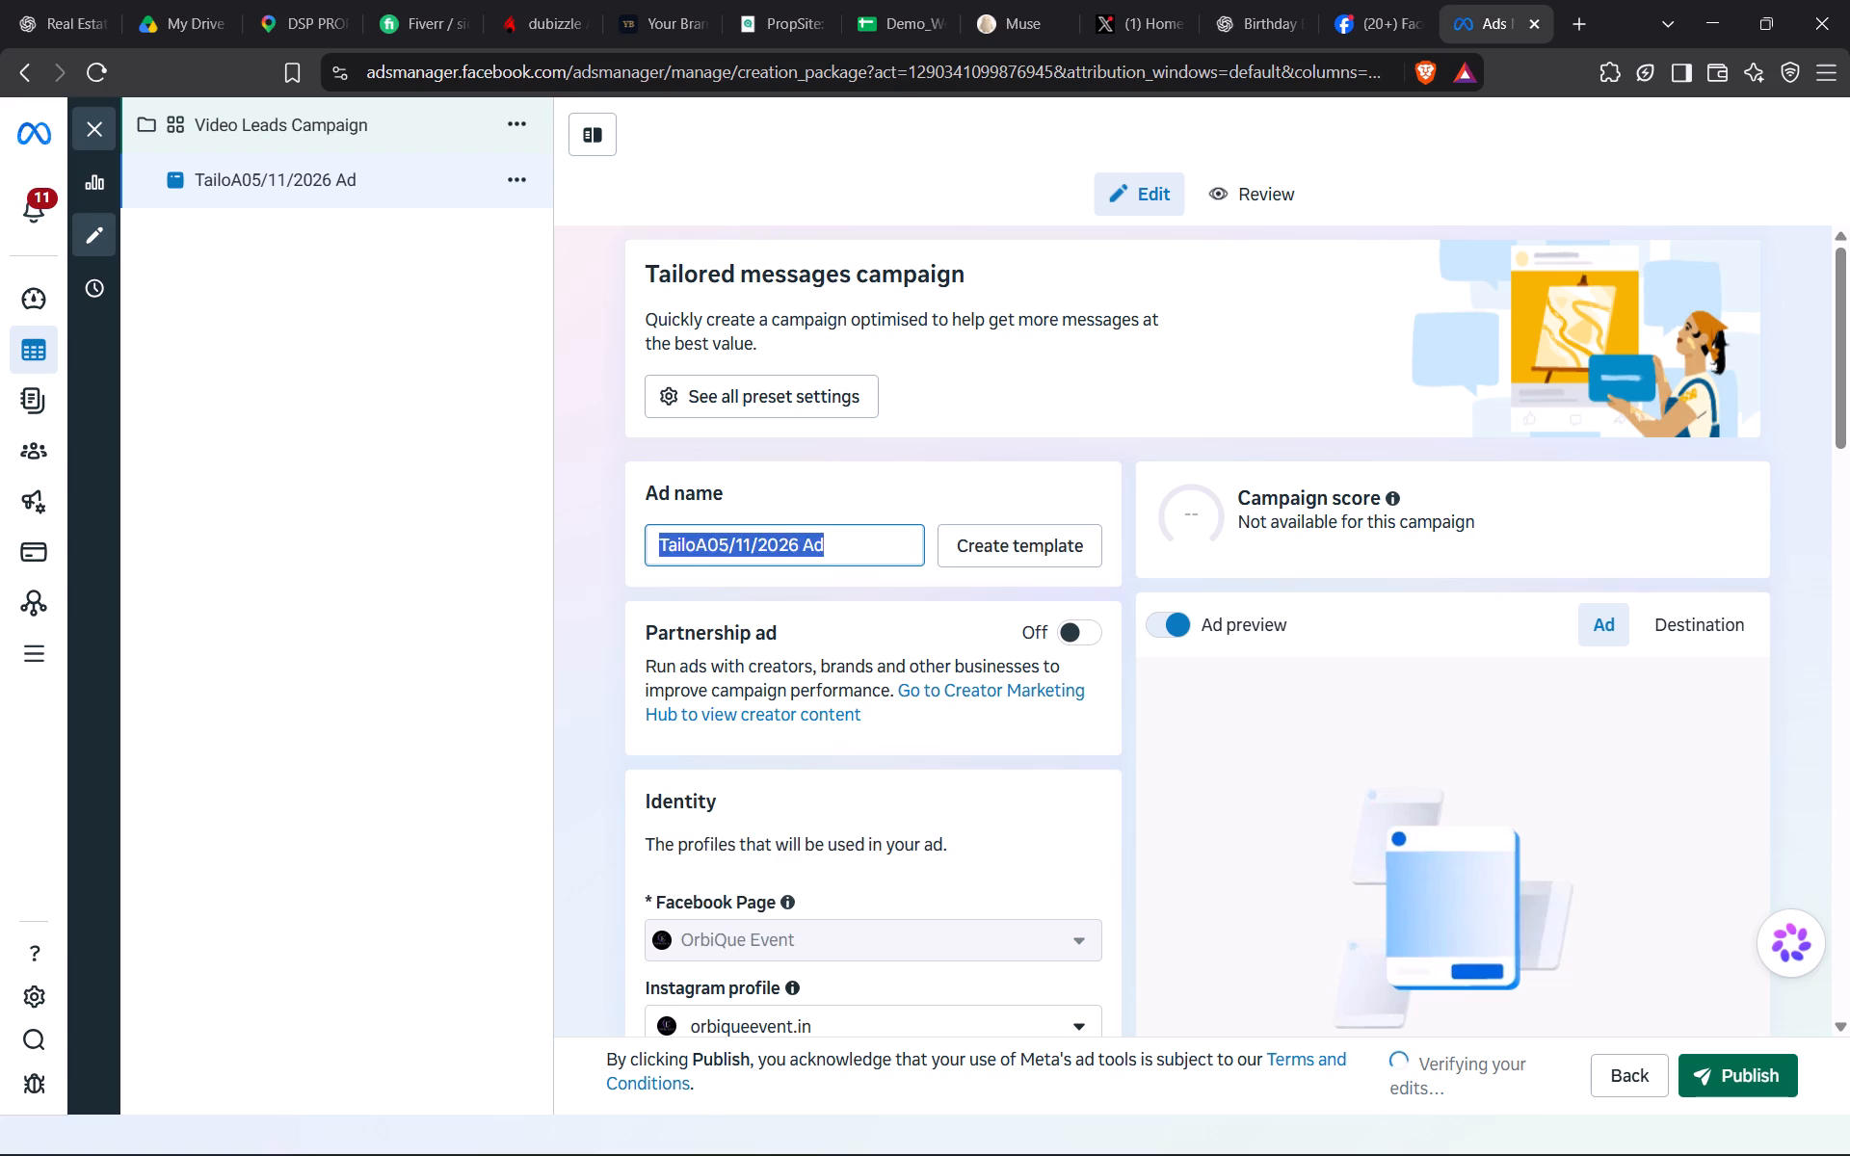
key(BackSpace)
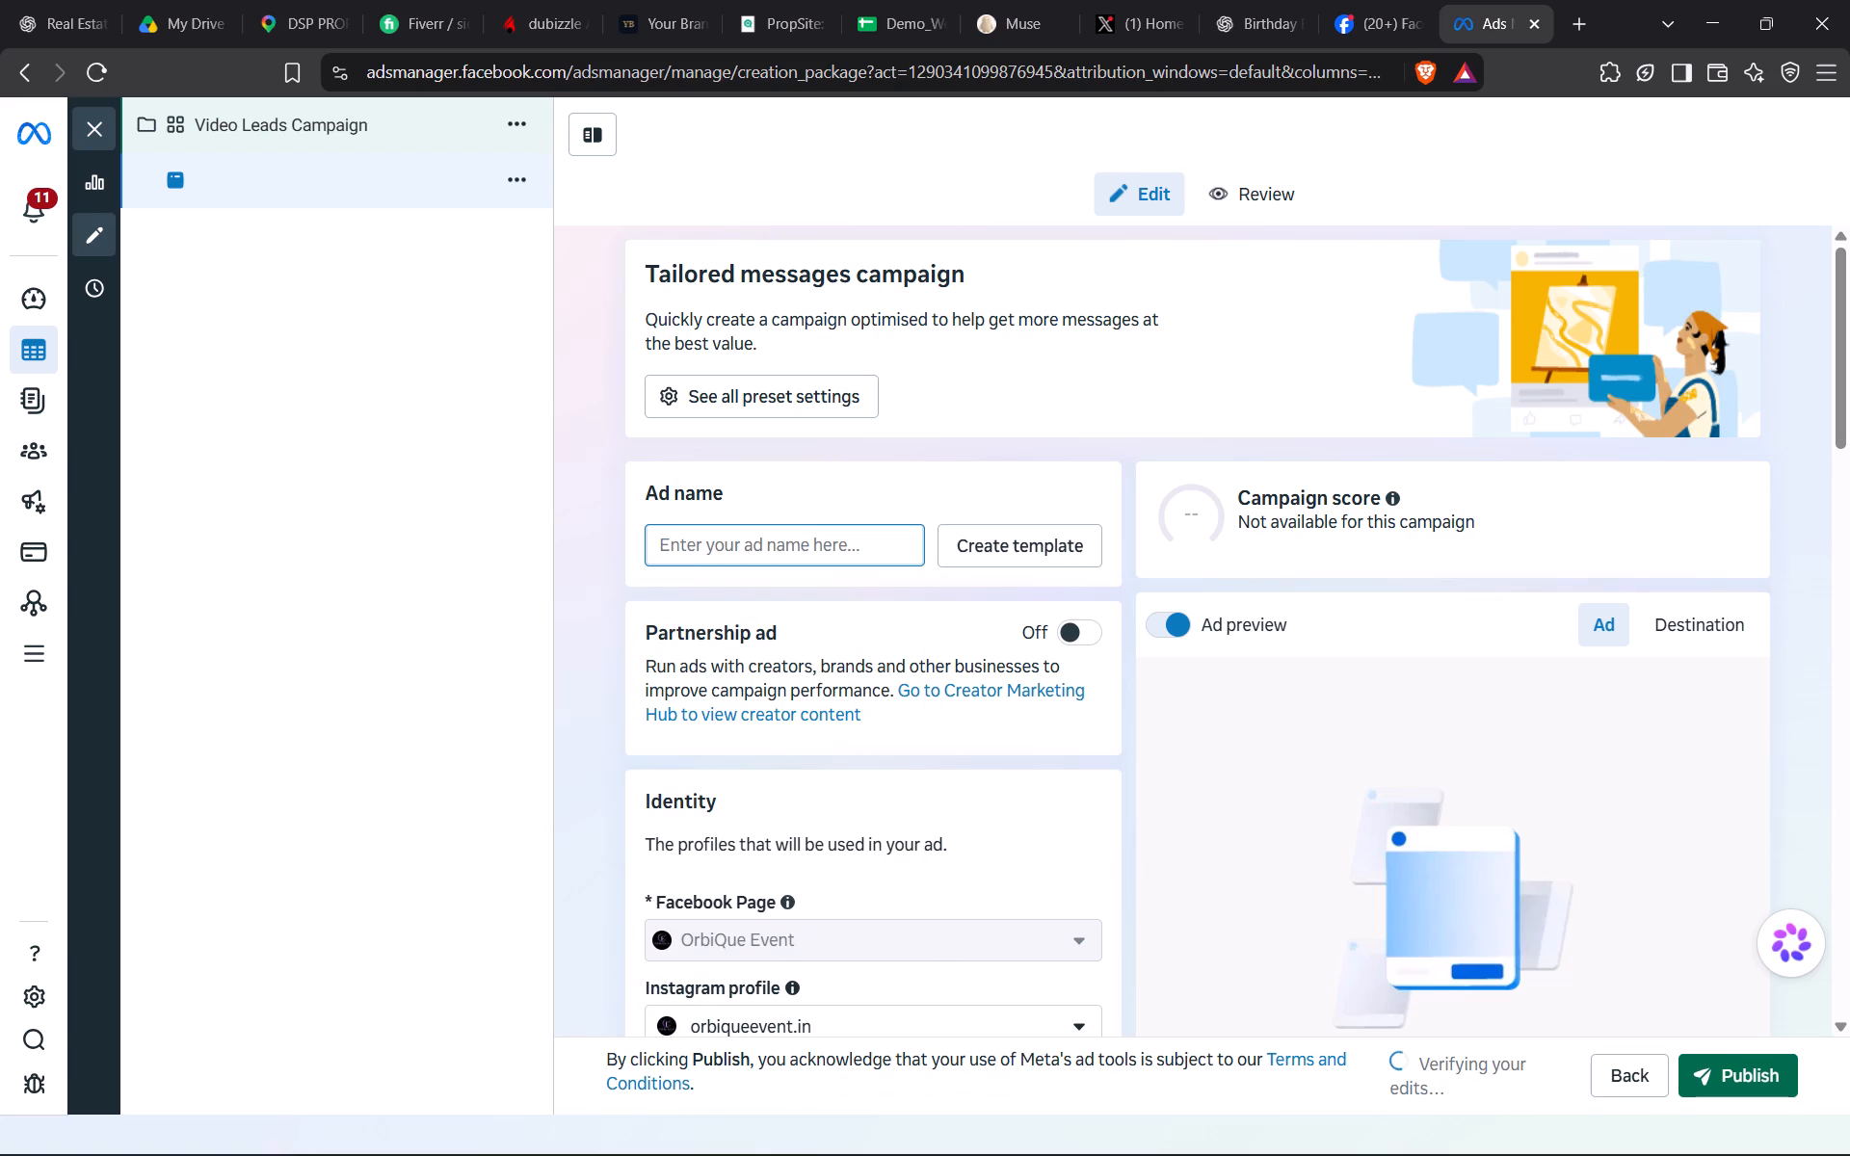
text(Bi)
text(rthday Booster)
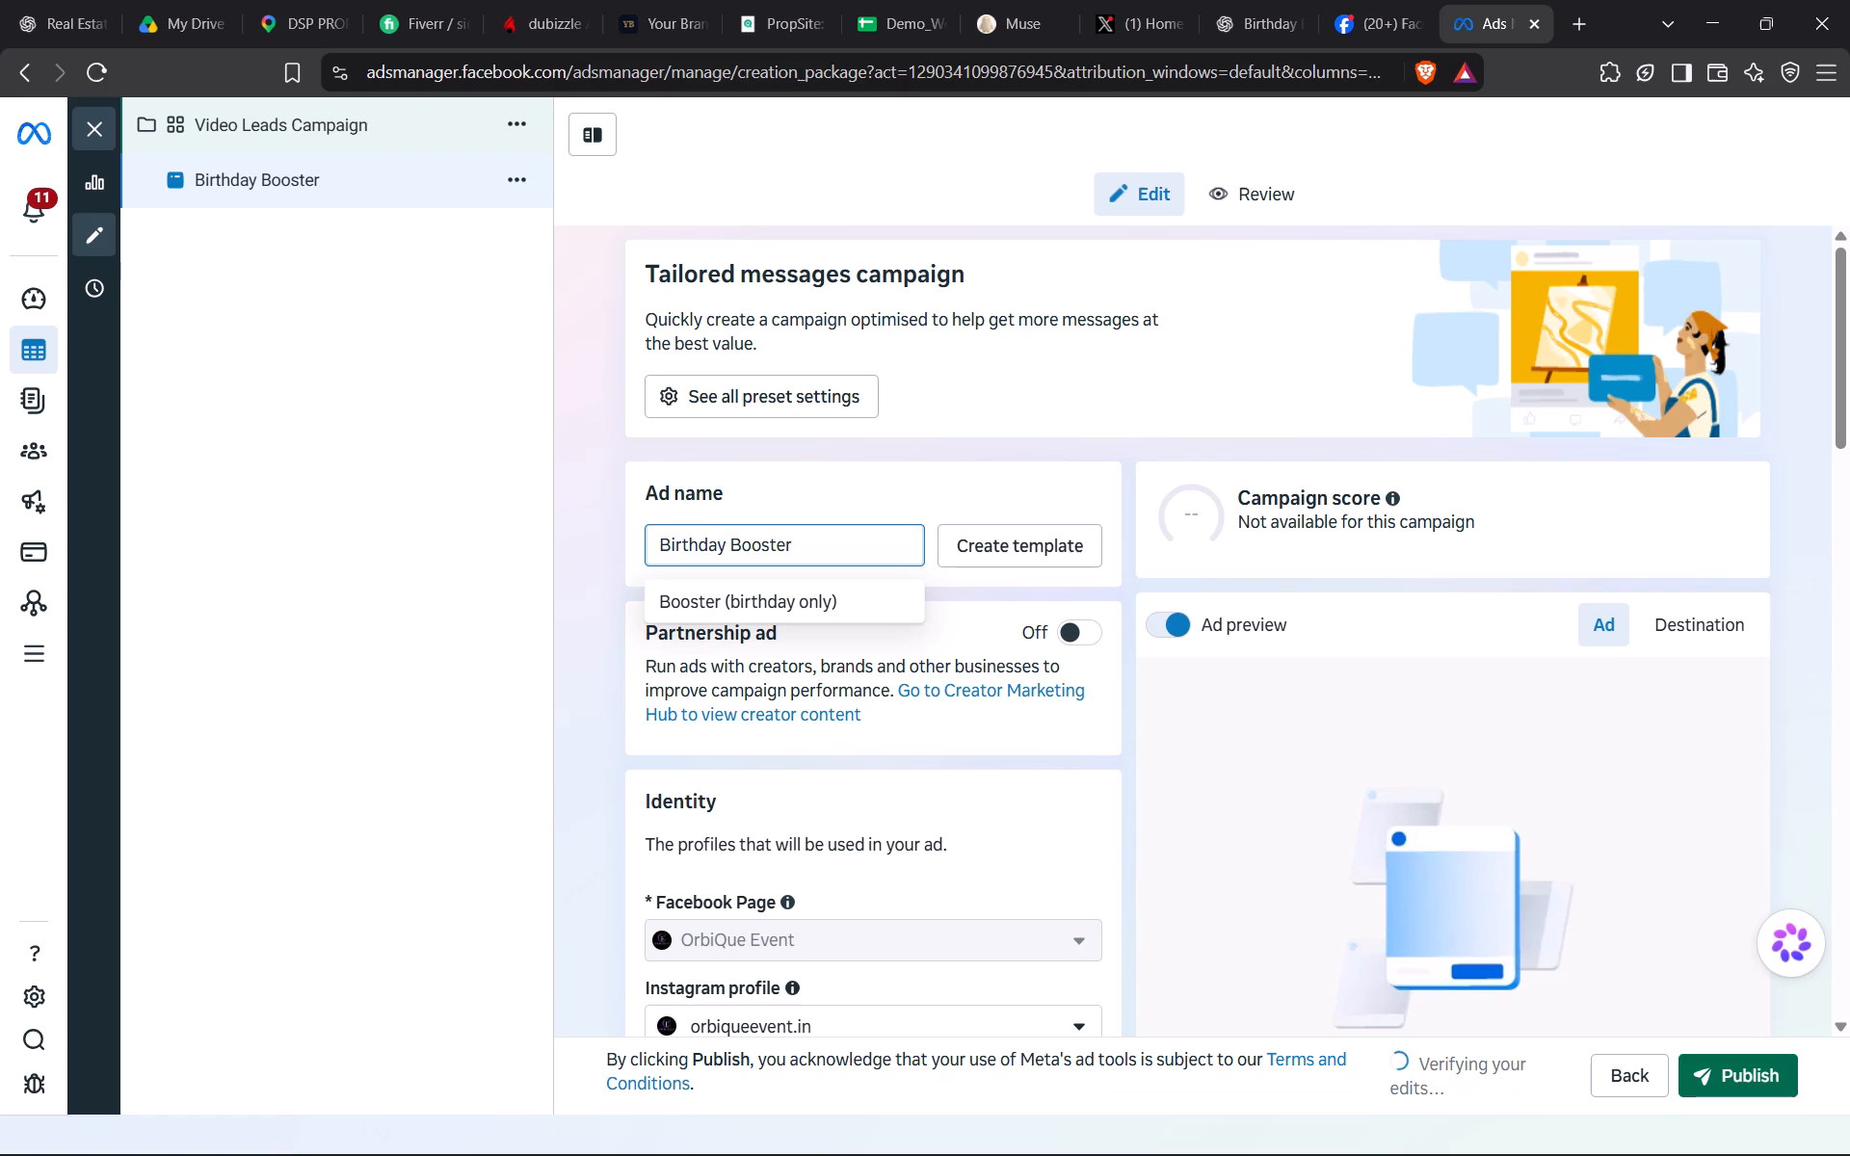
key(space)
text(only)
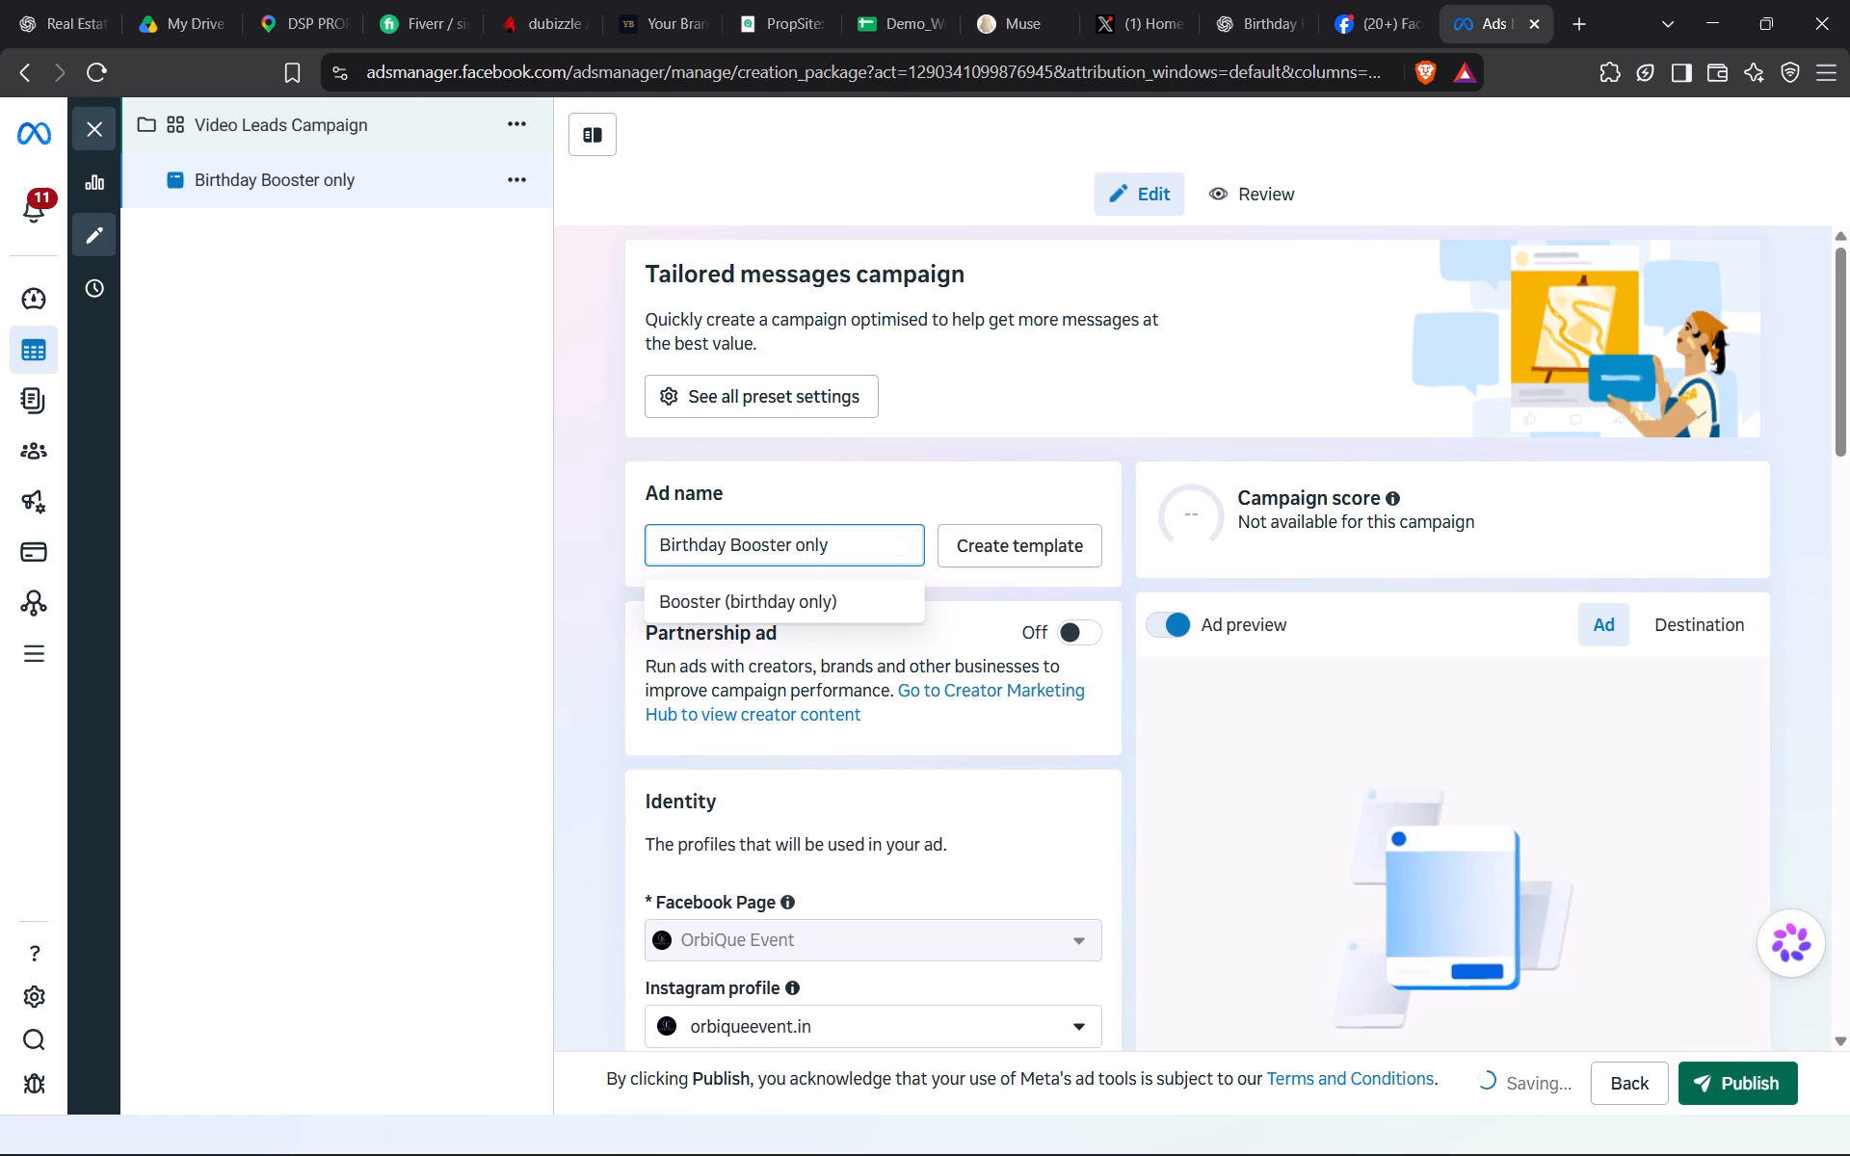
Start a video creative for the ad and upload WhatsApp Video 2026-11-05 at 5.53.51 PM.mp4 from Downloads to the account videos.
scroll(814, 760, down, 2)
scroll(946, 581, down, 3)
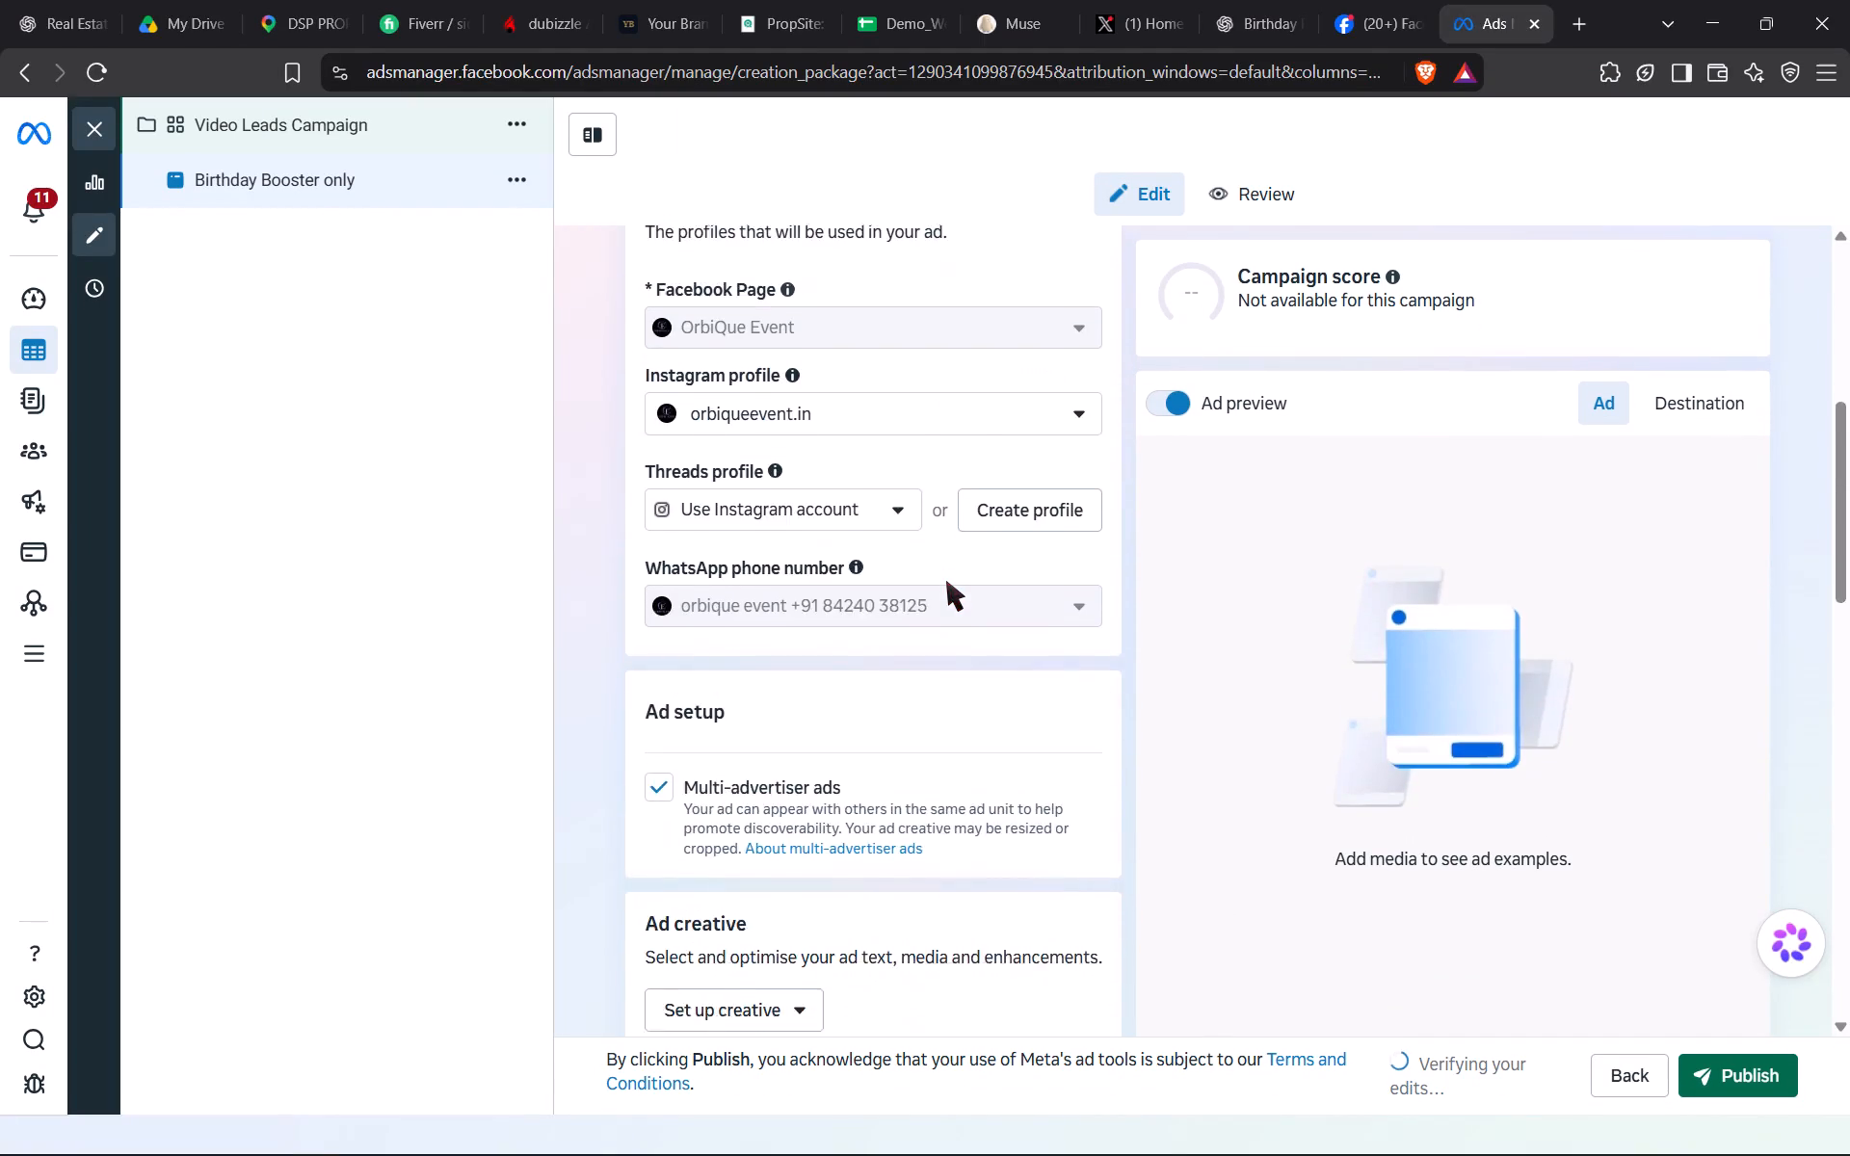
scroll(946, 581, down, 2)
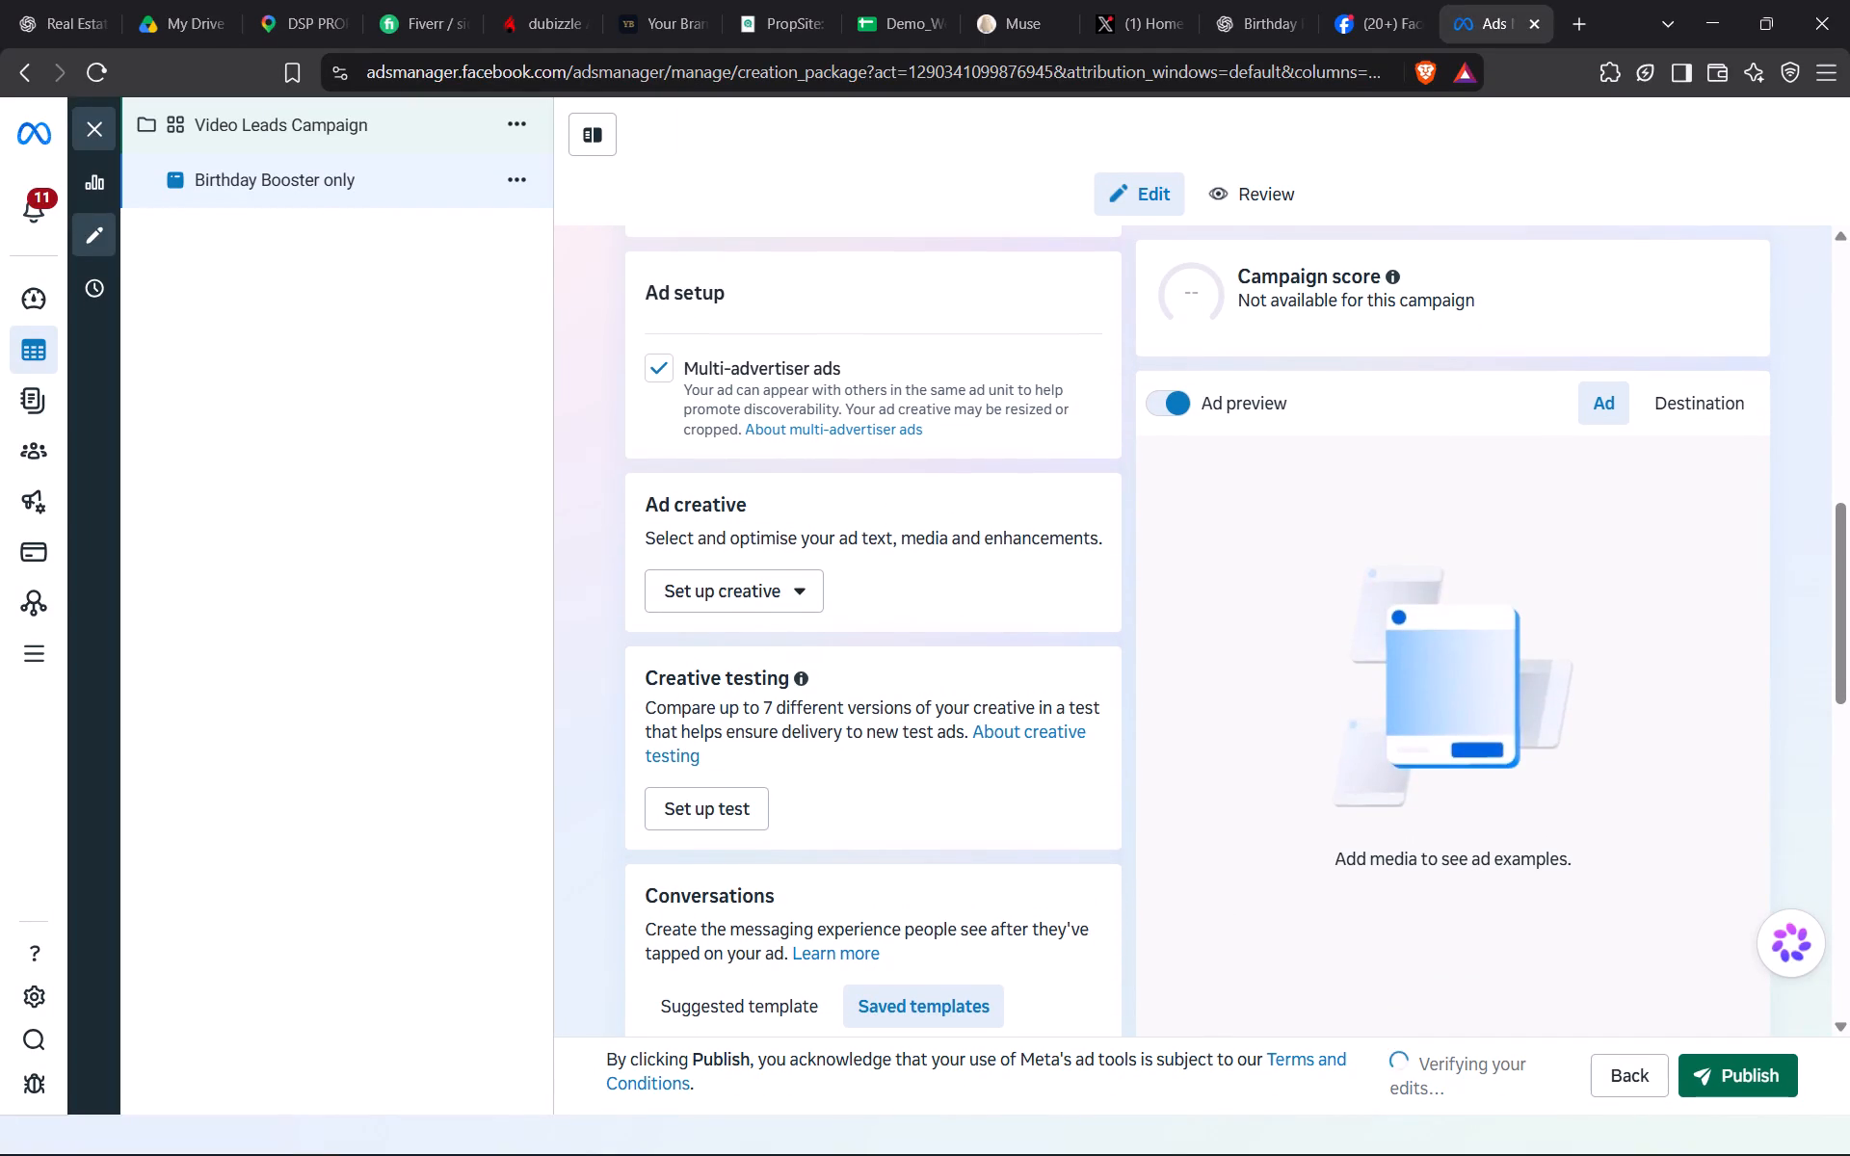
click(787, 584)
click(742, 699)
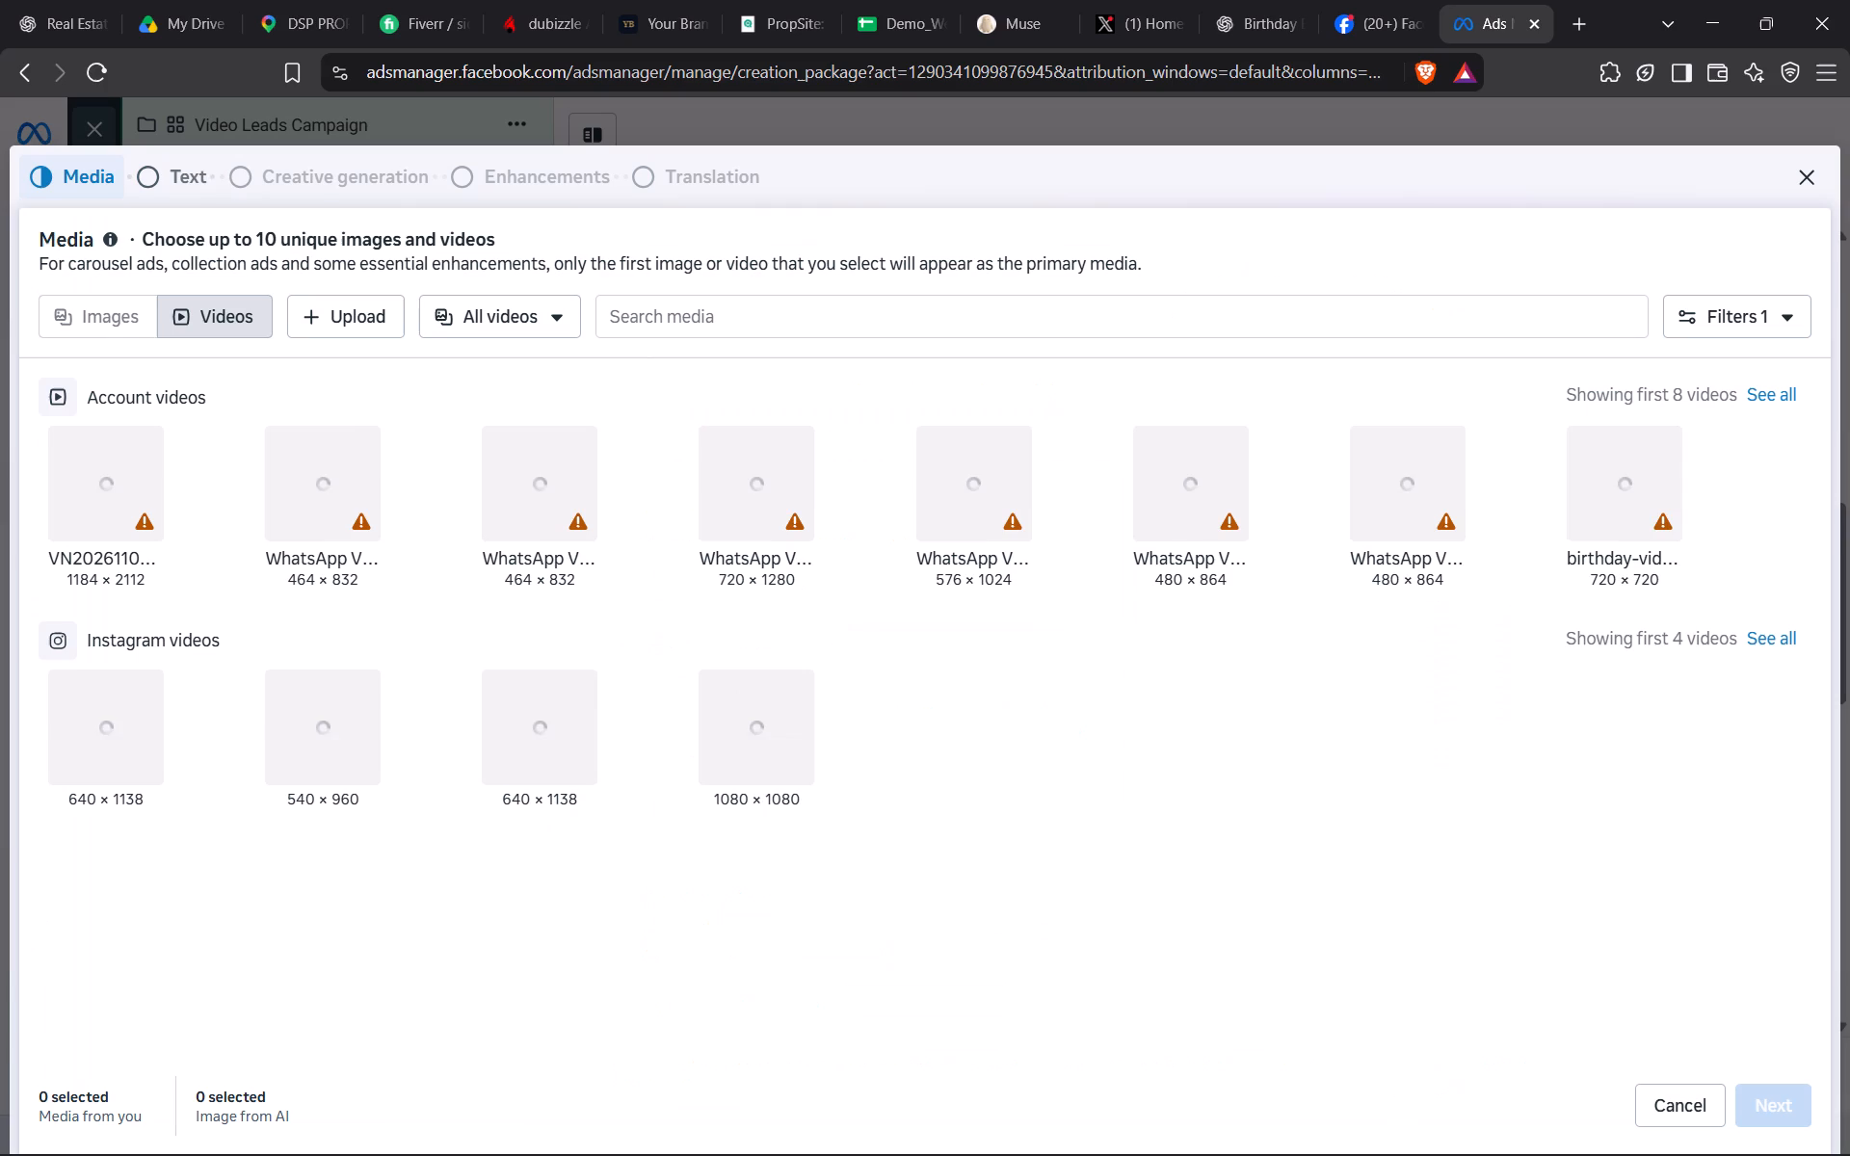
click(1777, 383)
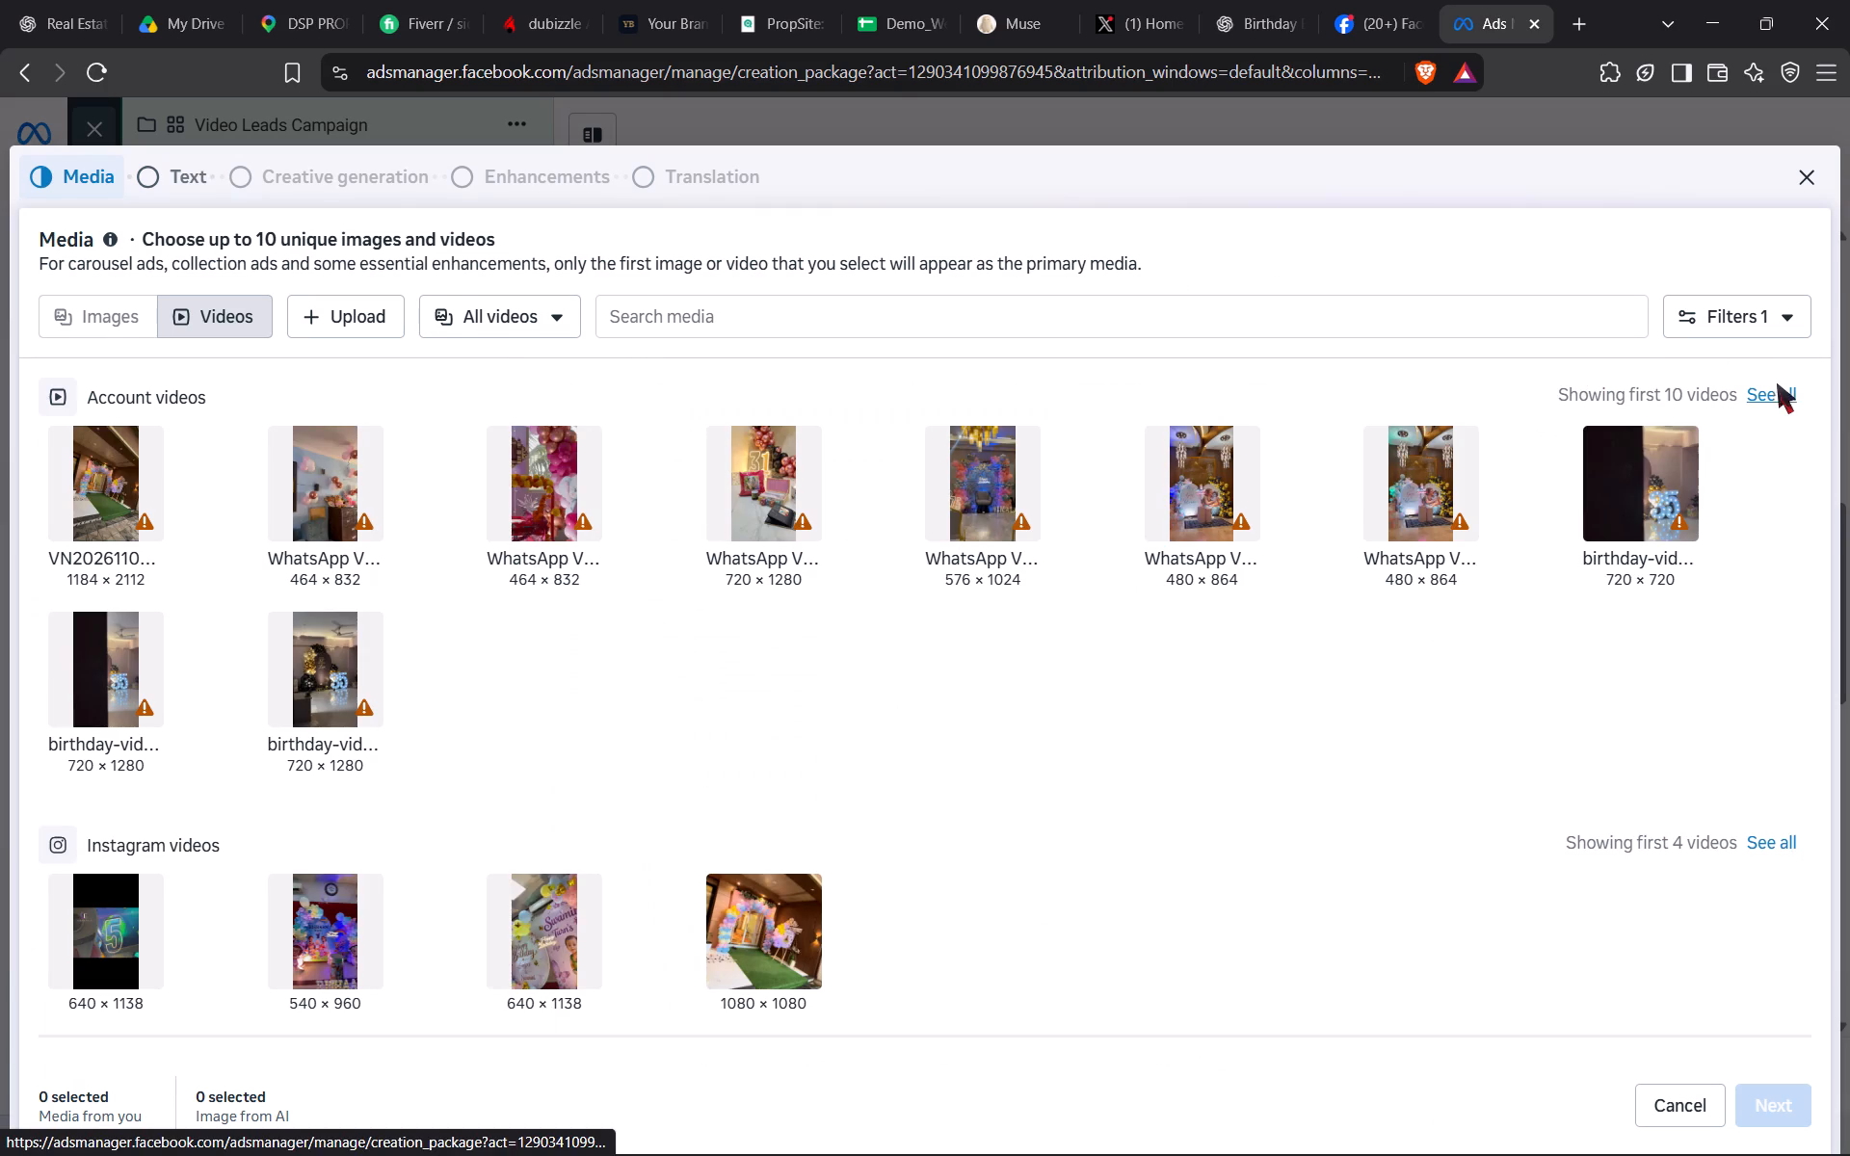
click(346, 324)
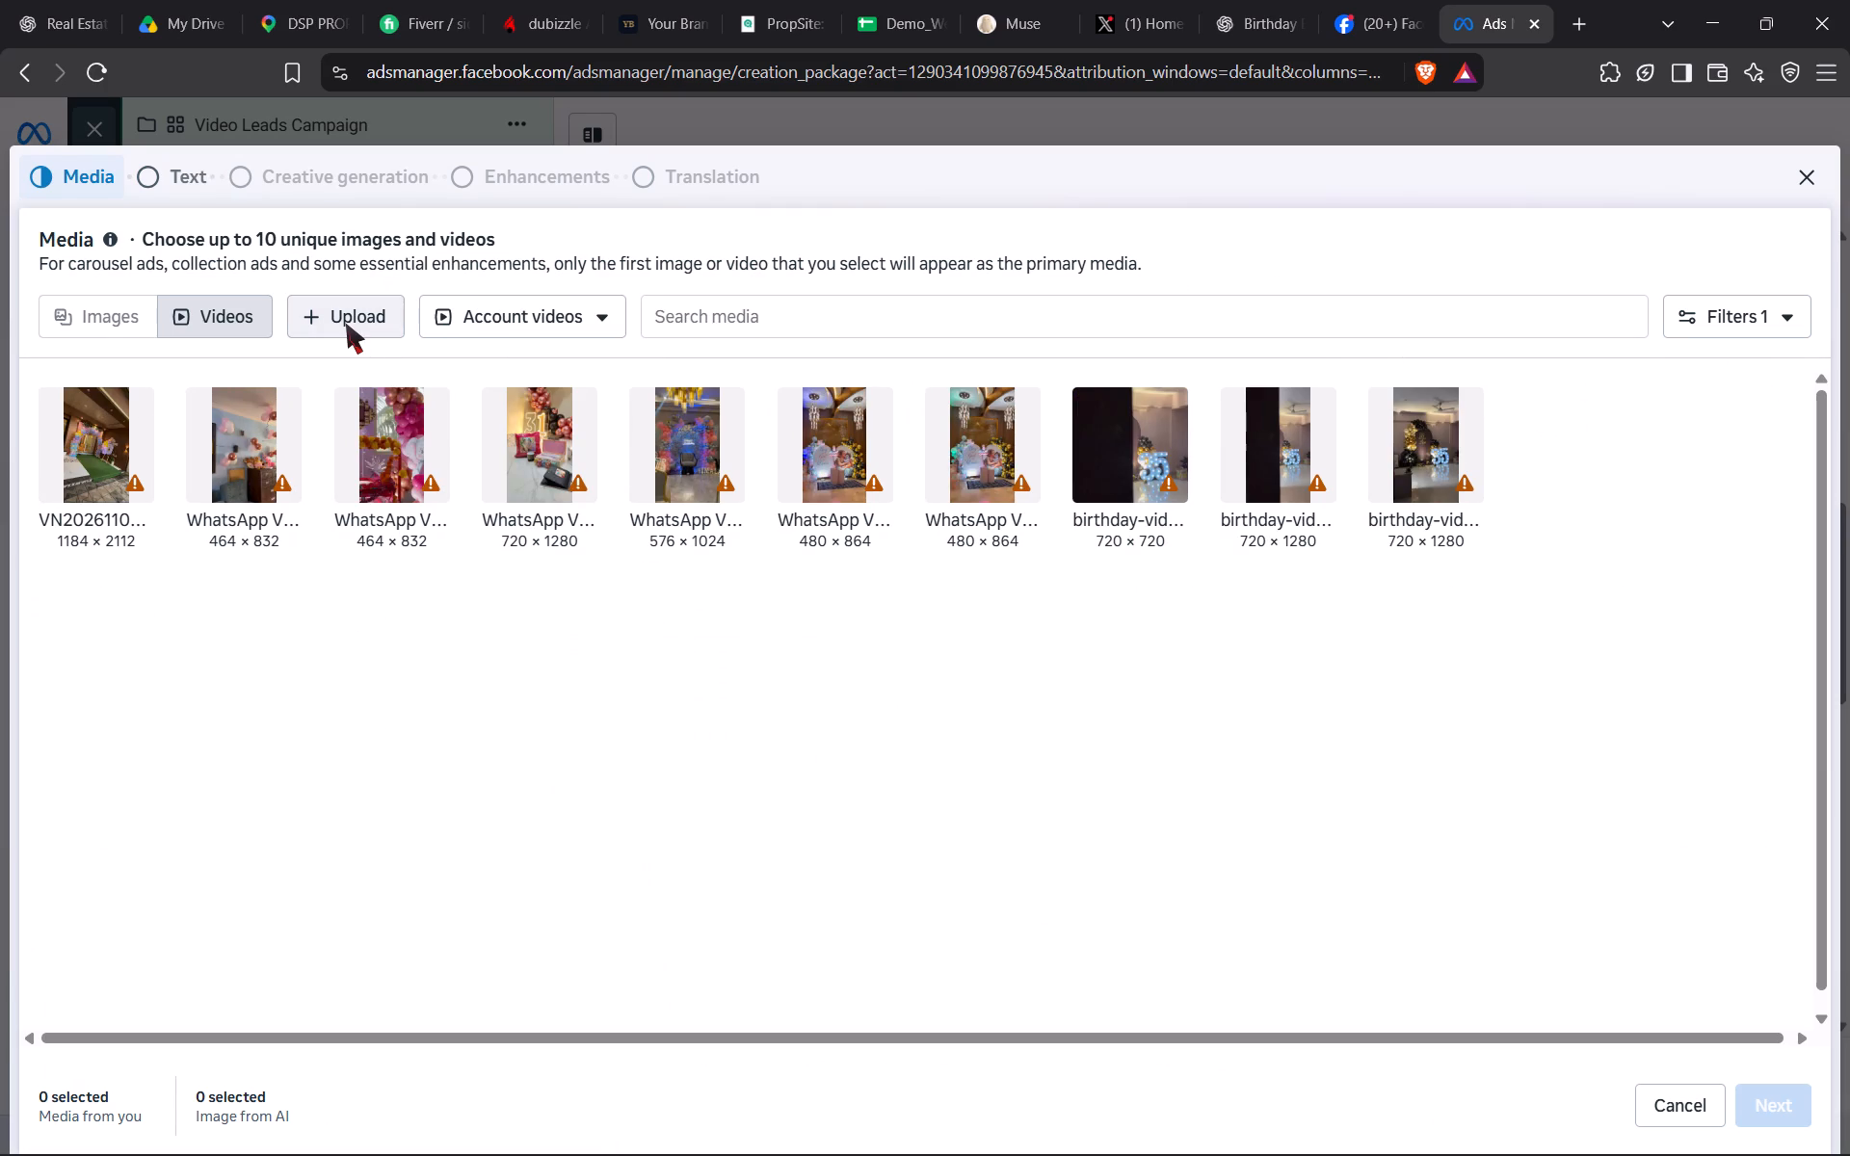
click(312, 487)
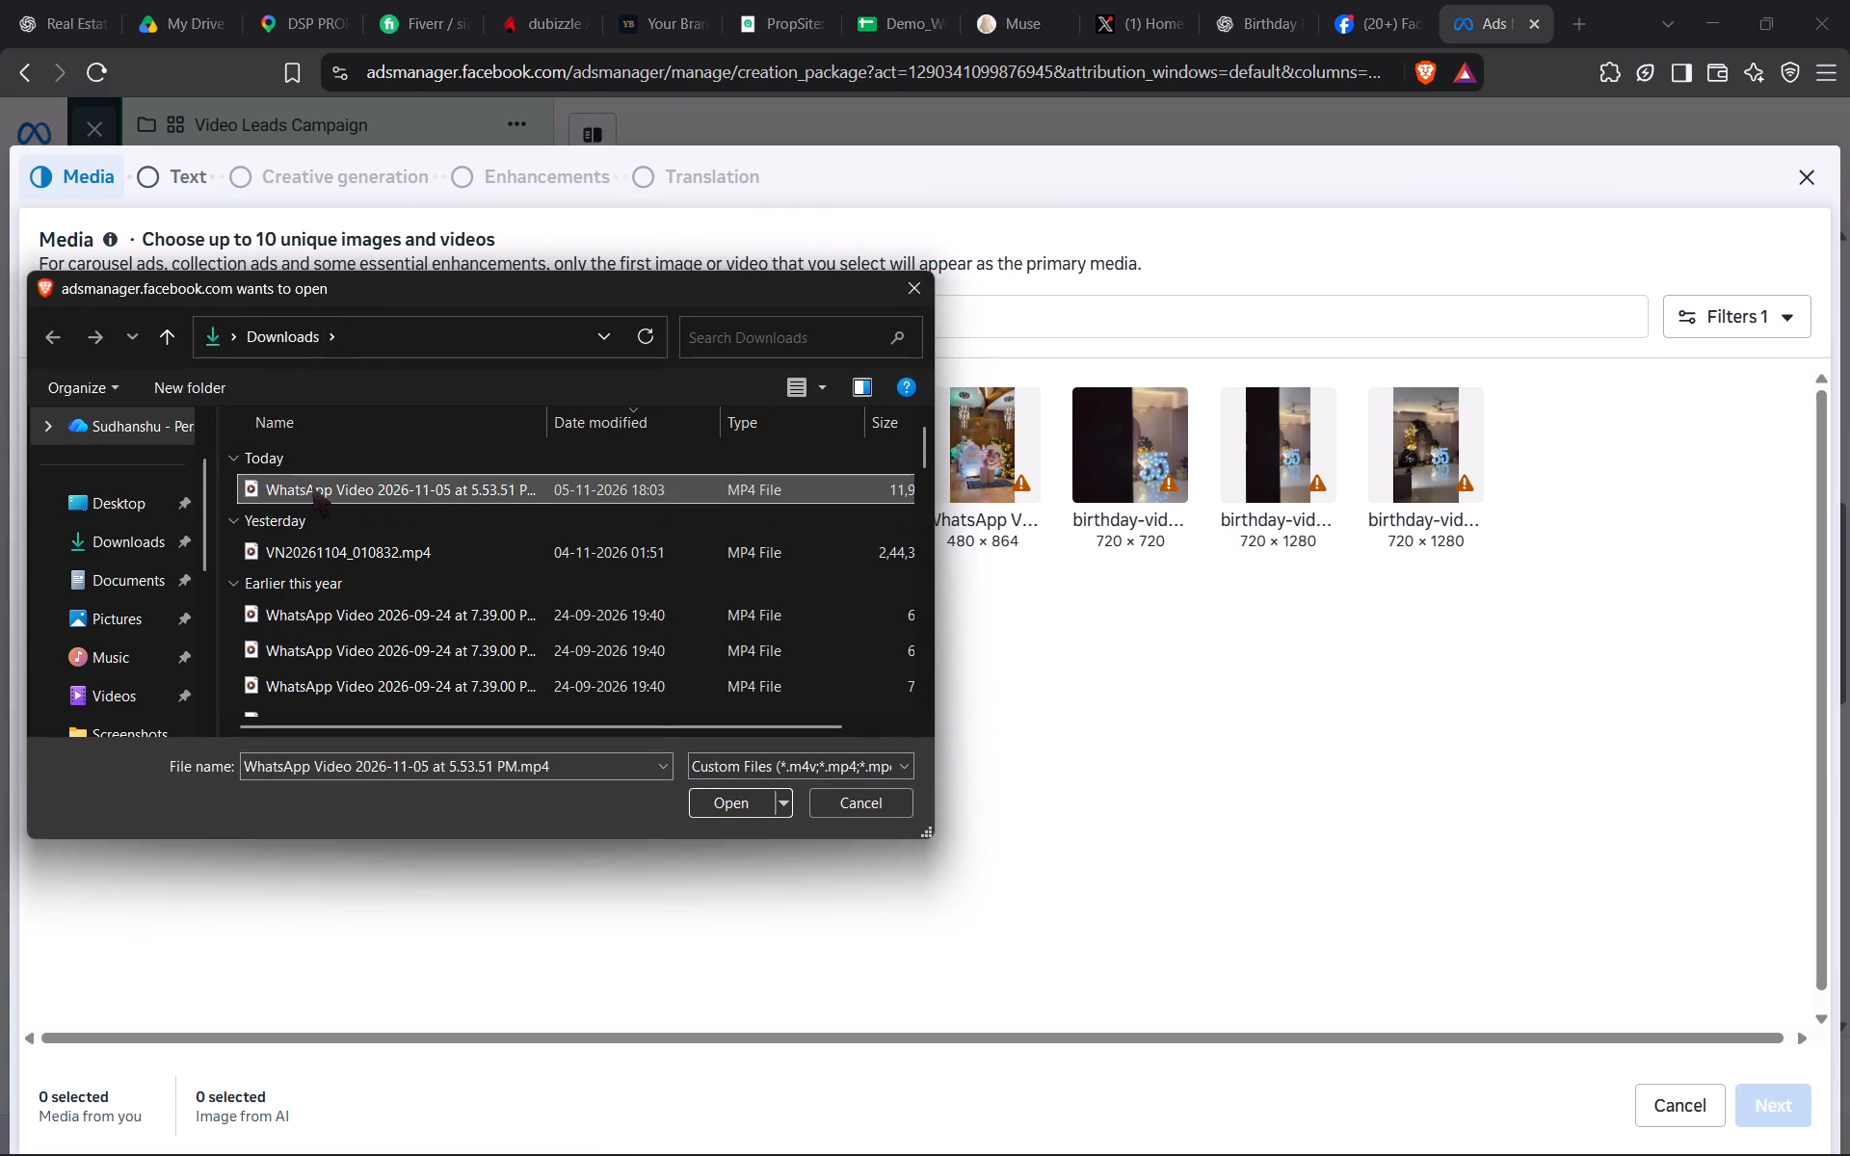
key(Return)
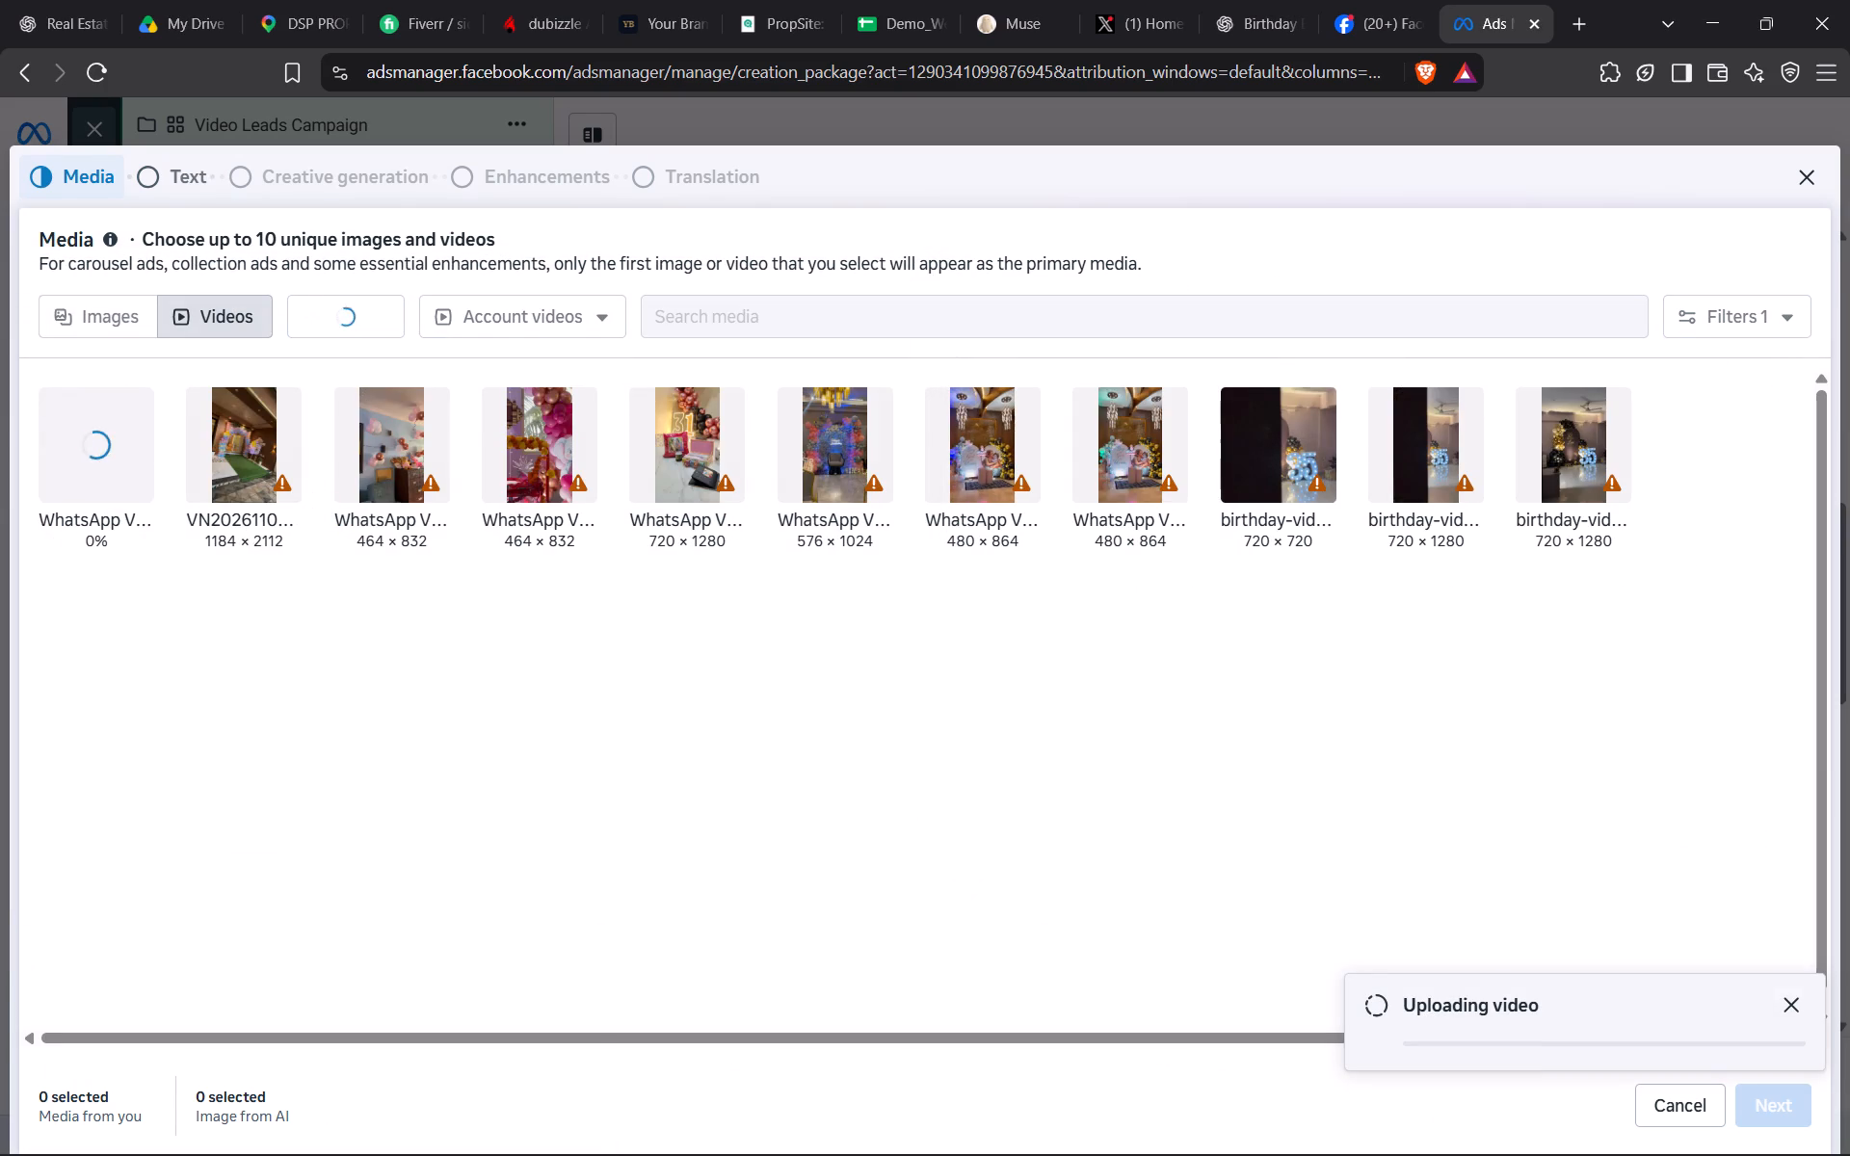
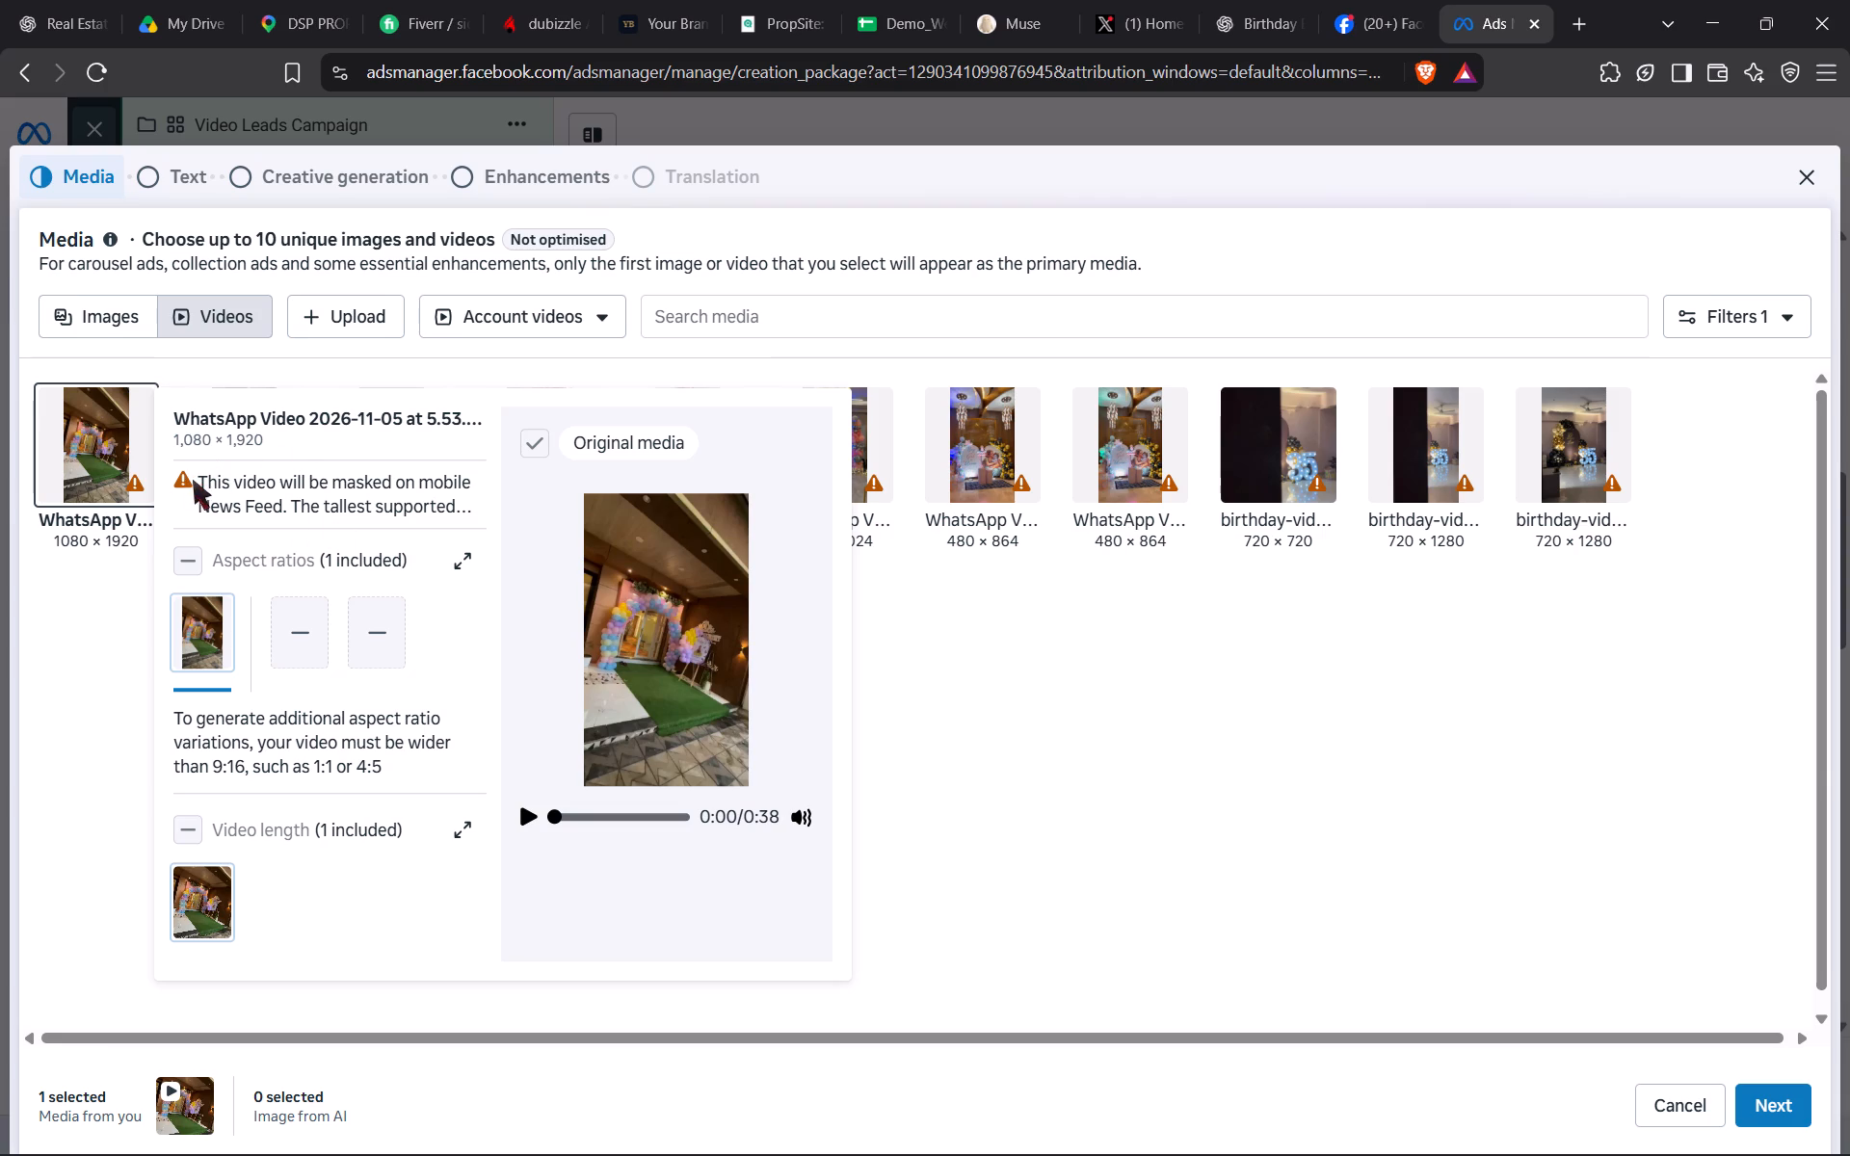
Open the selected video's aspect ratio editor and include a square version, adjusting its crop slightly downward and turning on its preview.
click(399, 506)
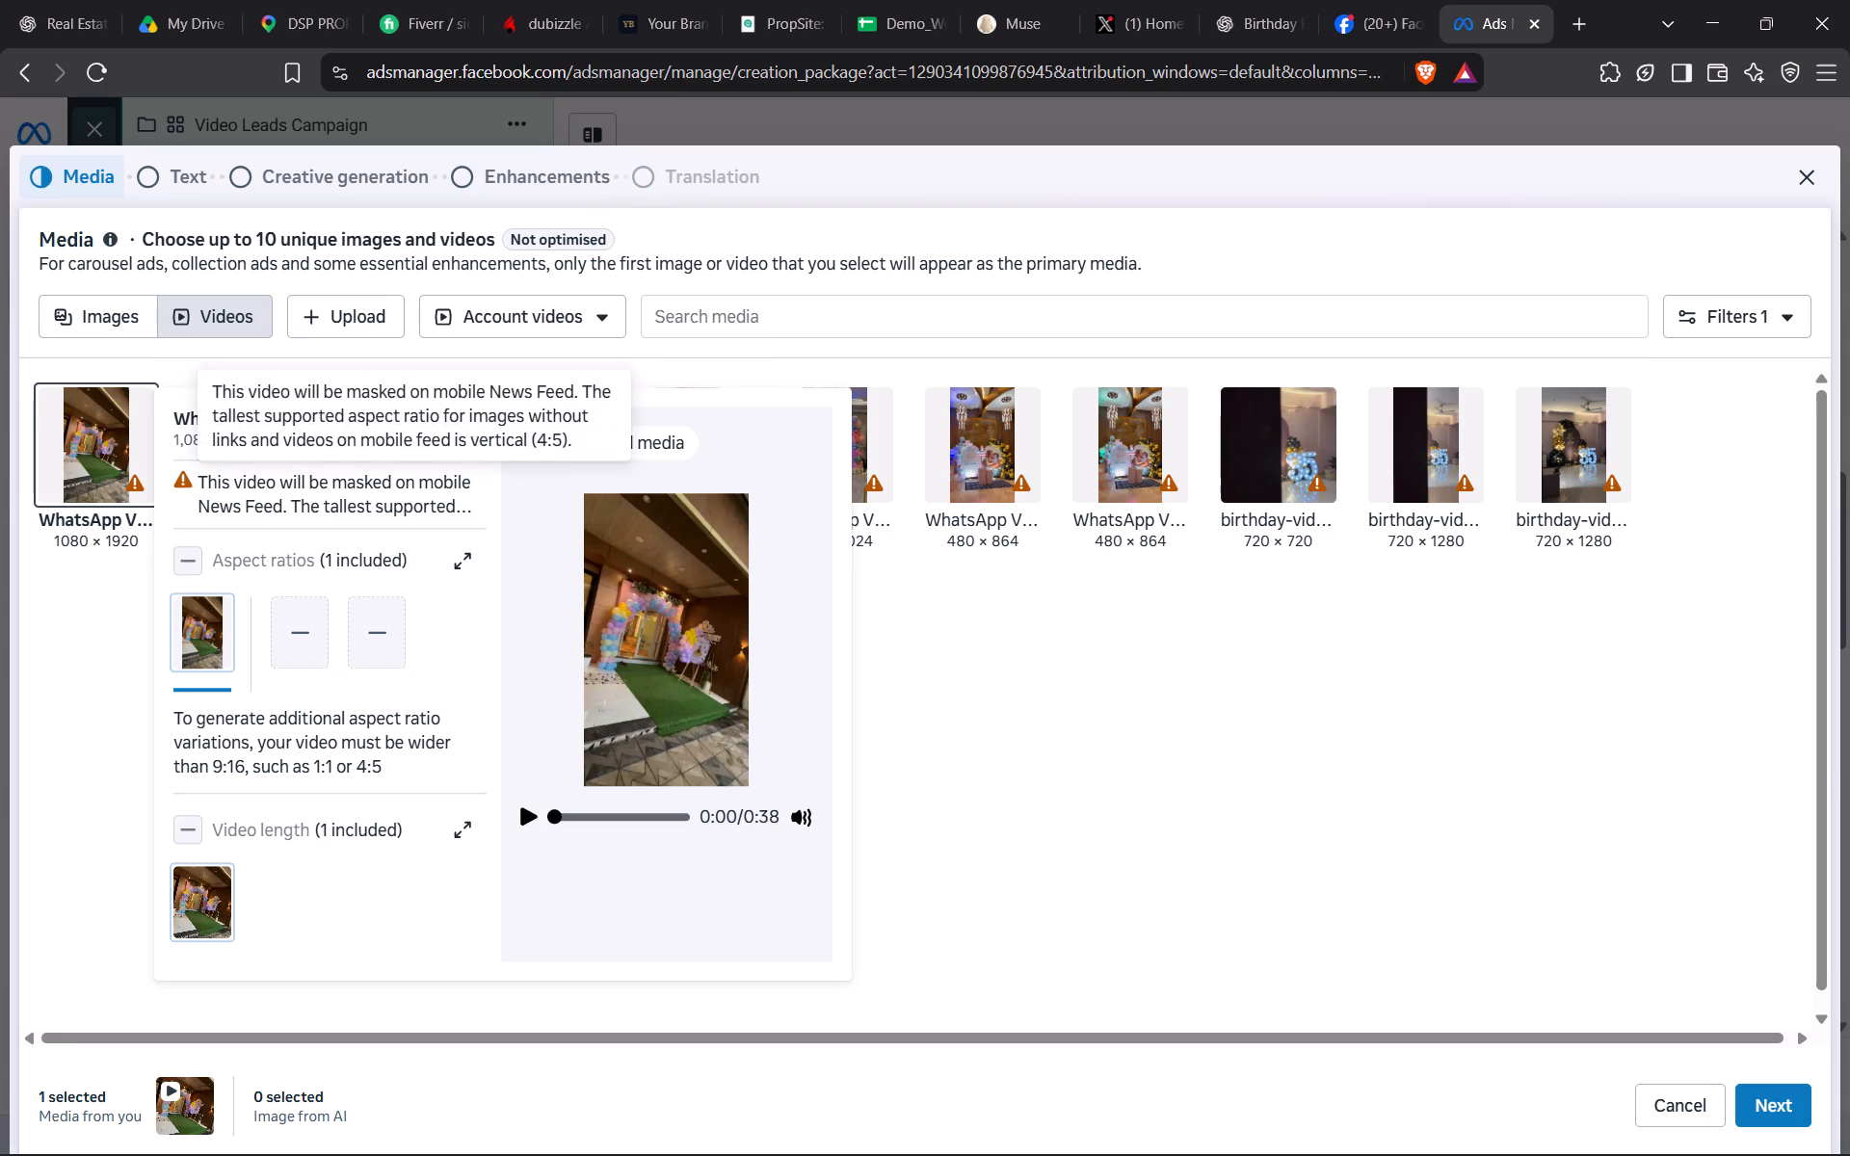
click(301, 628)
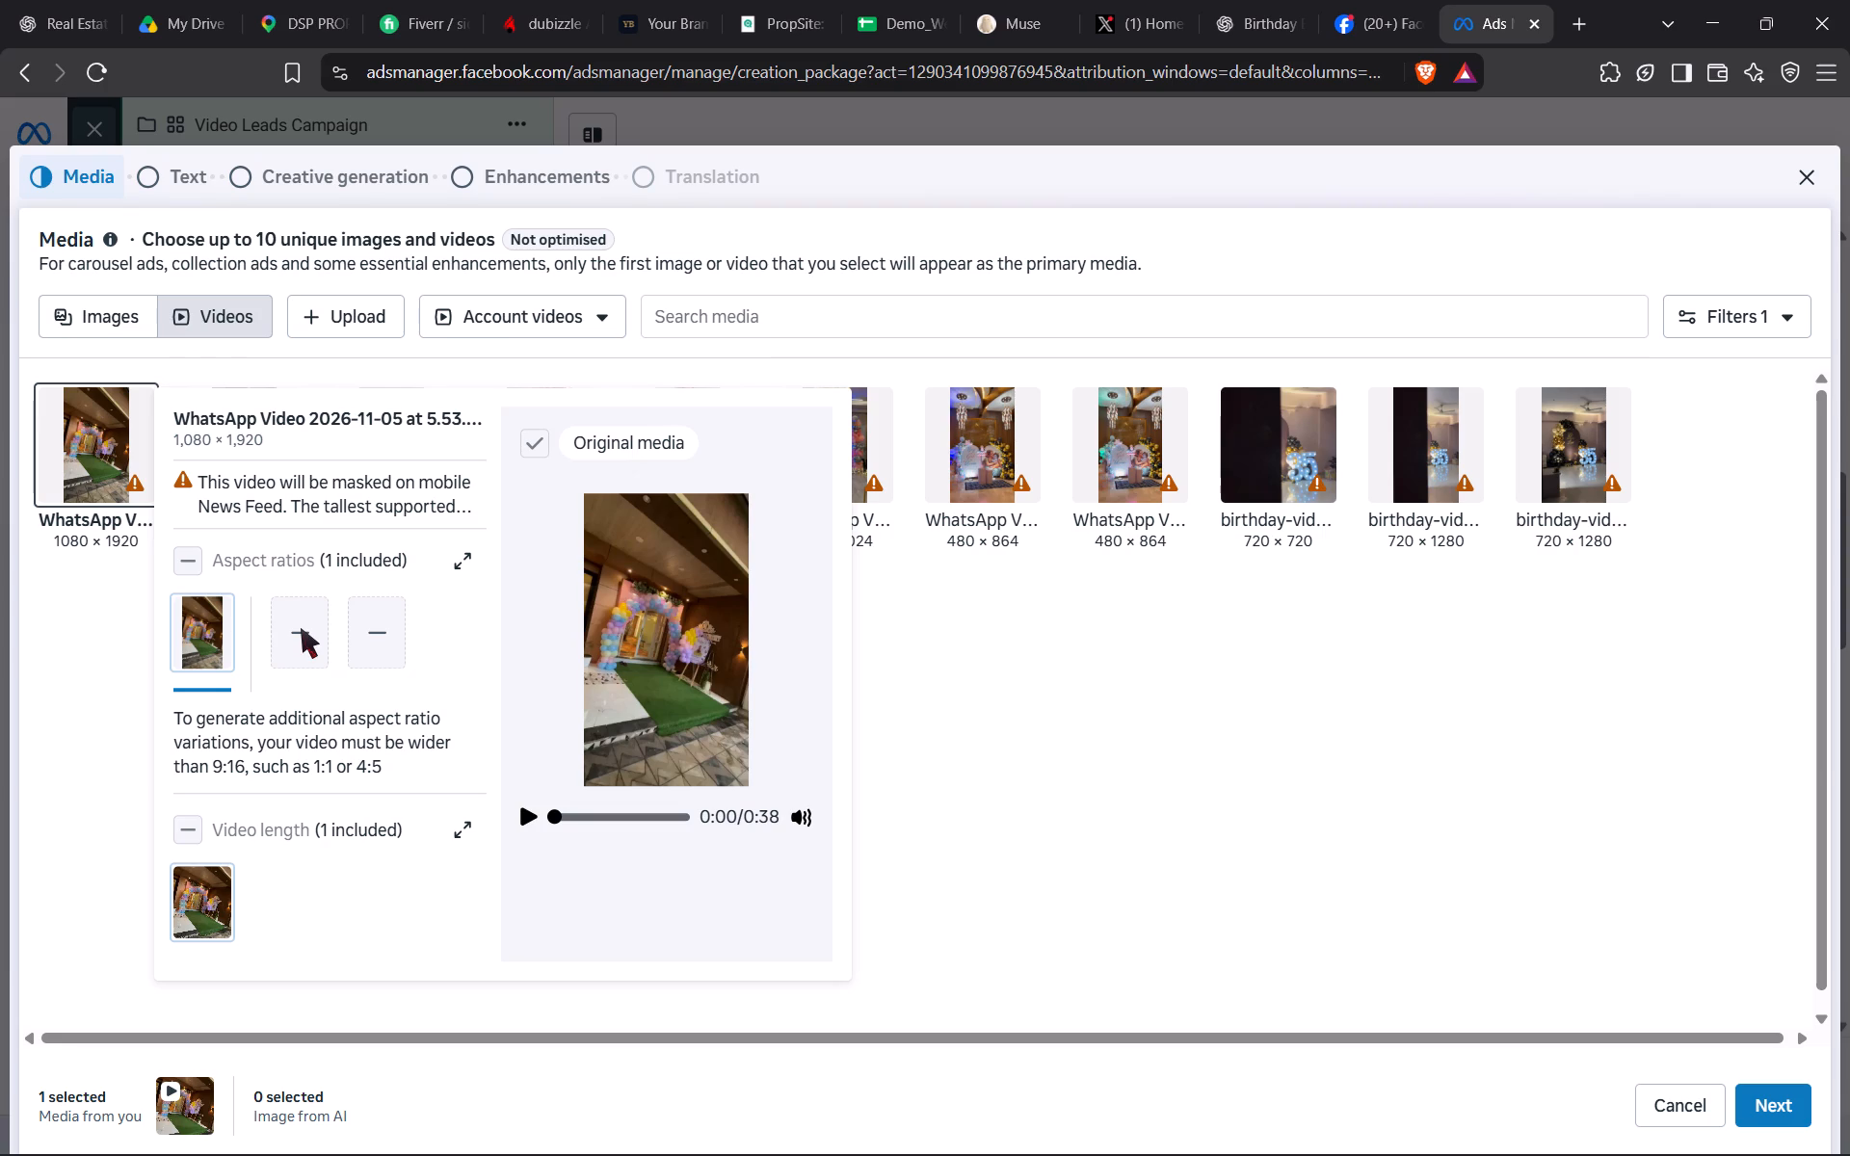
click(190, 546)
click(468, 564)
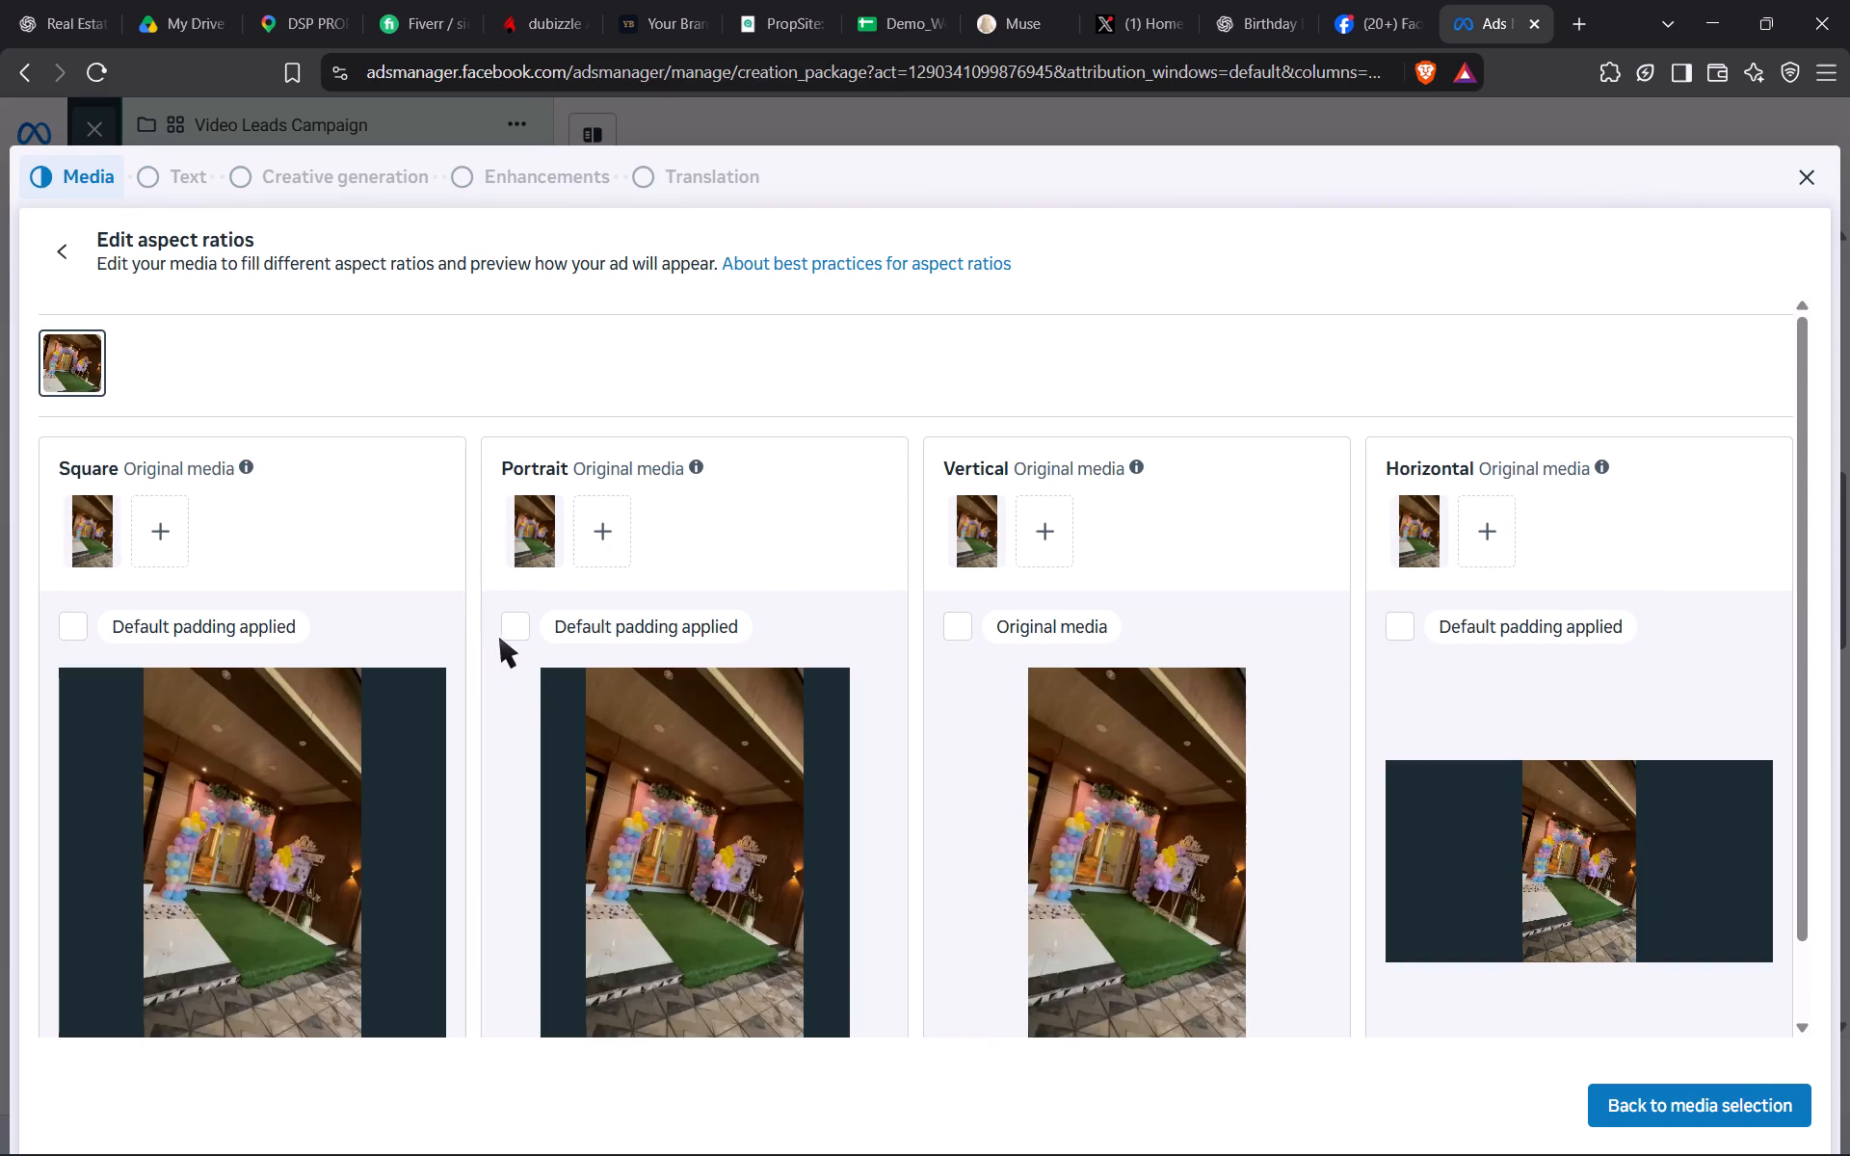
scroll(531, 707, down, 1)
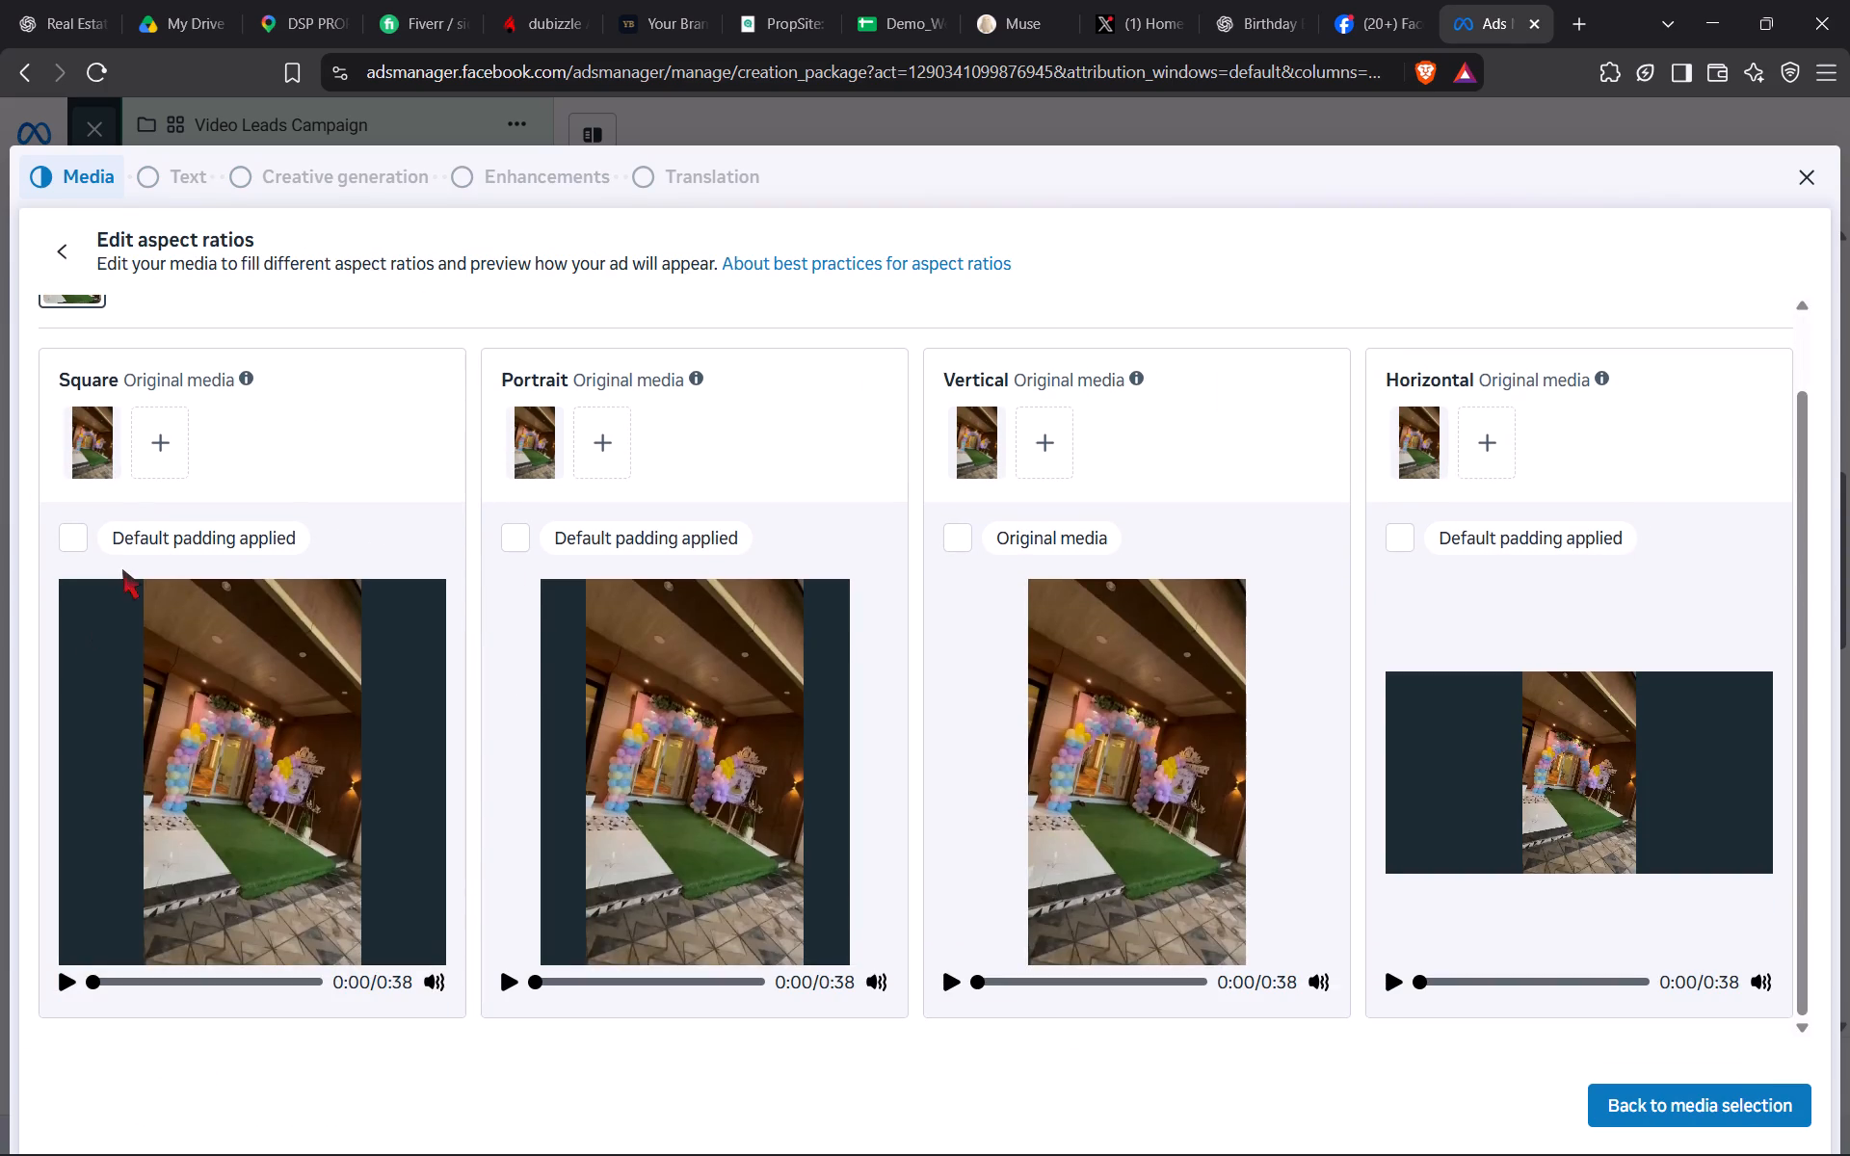
scroll(122, 569, up, 1)
click(80, 629)
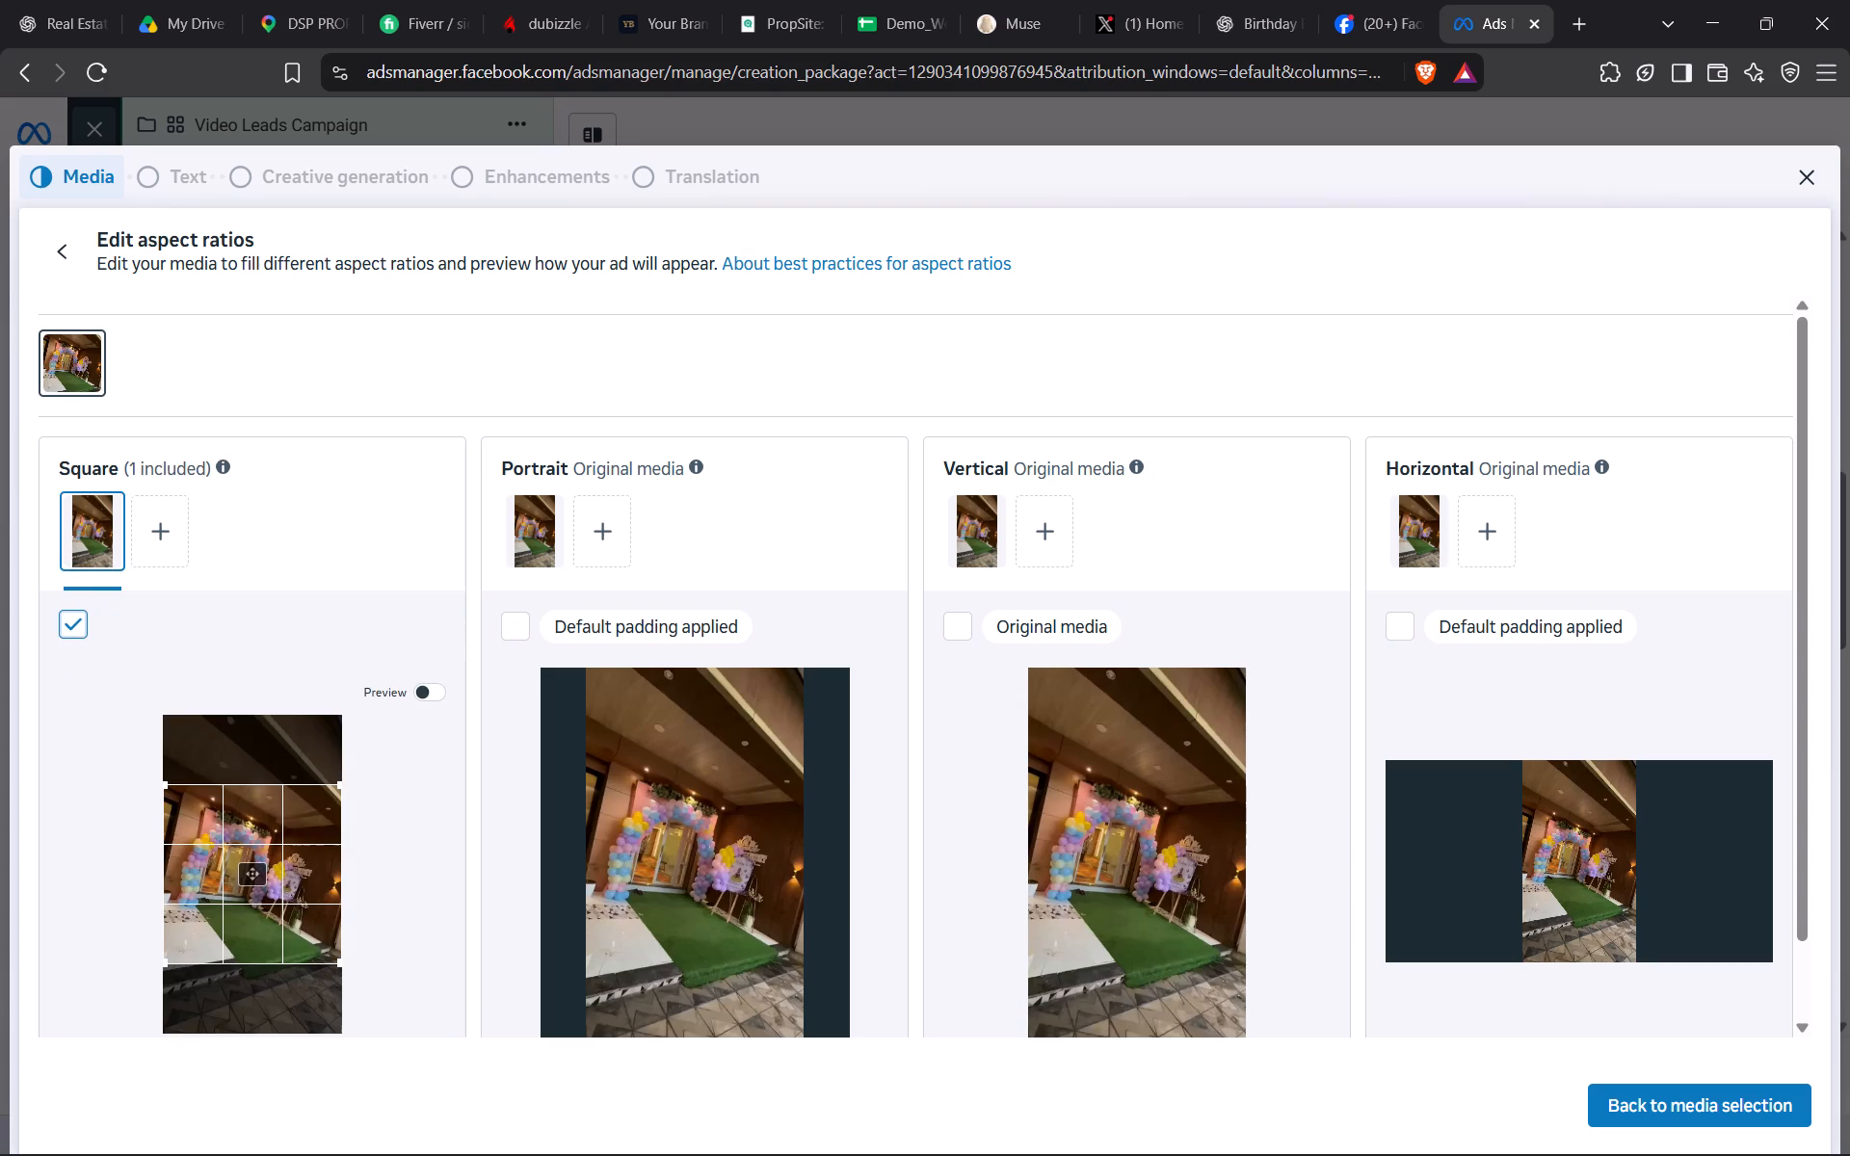
drag(266, 868, 277, 878)
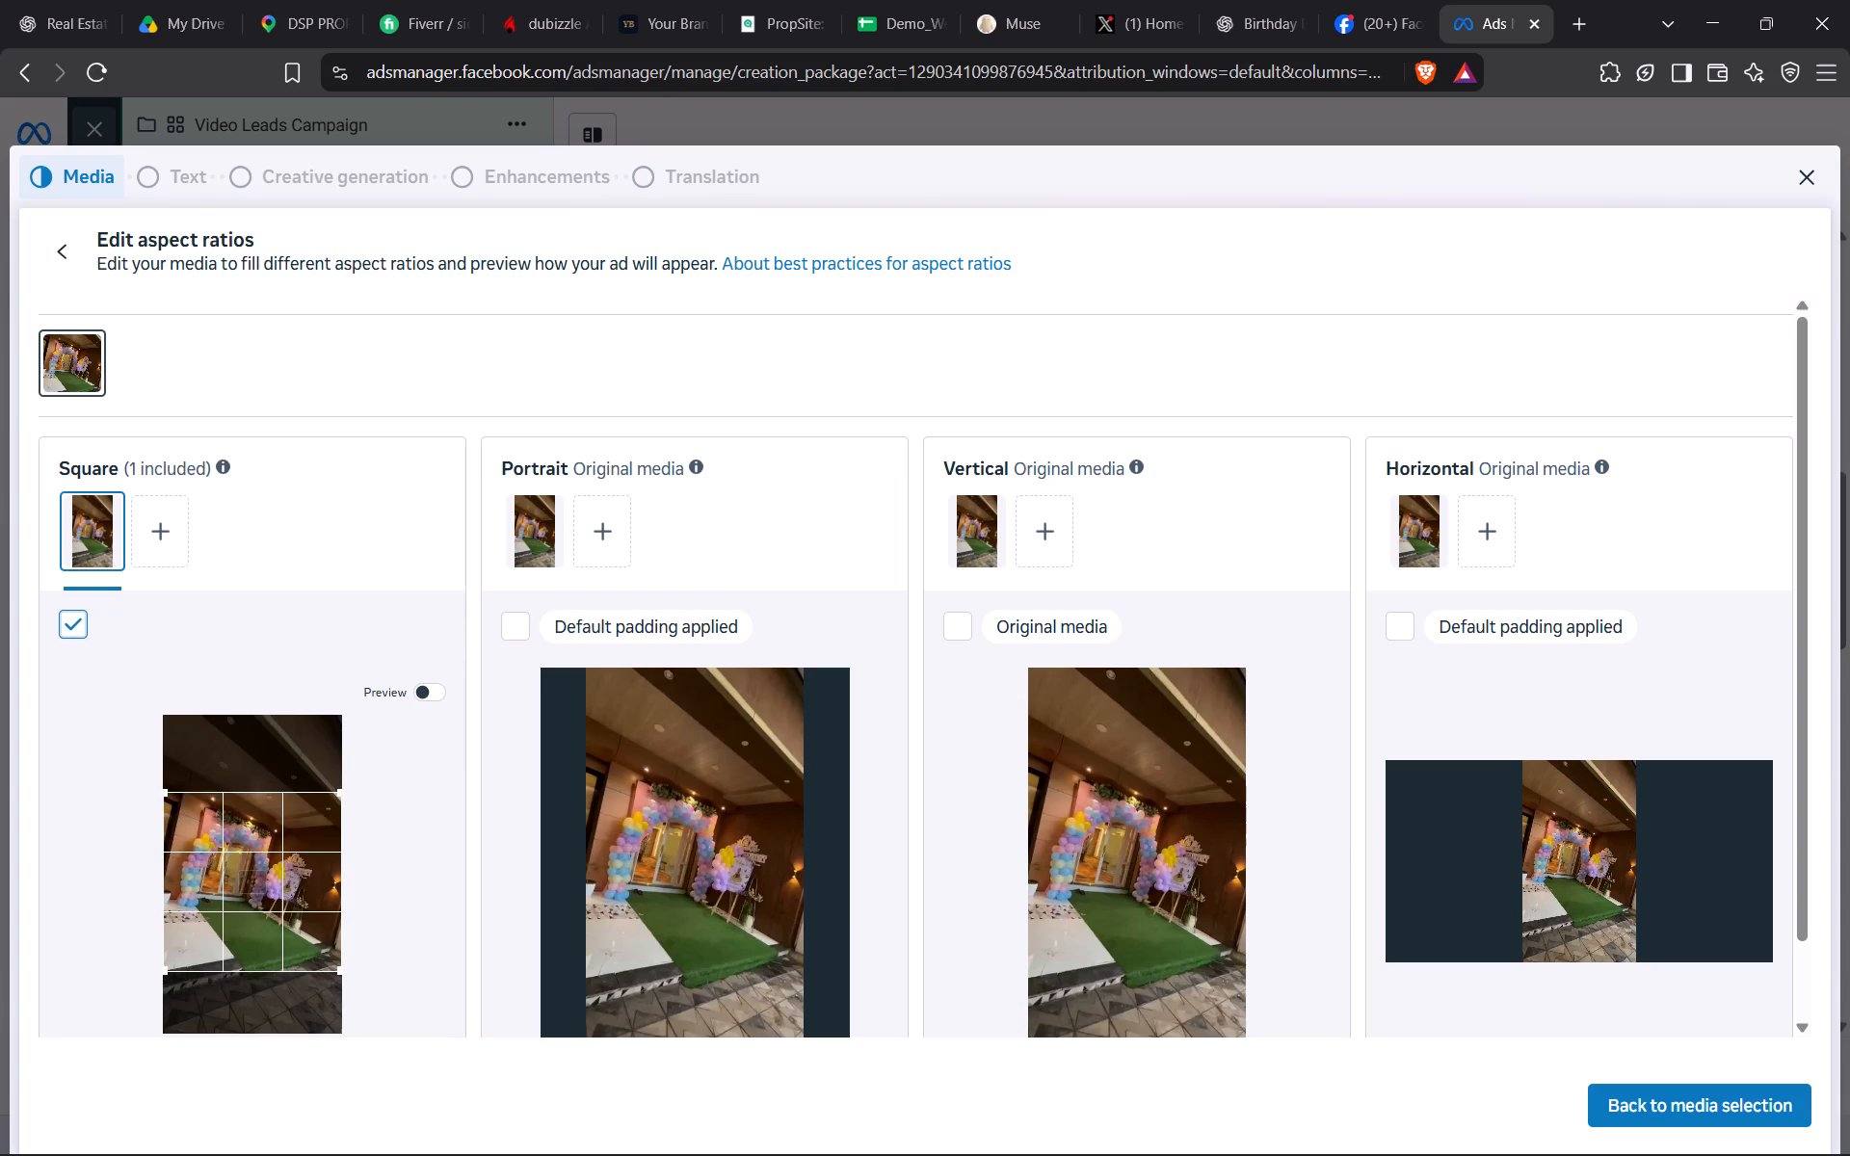
drag(277, 878, 278, 870)
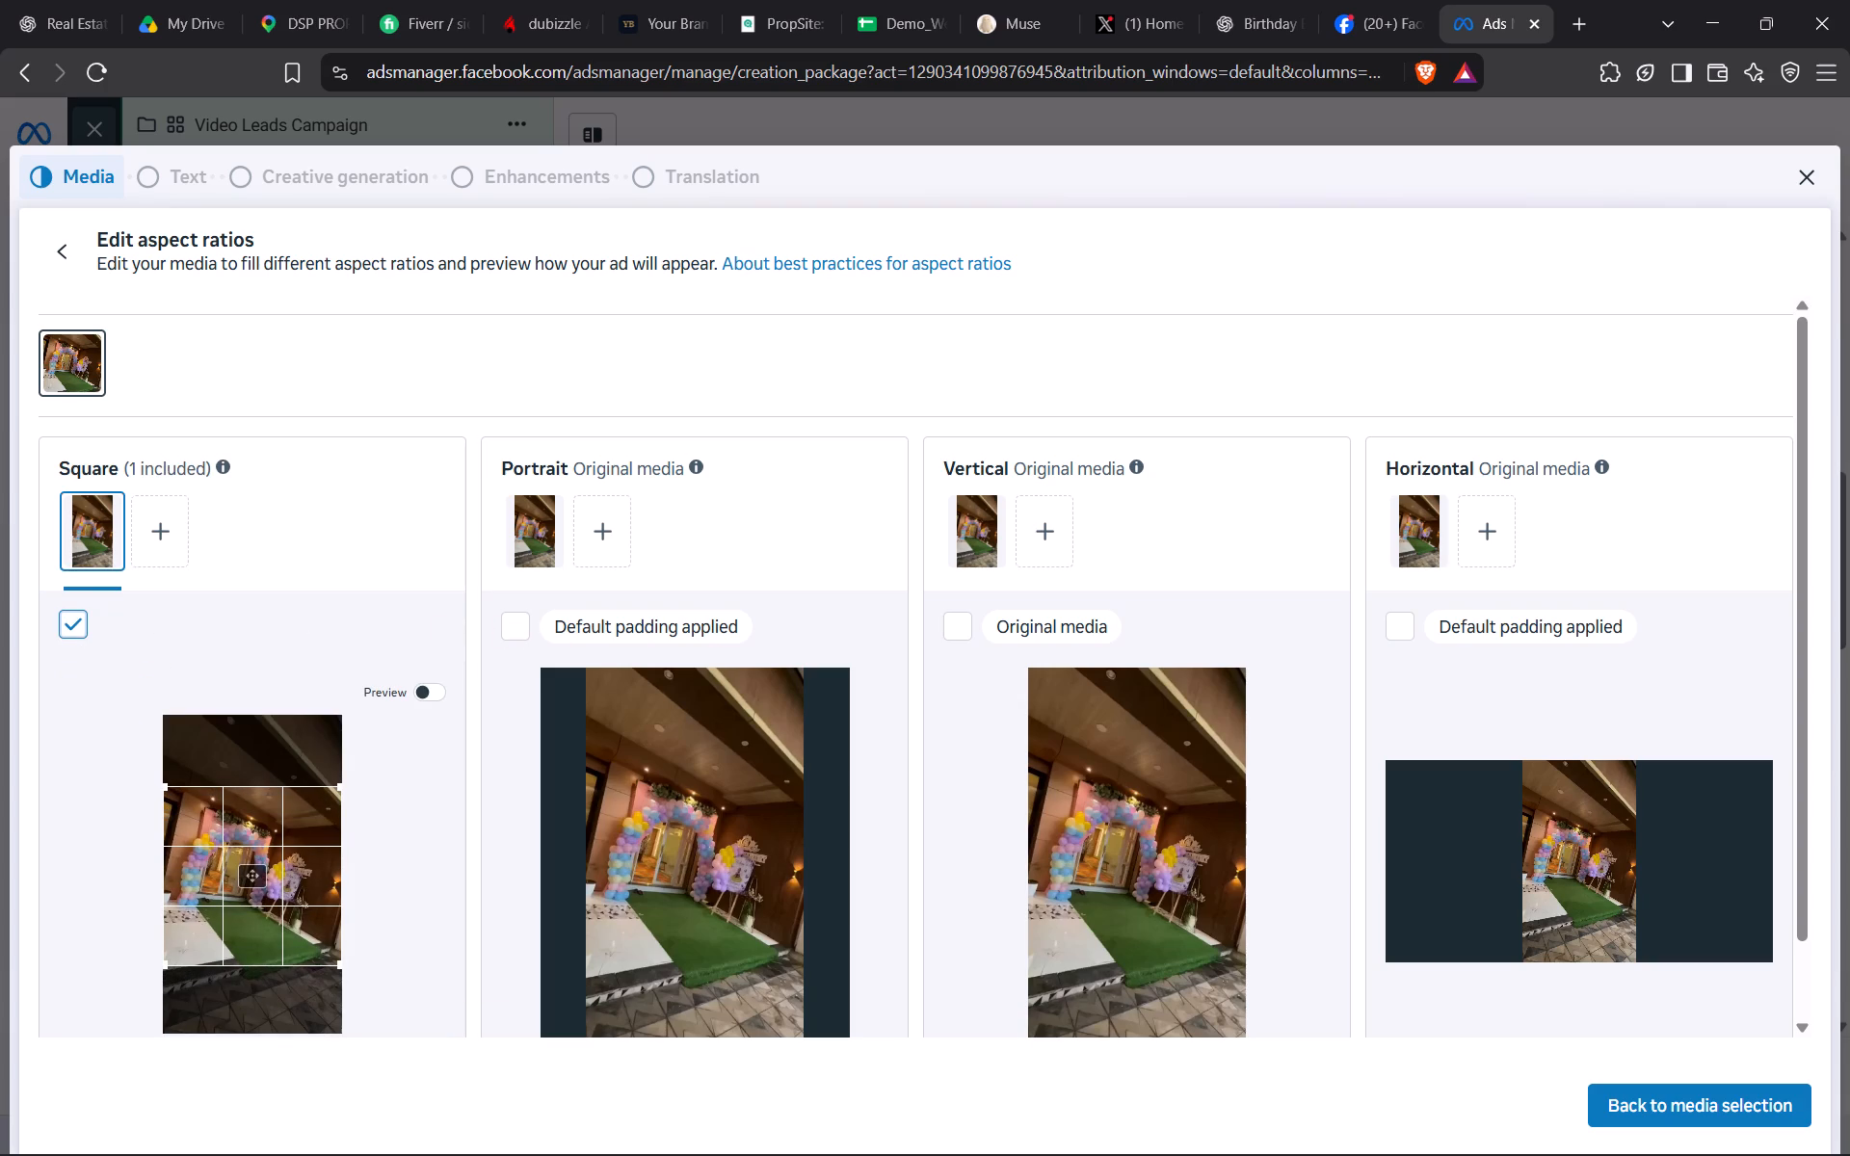
click(426, 687)
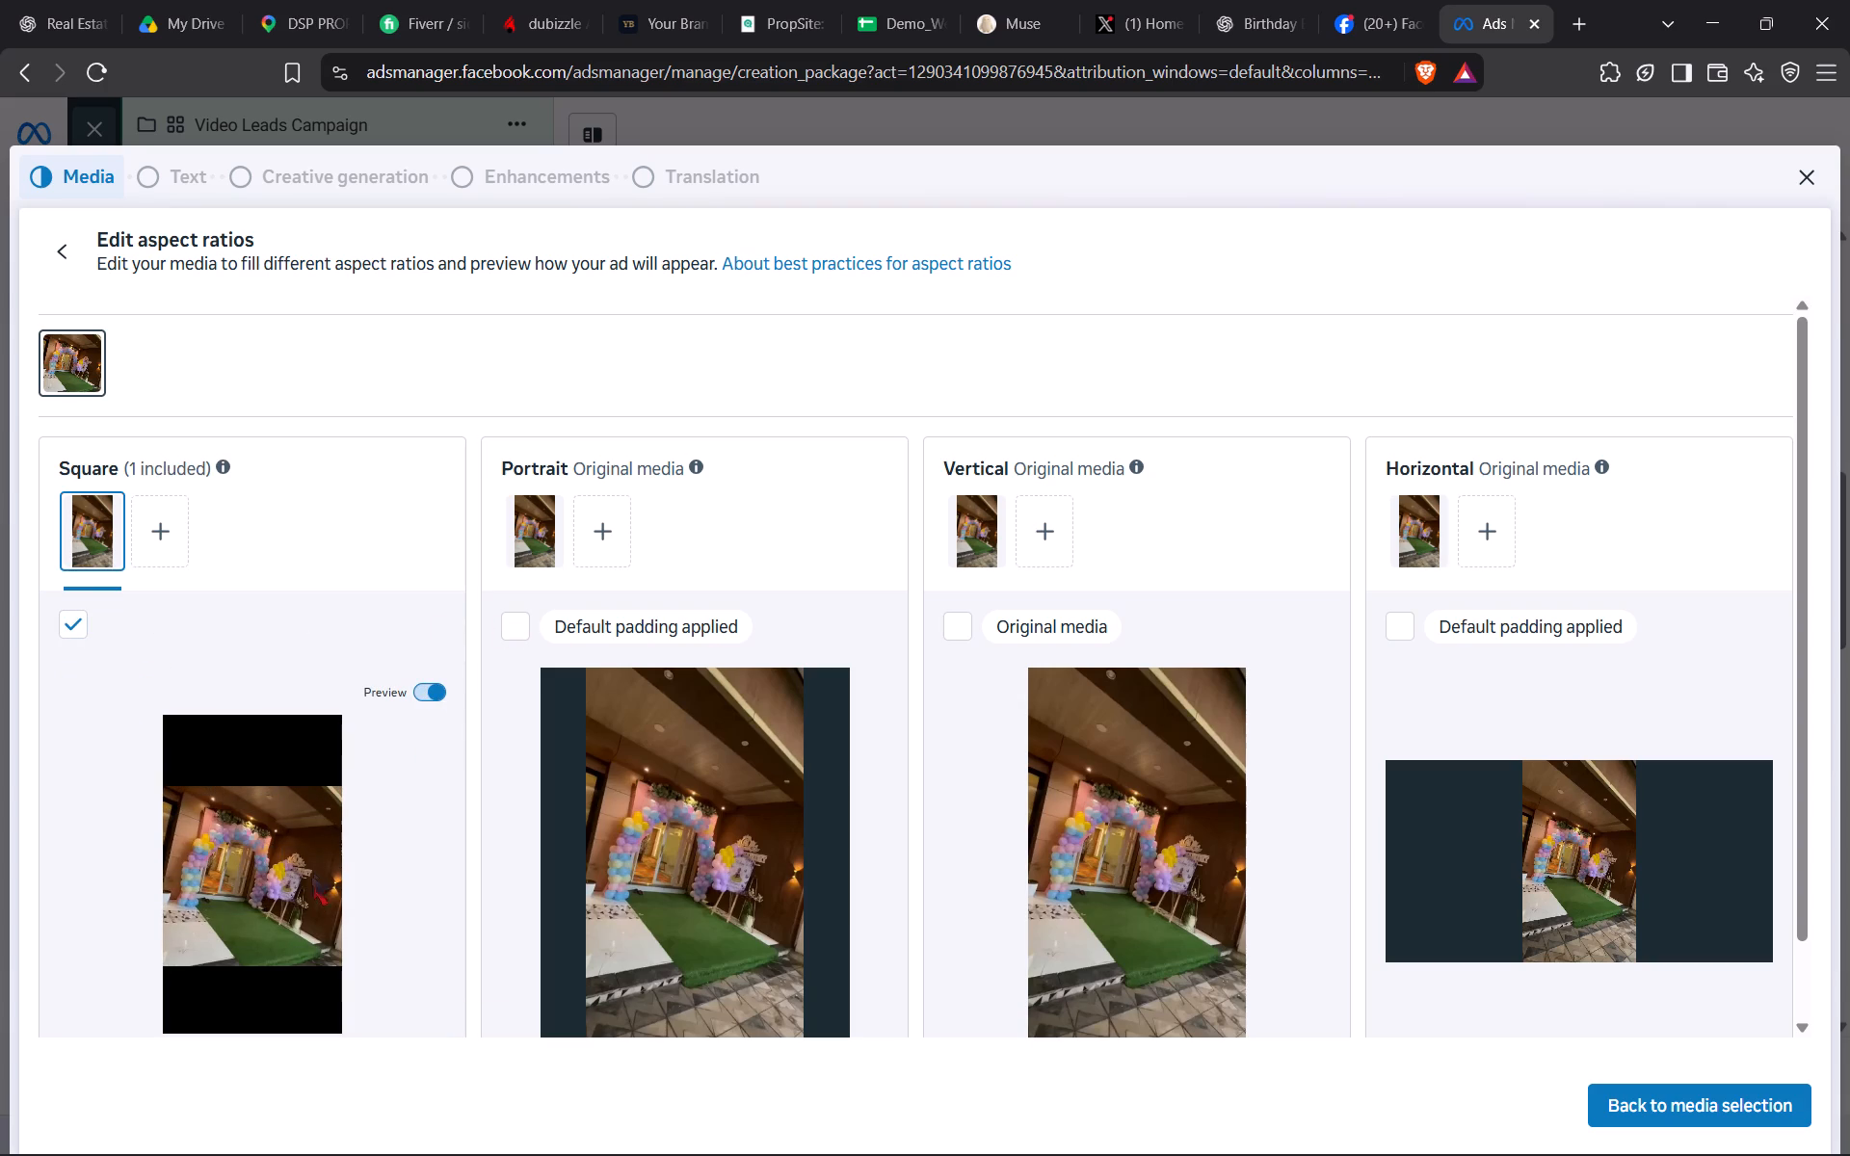
click(298, 894)
Include a portrait version of the video, move its crop slightly upward and turn on its preview.
click(513, 625)
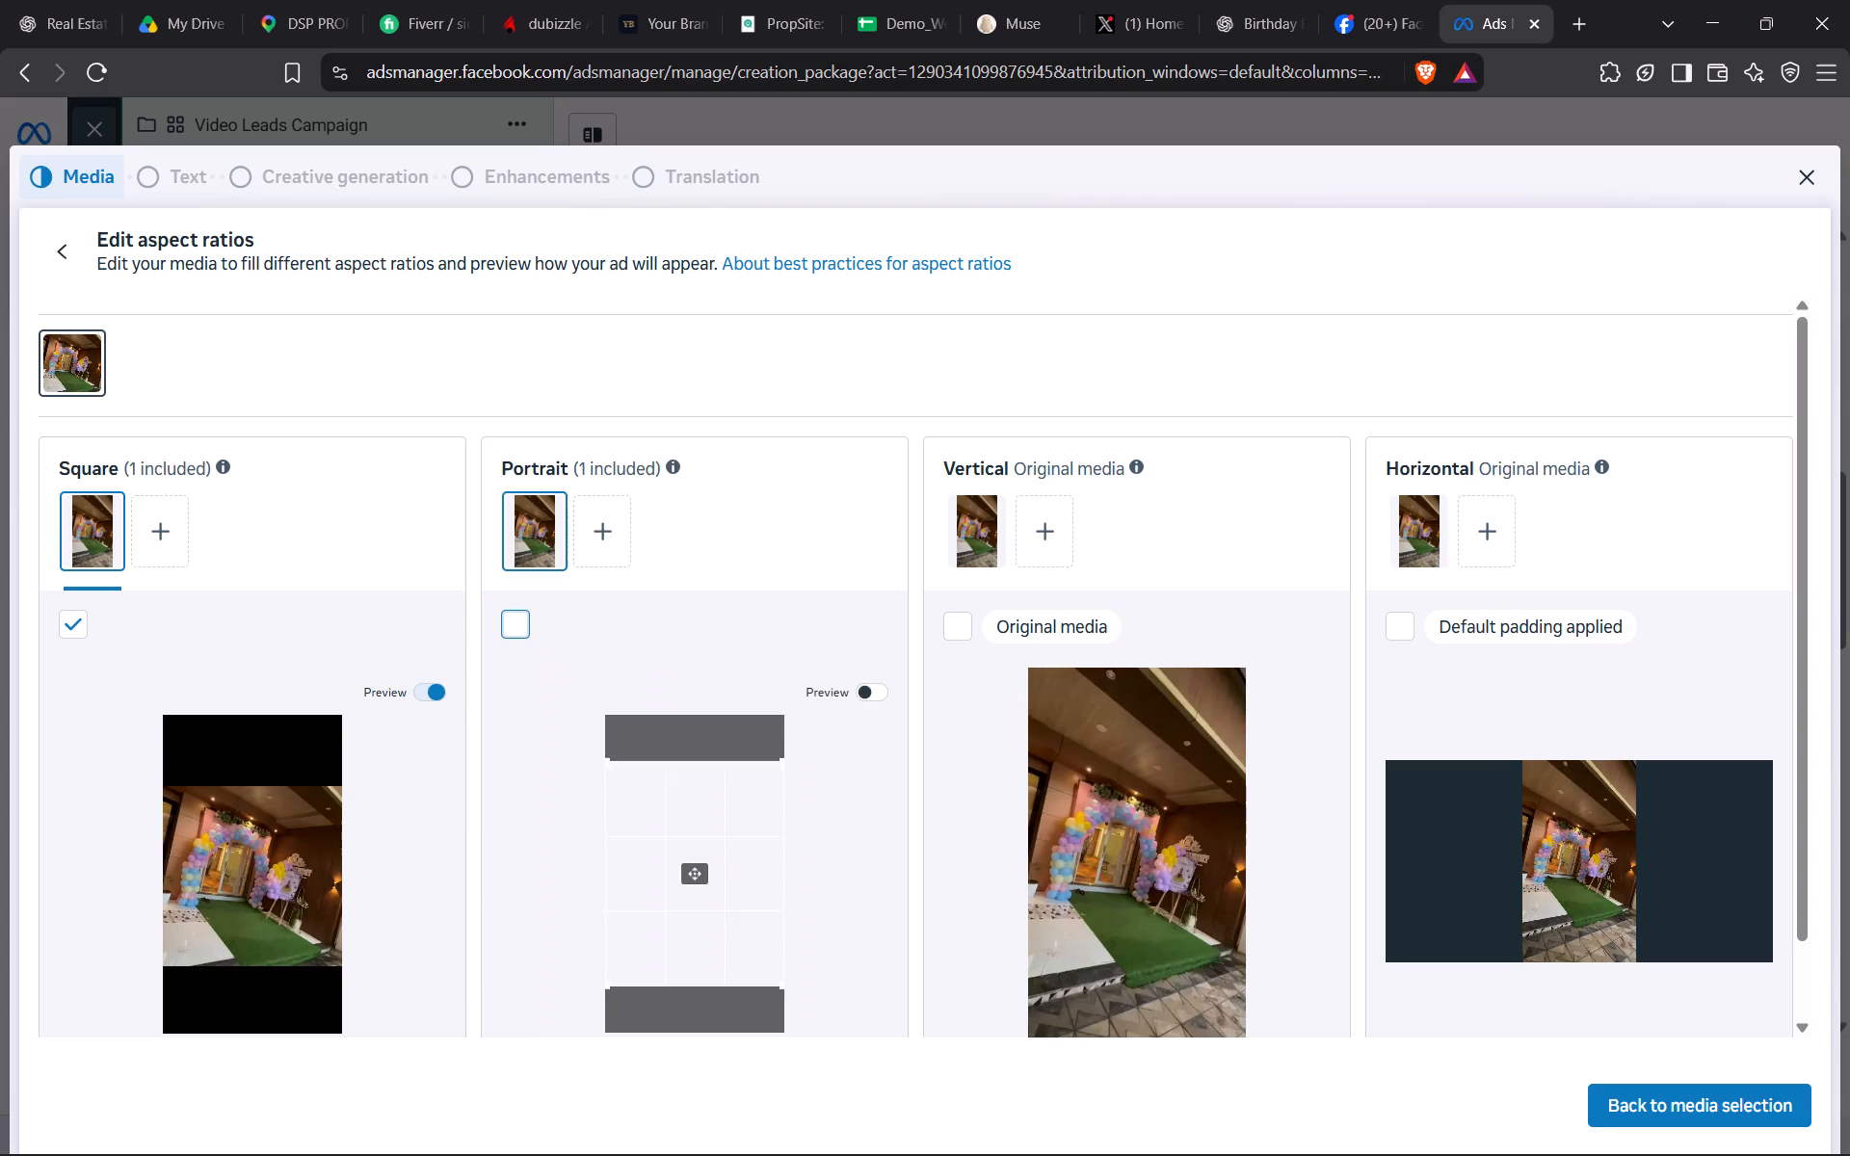
drag(694, 850, 695, 838)
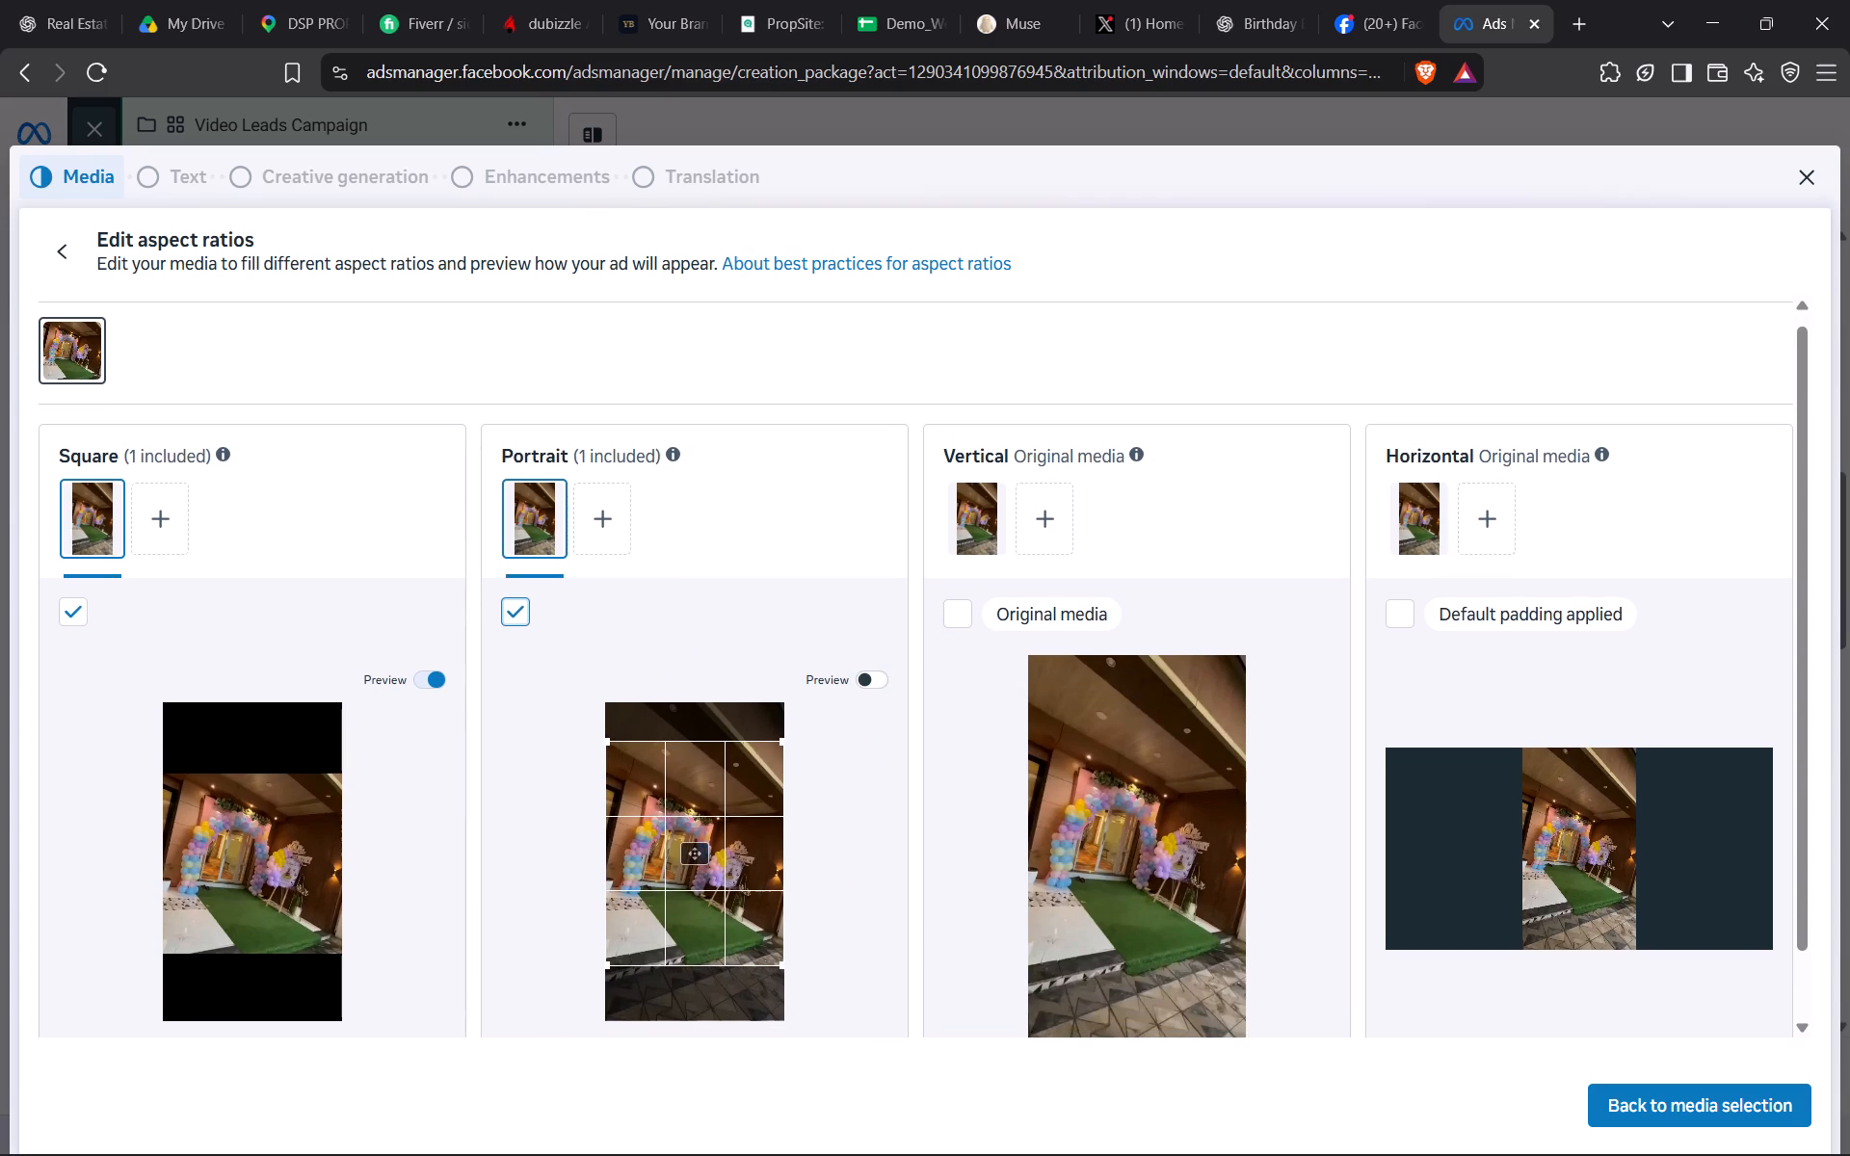
click(872, 684)
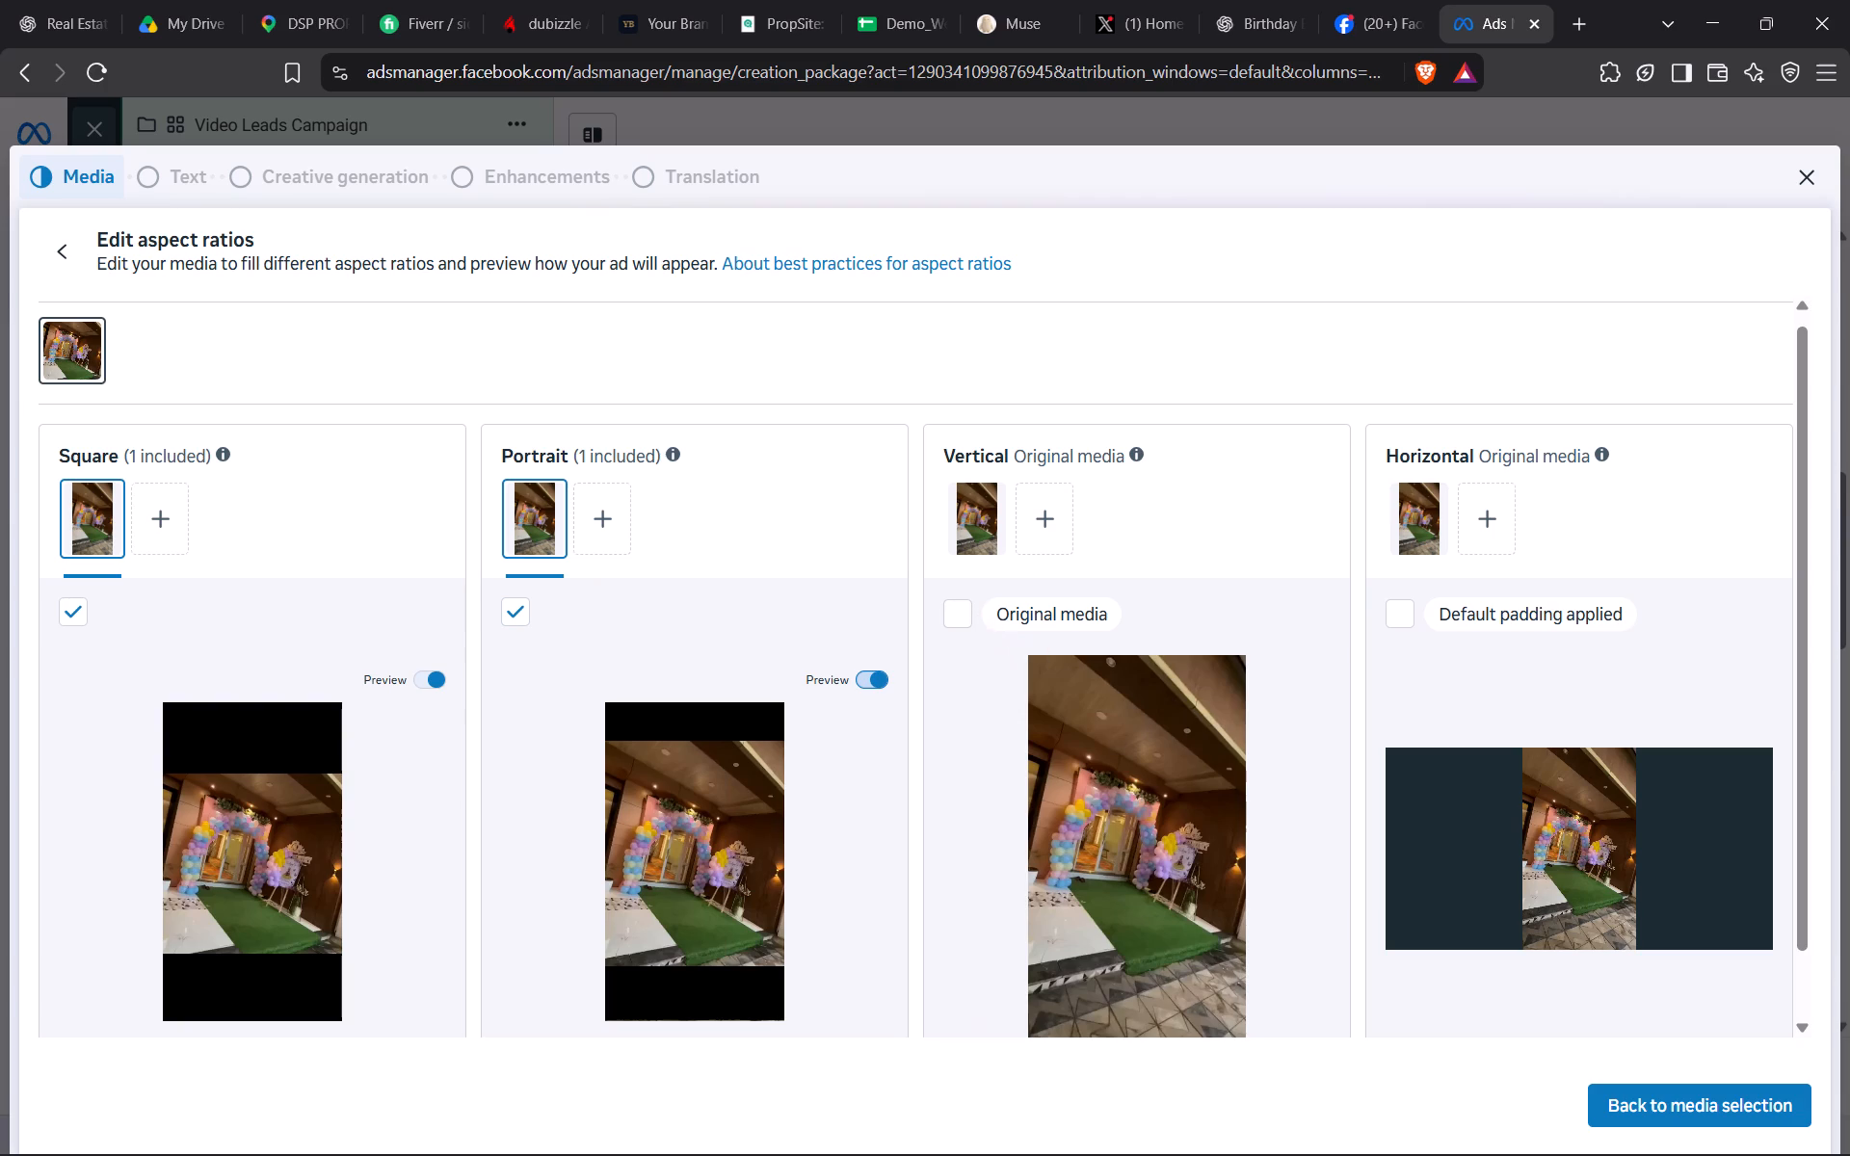
Include the vertical and horizontal versions of the video and turn on both previews.
click(969, 611)
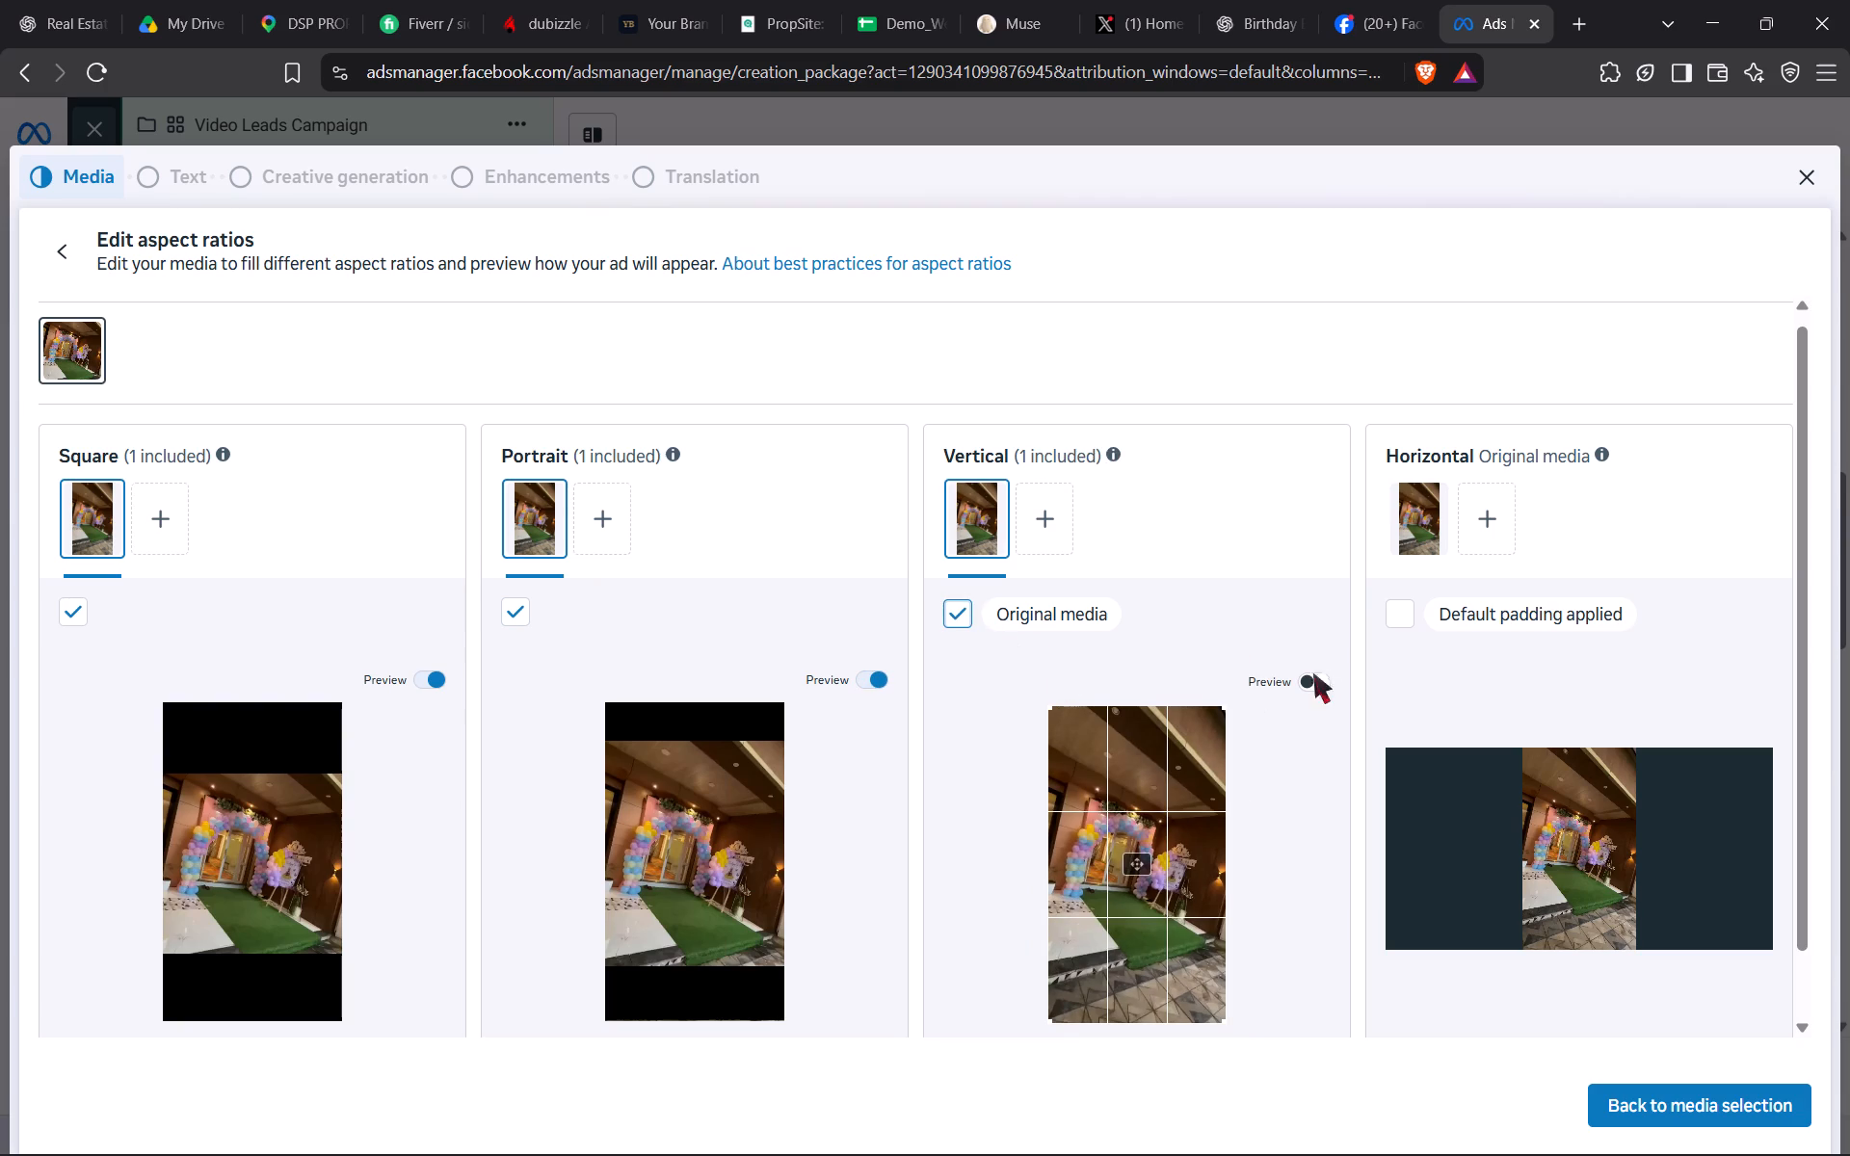
click(1308, 681)
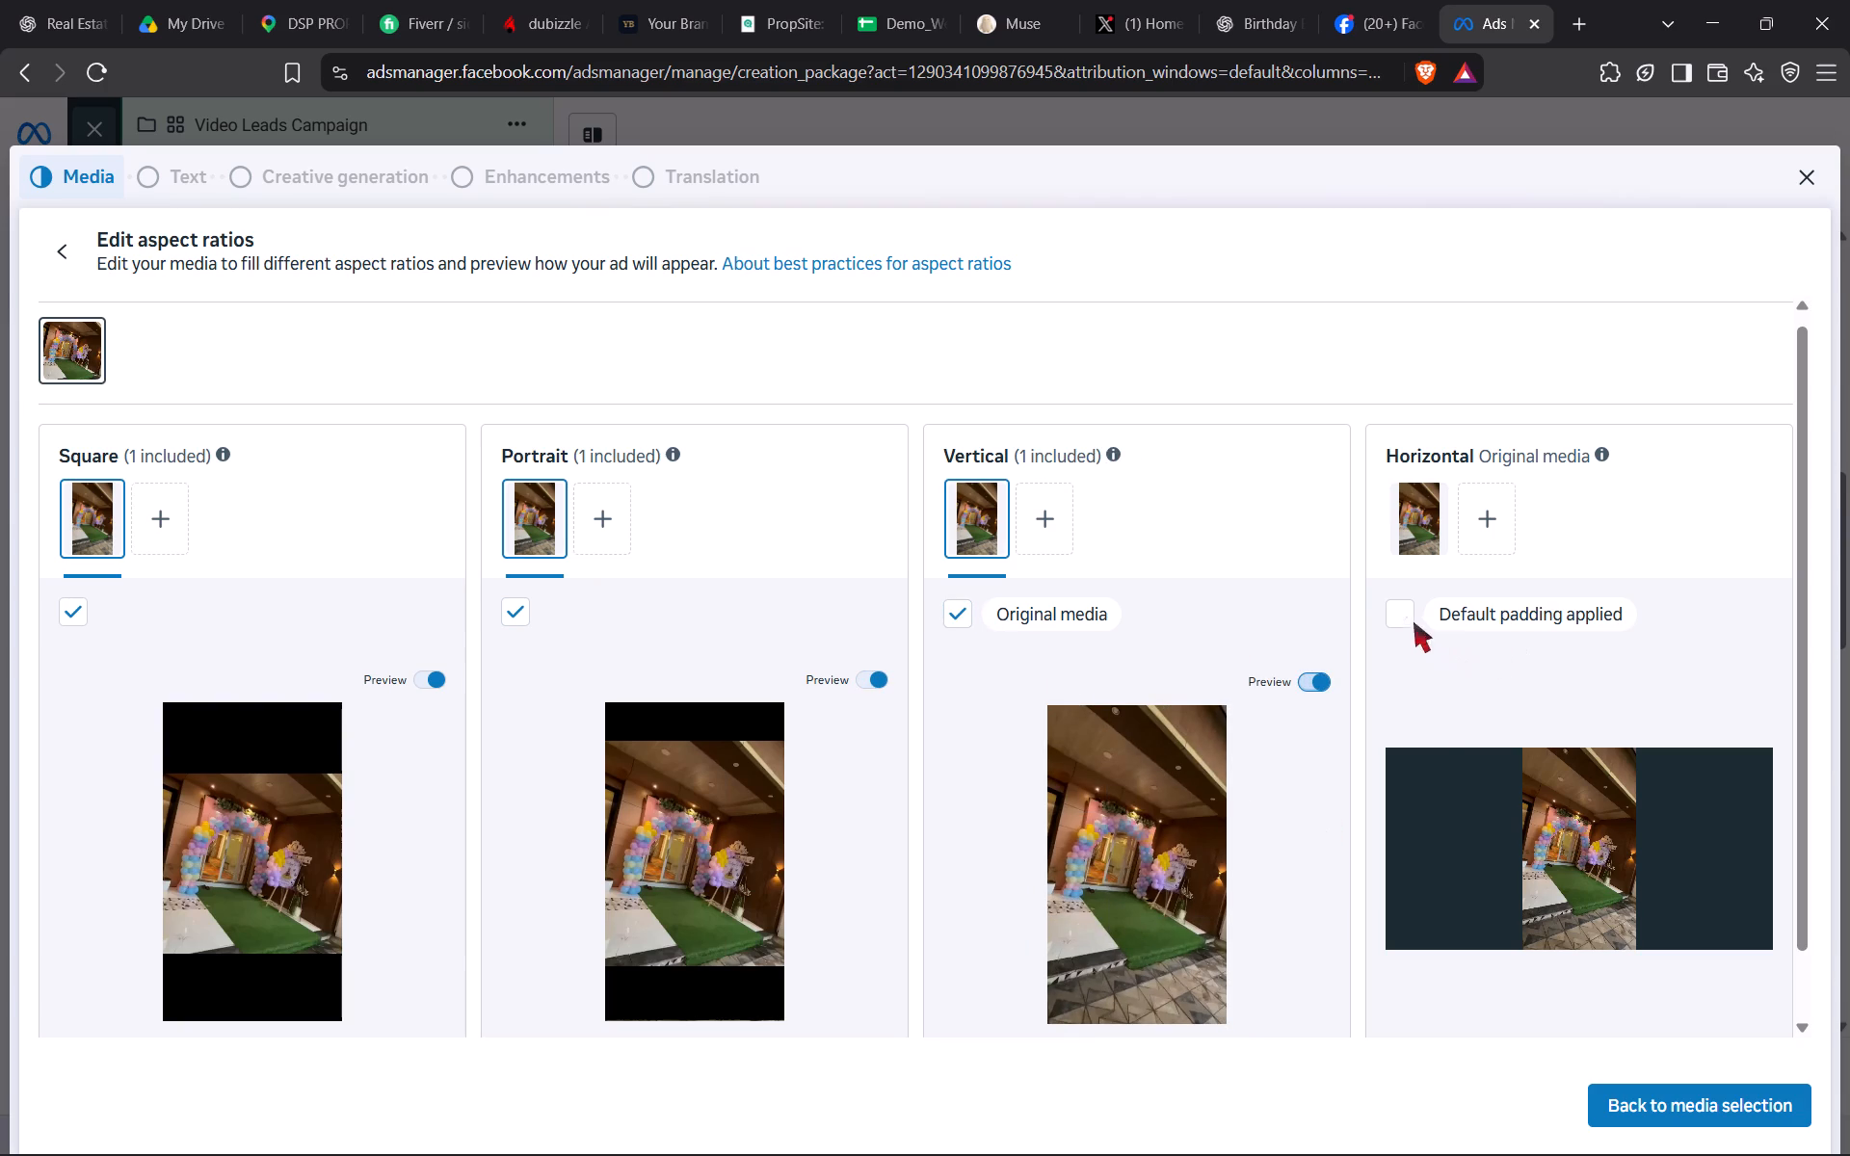
click(1400, 612)
click(1753, 679)
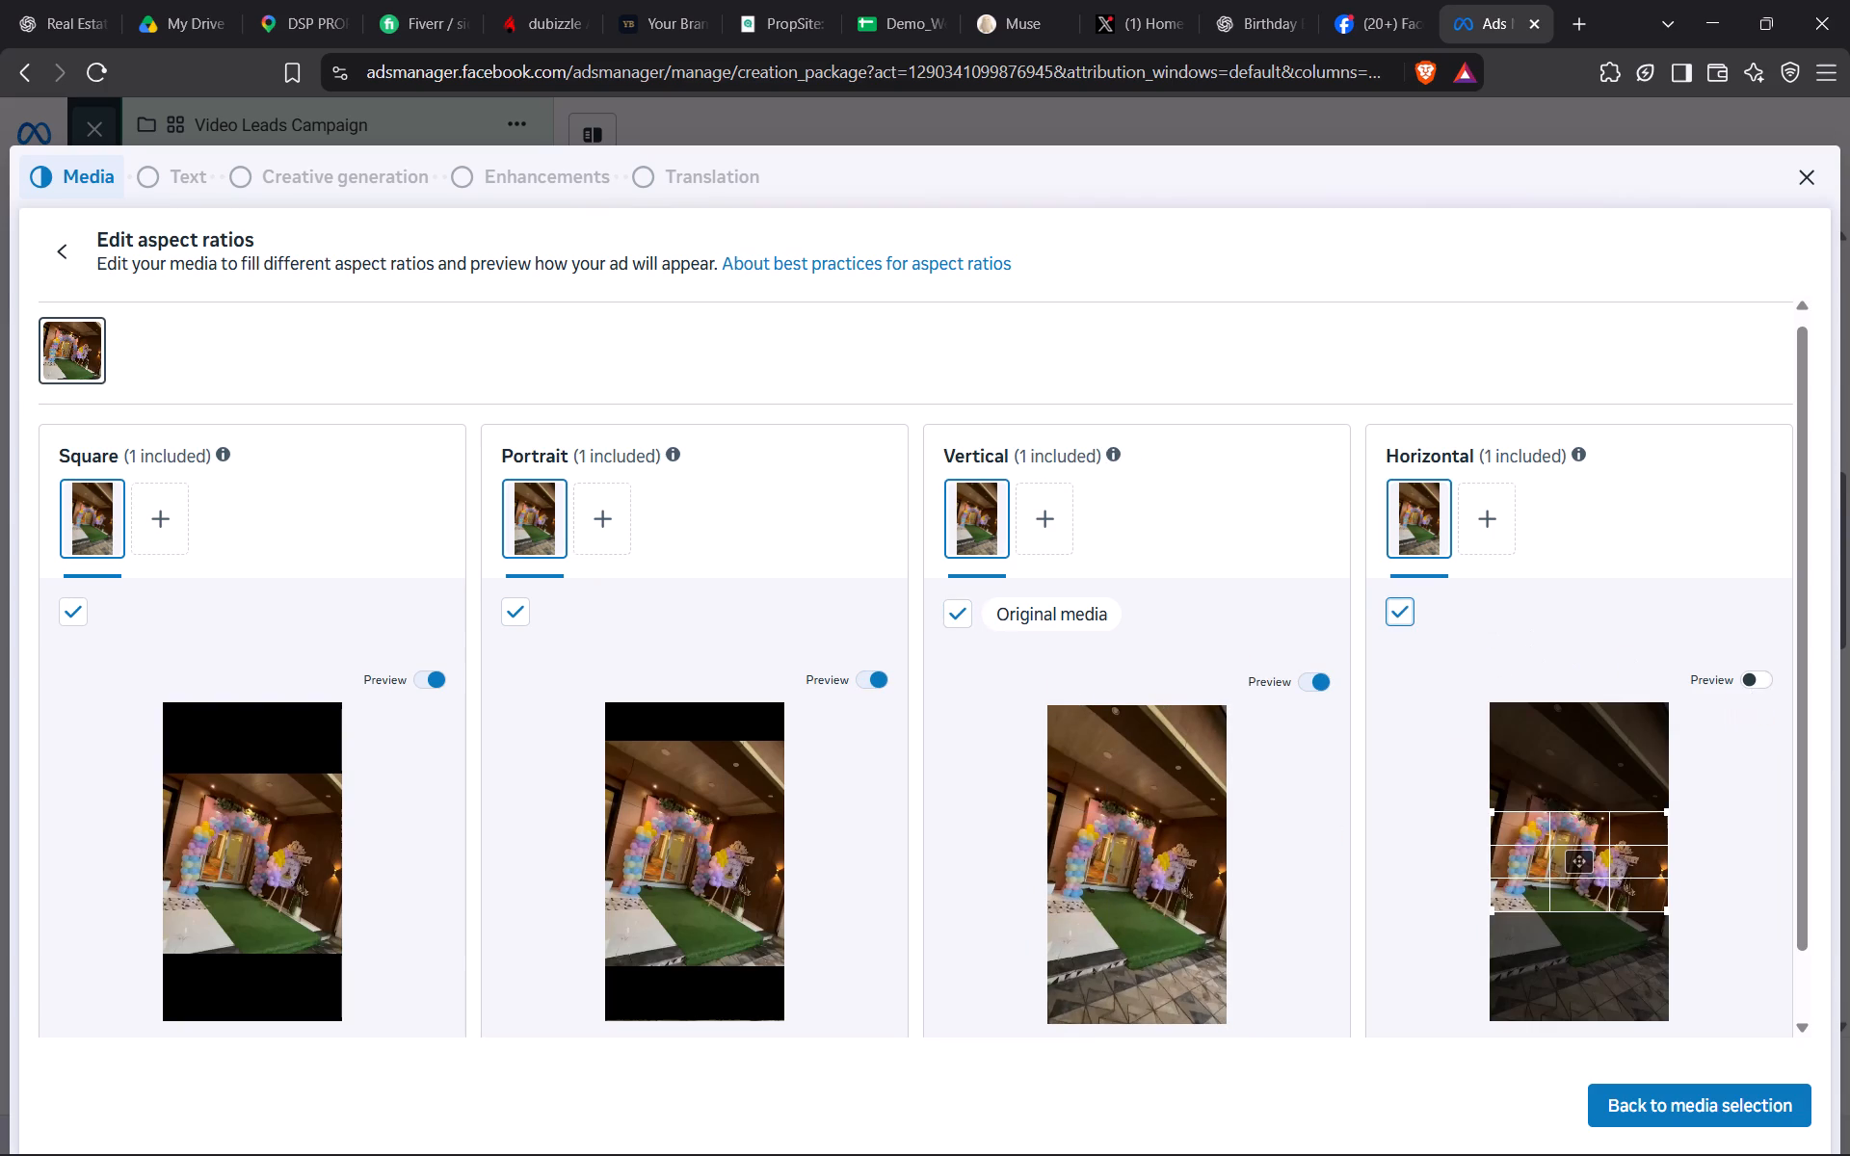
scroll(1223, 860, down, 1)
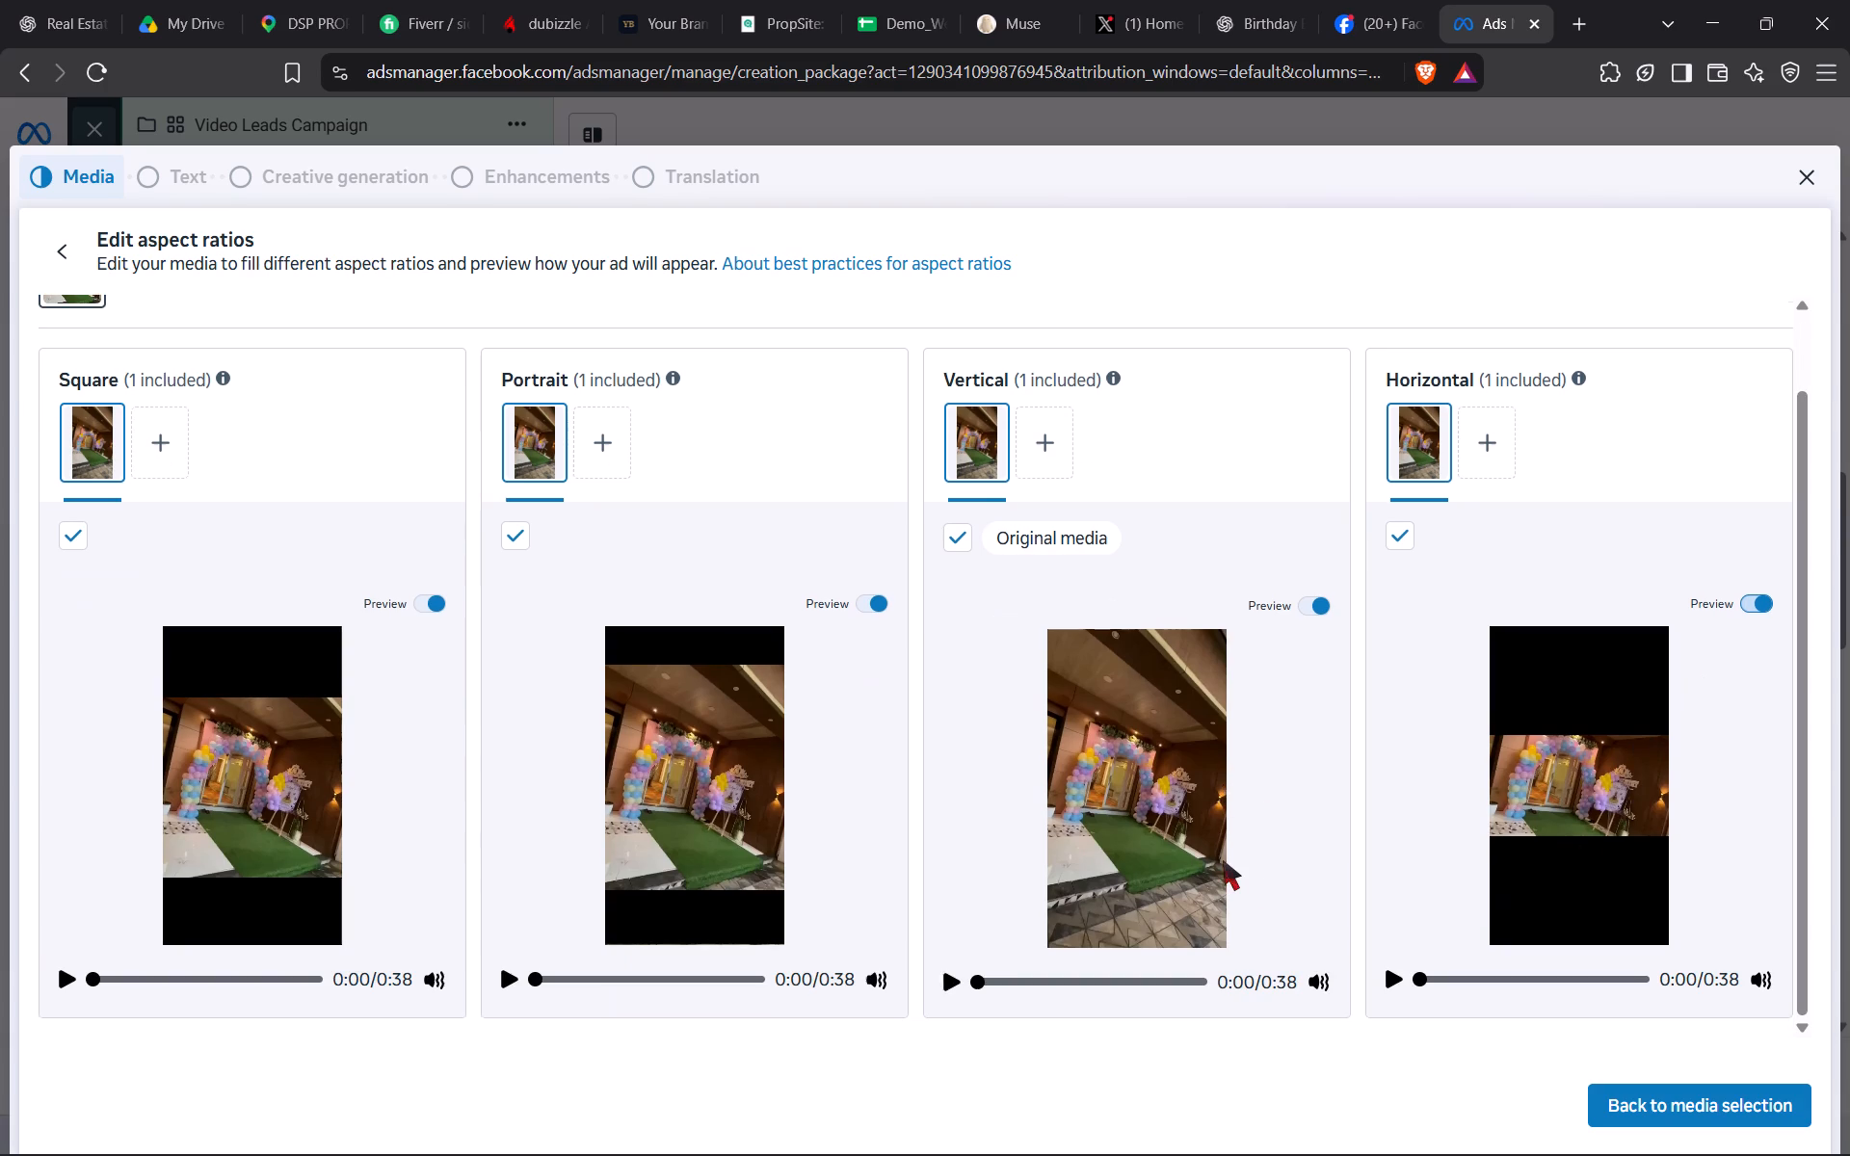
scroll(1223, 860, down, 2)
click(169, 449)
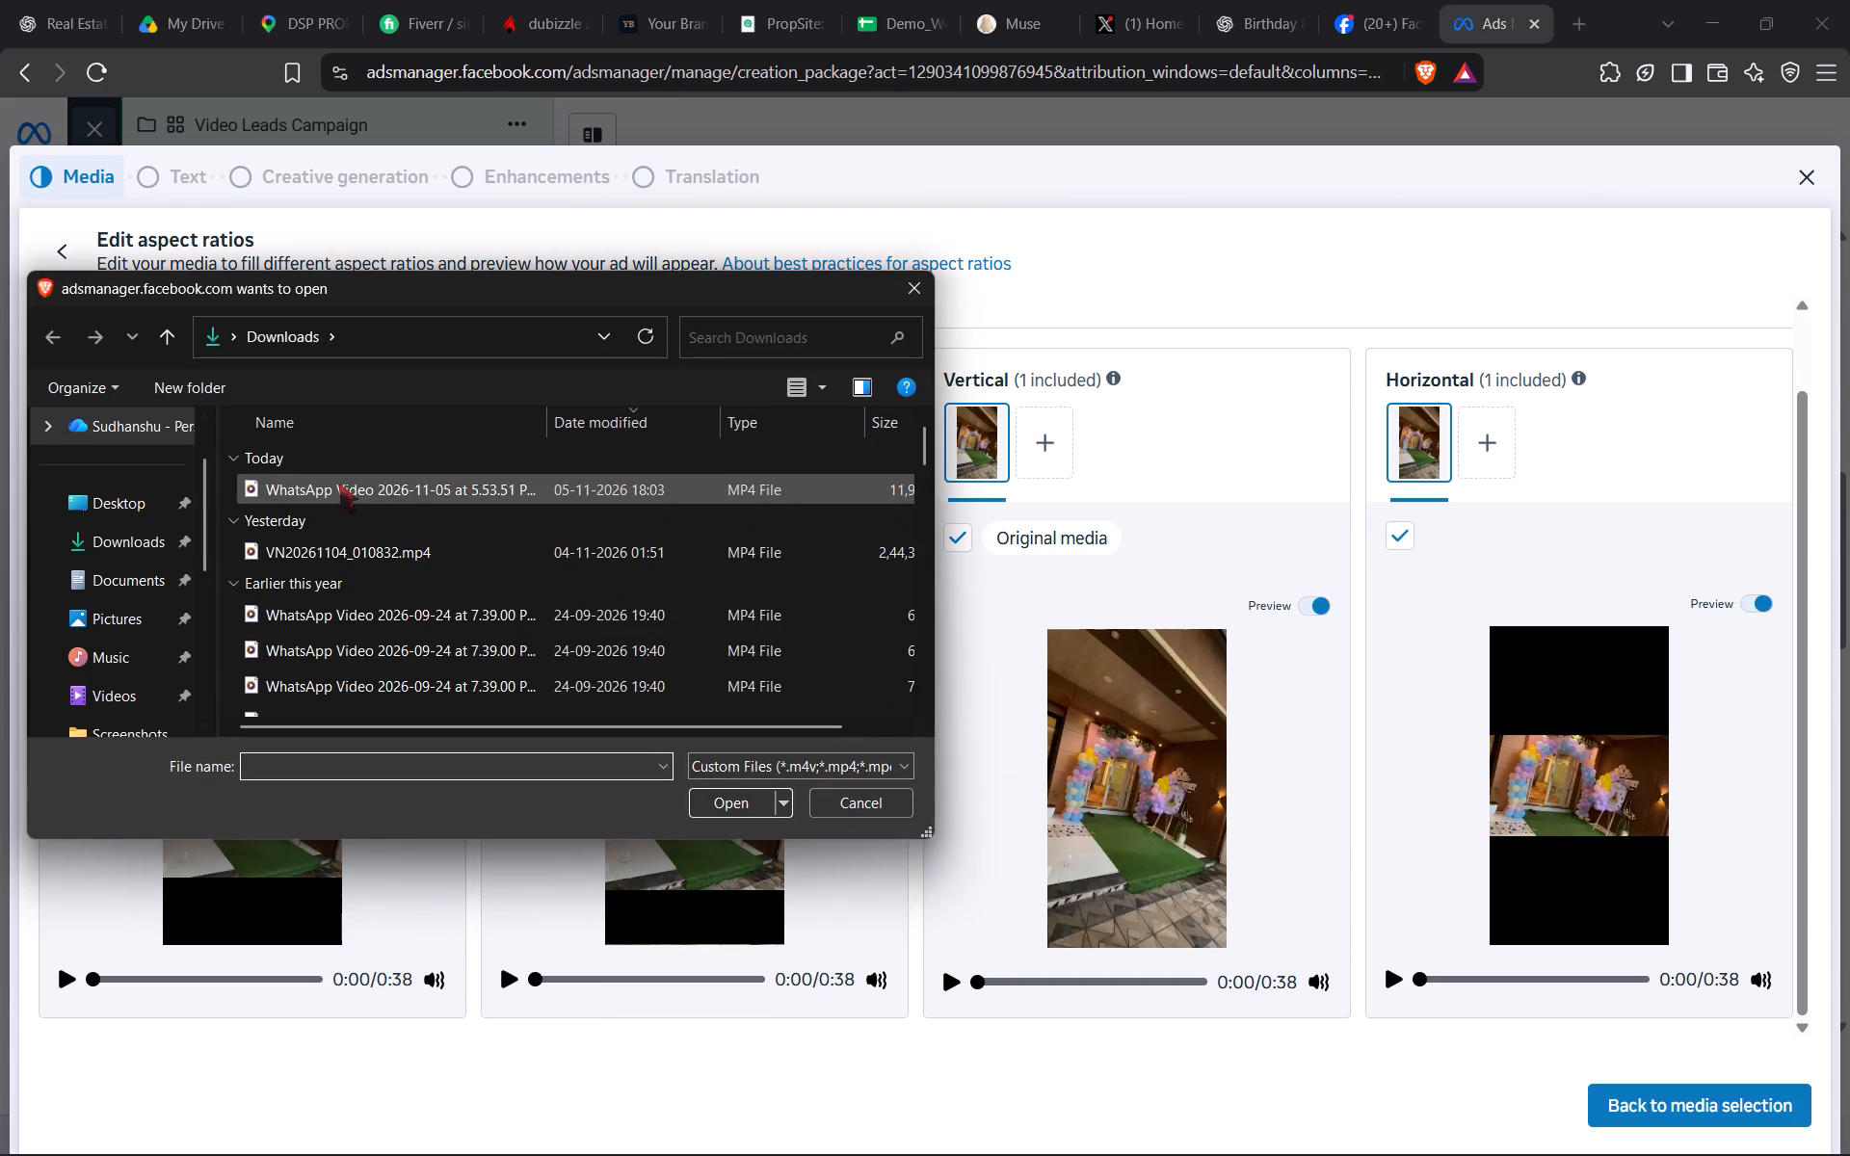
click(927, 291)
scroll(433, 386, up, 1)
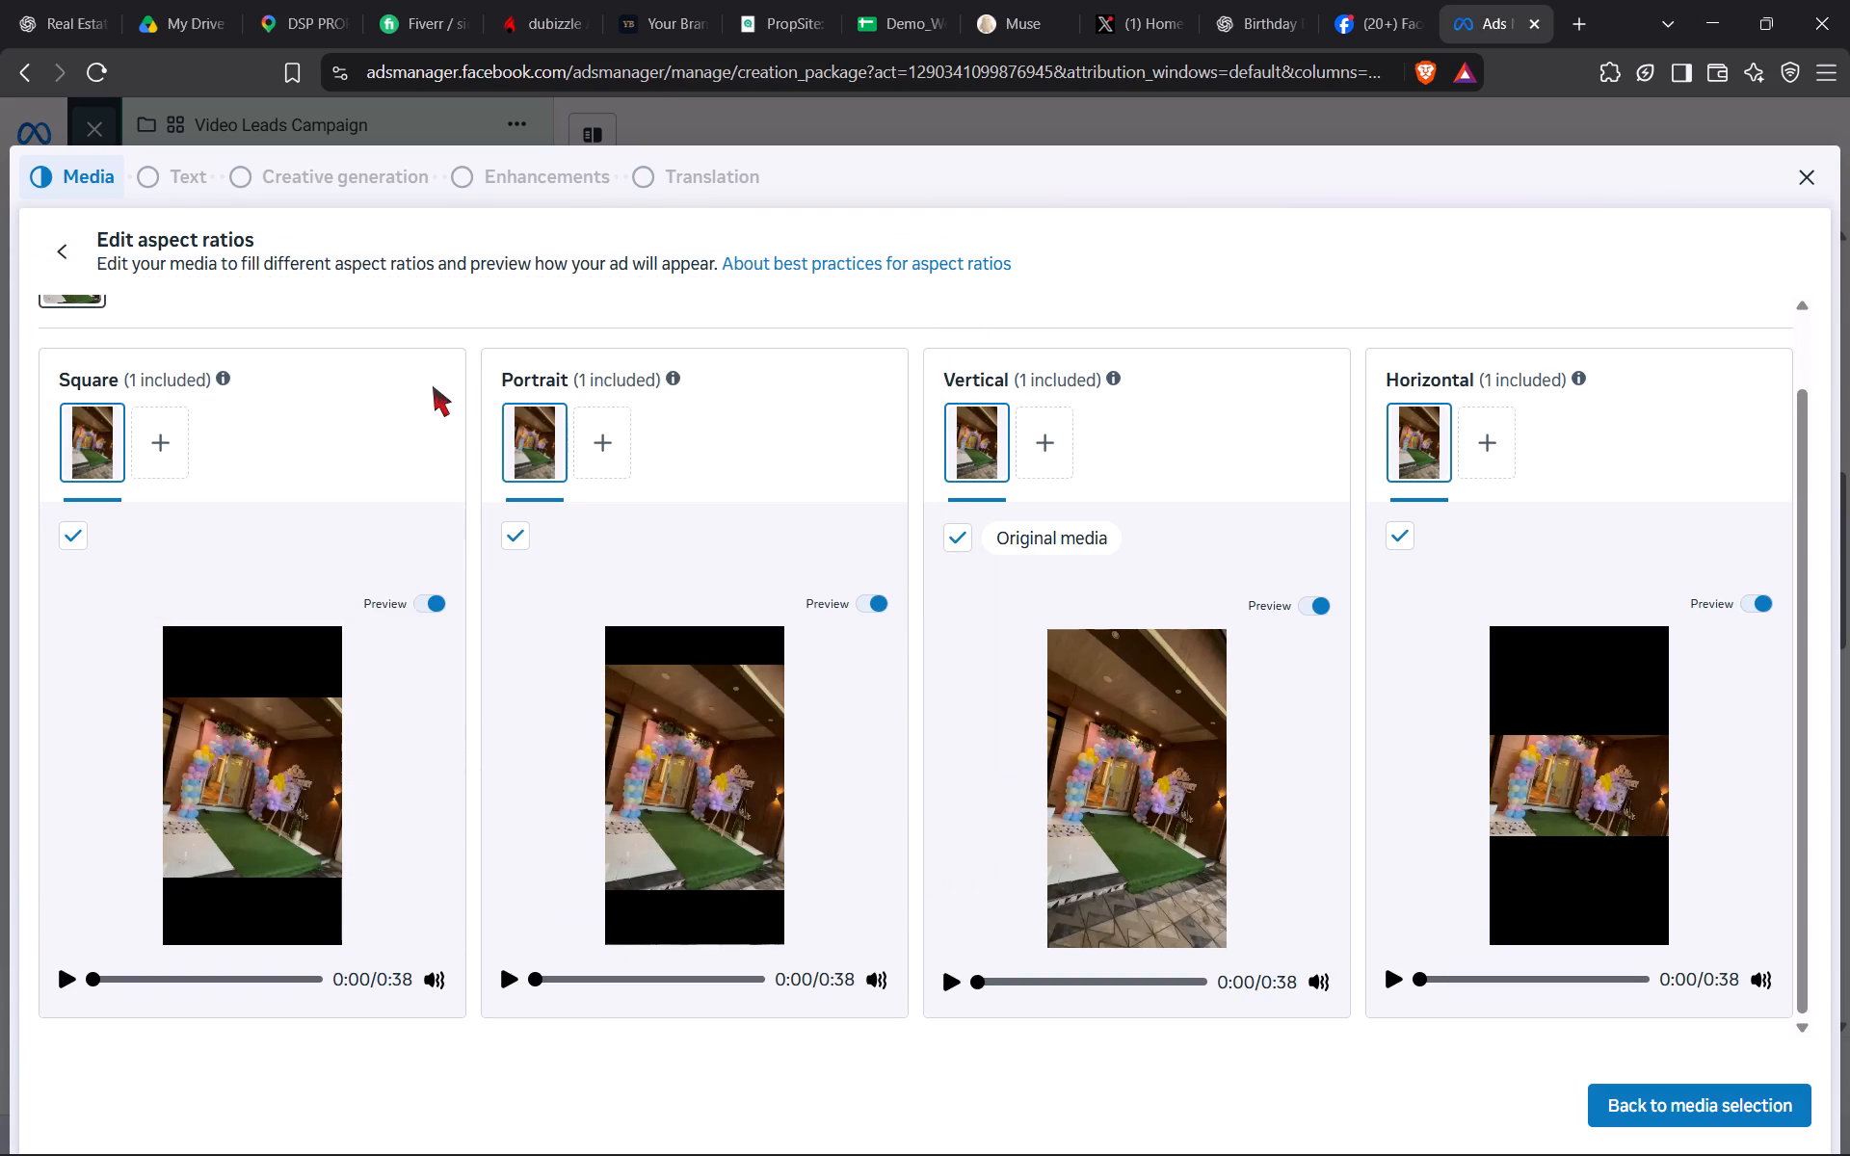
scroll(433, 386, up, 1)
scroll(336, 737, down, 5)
Play the square, portrait, vertical and horizontal video previews to check how each crop frames the footage.
click(61, 978)
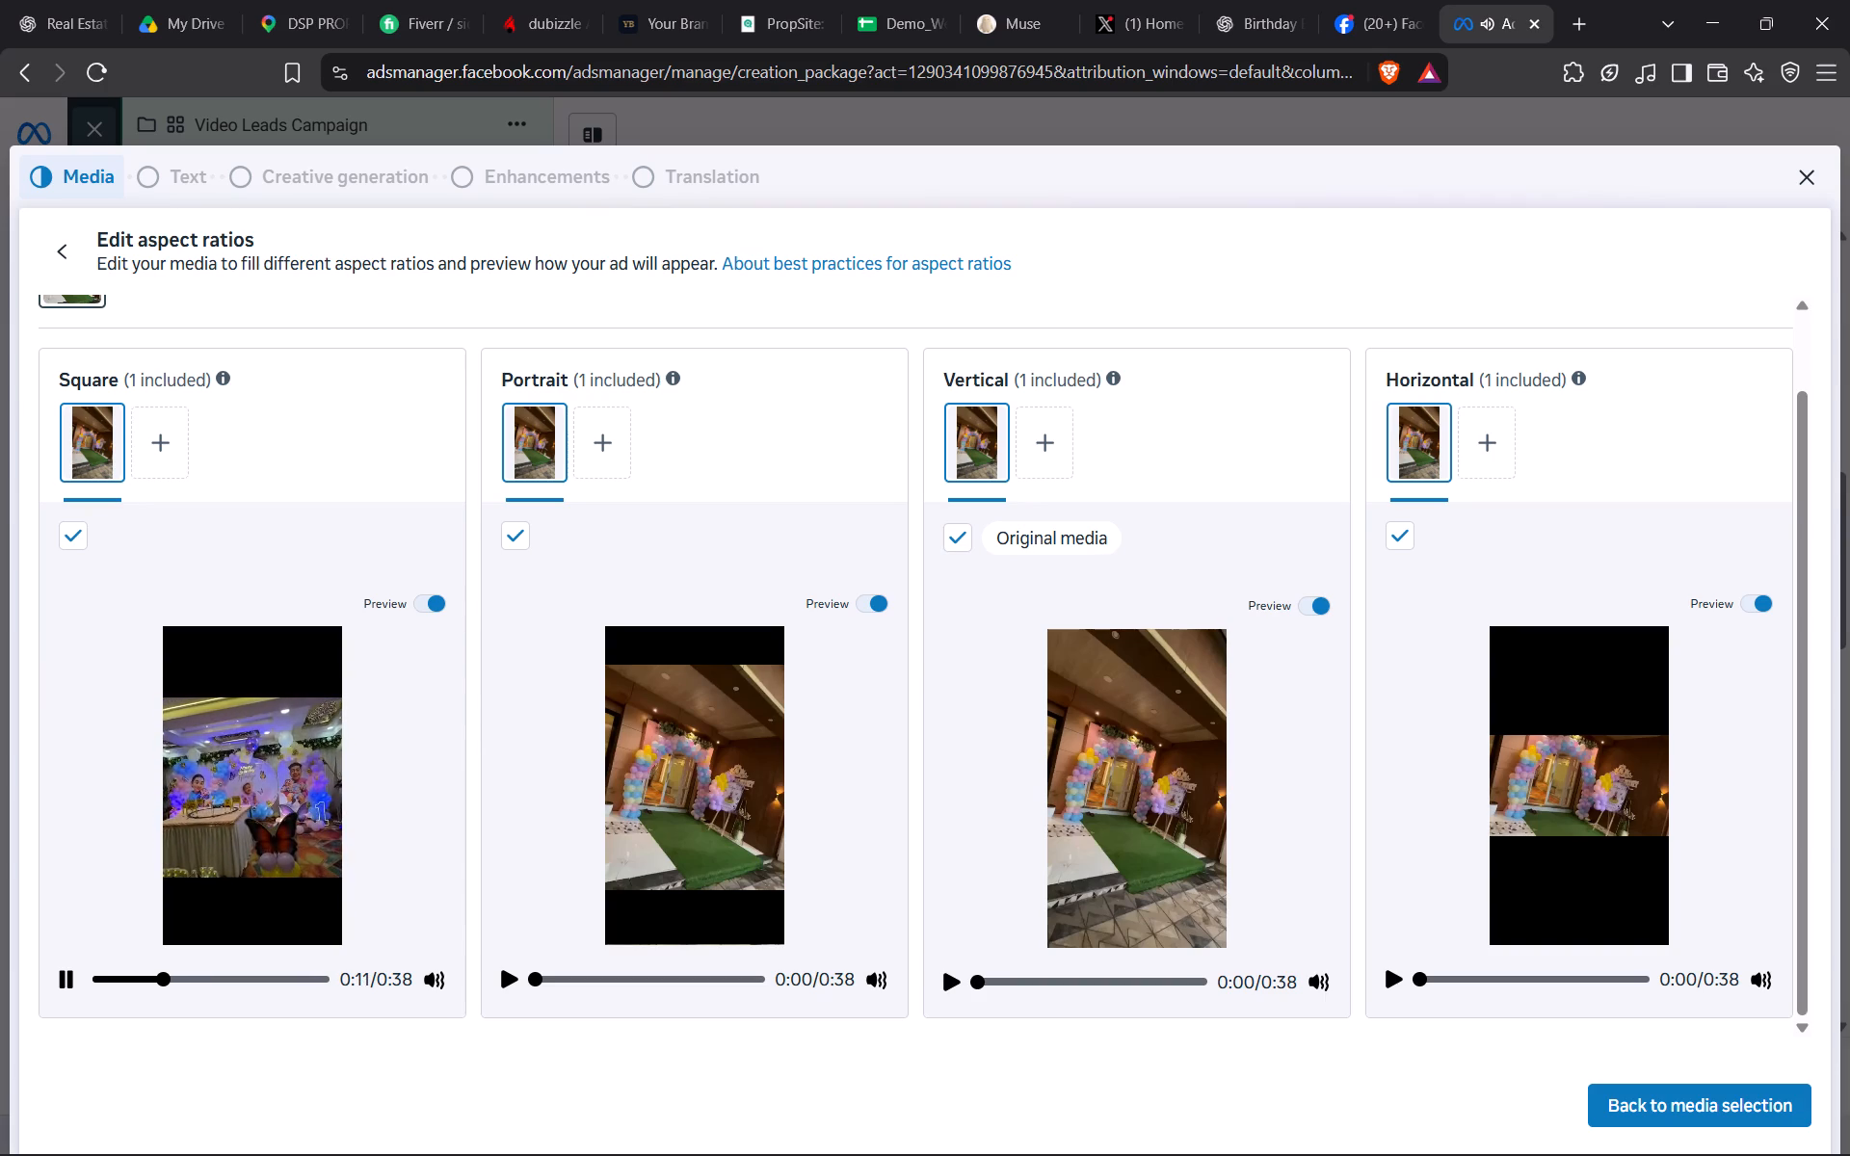
click(508, 979)
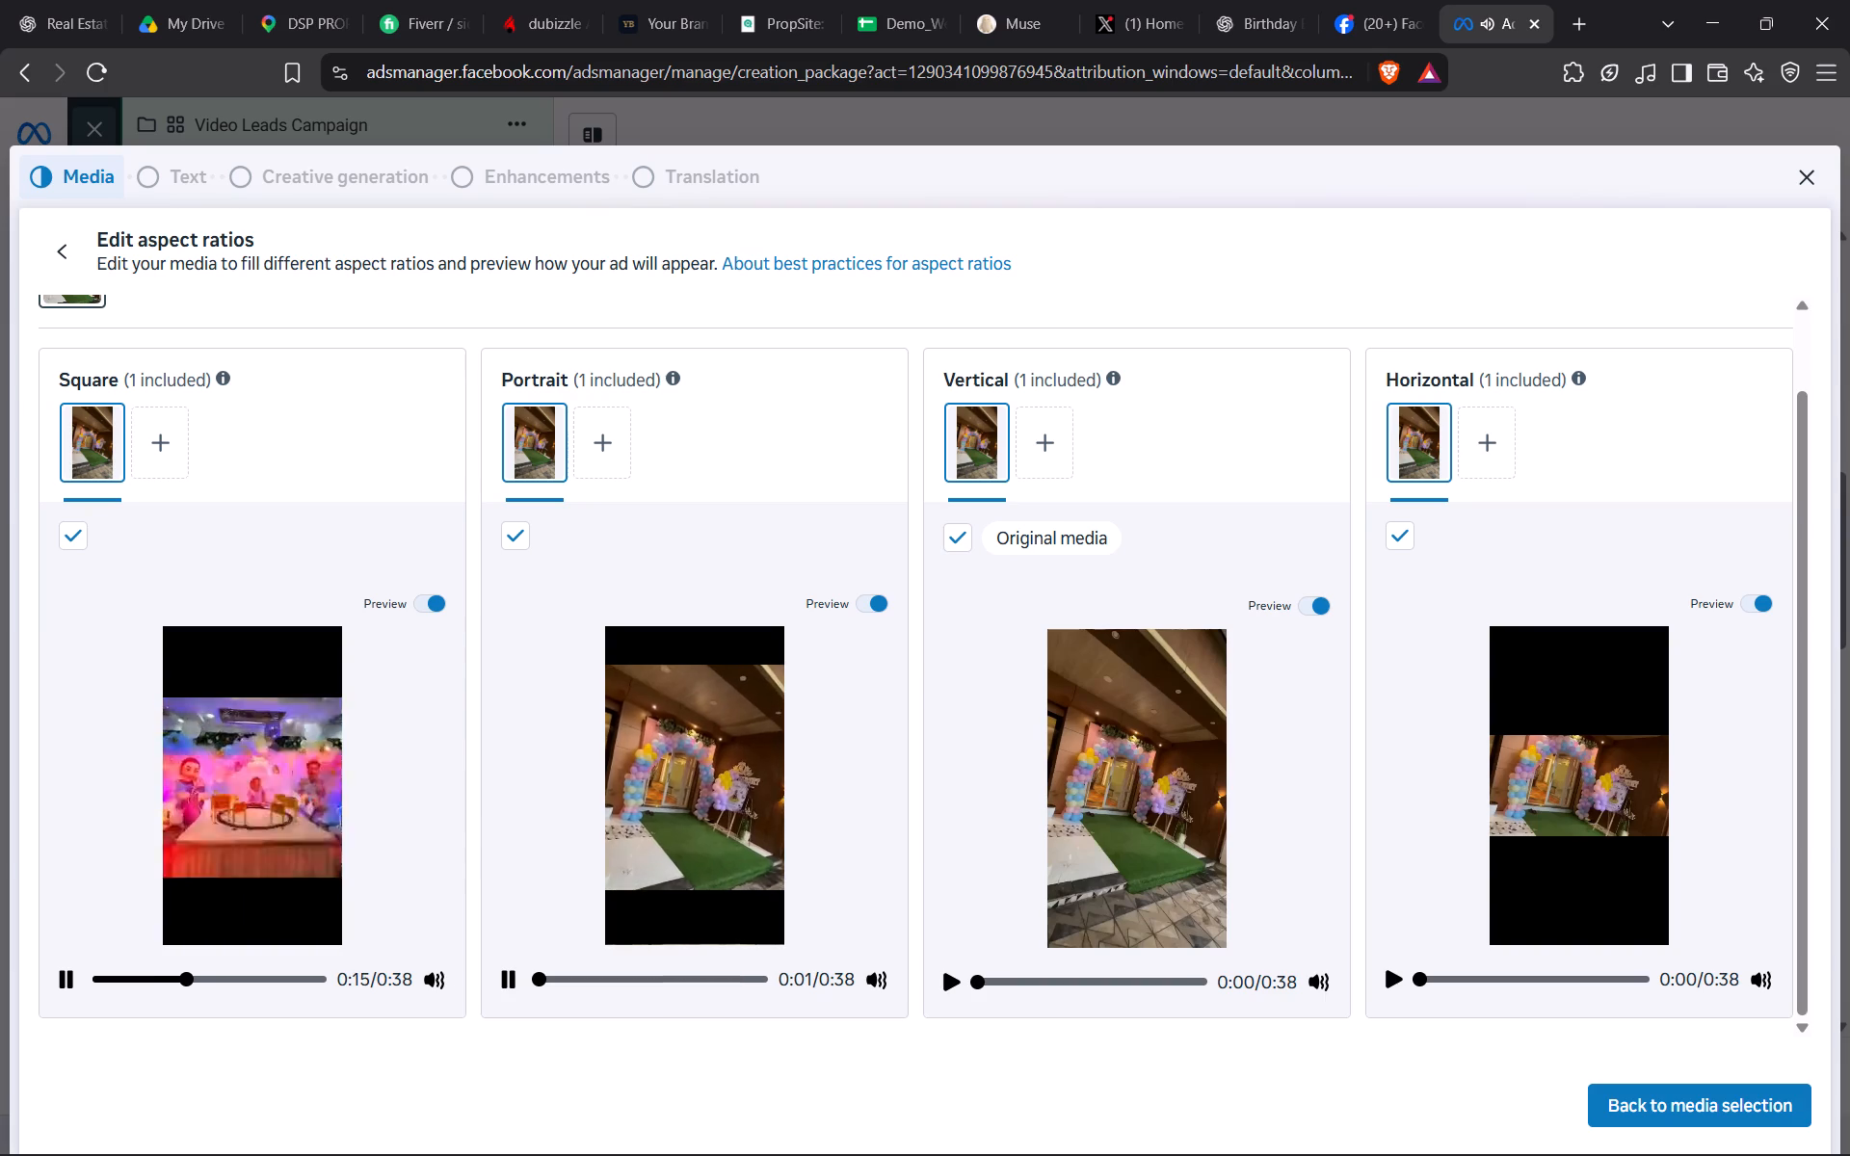
click(943, 972)
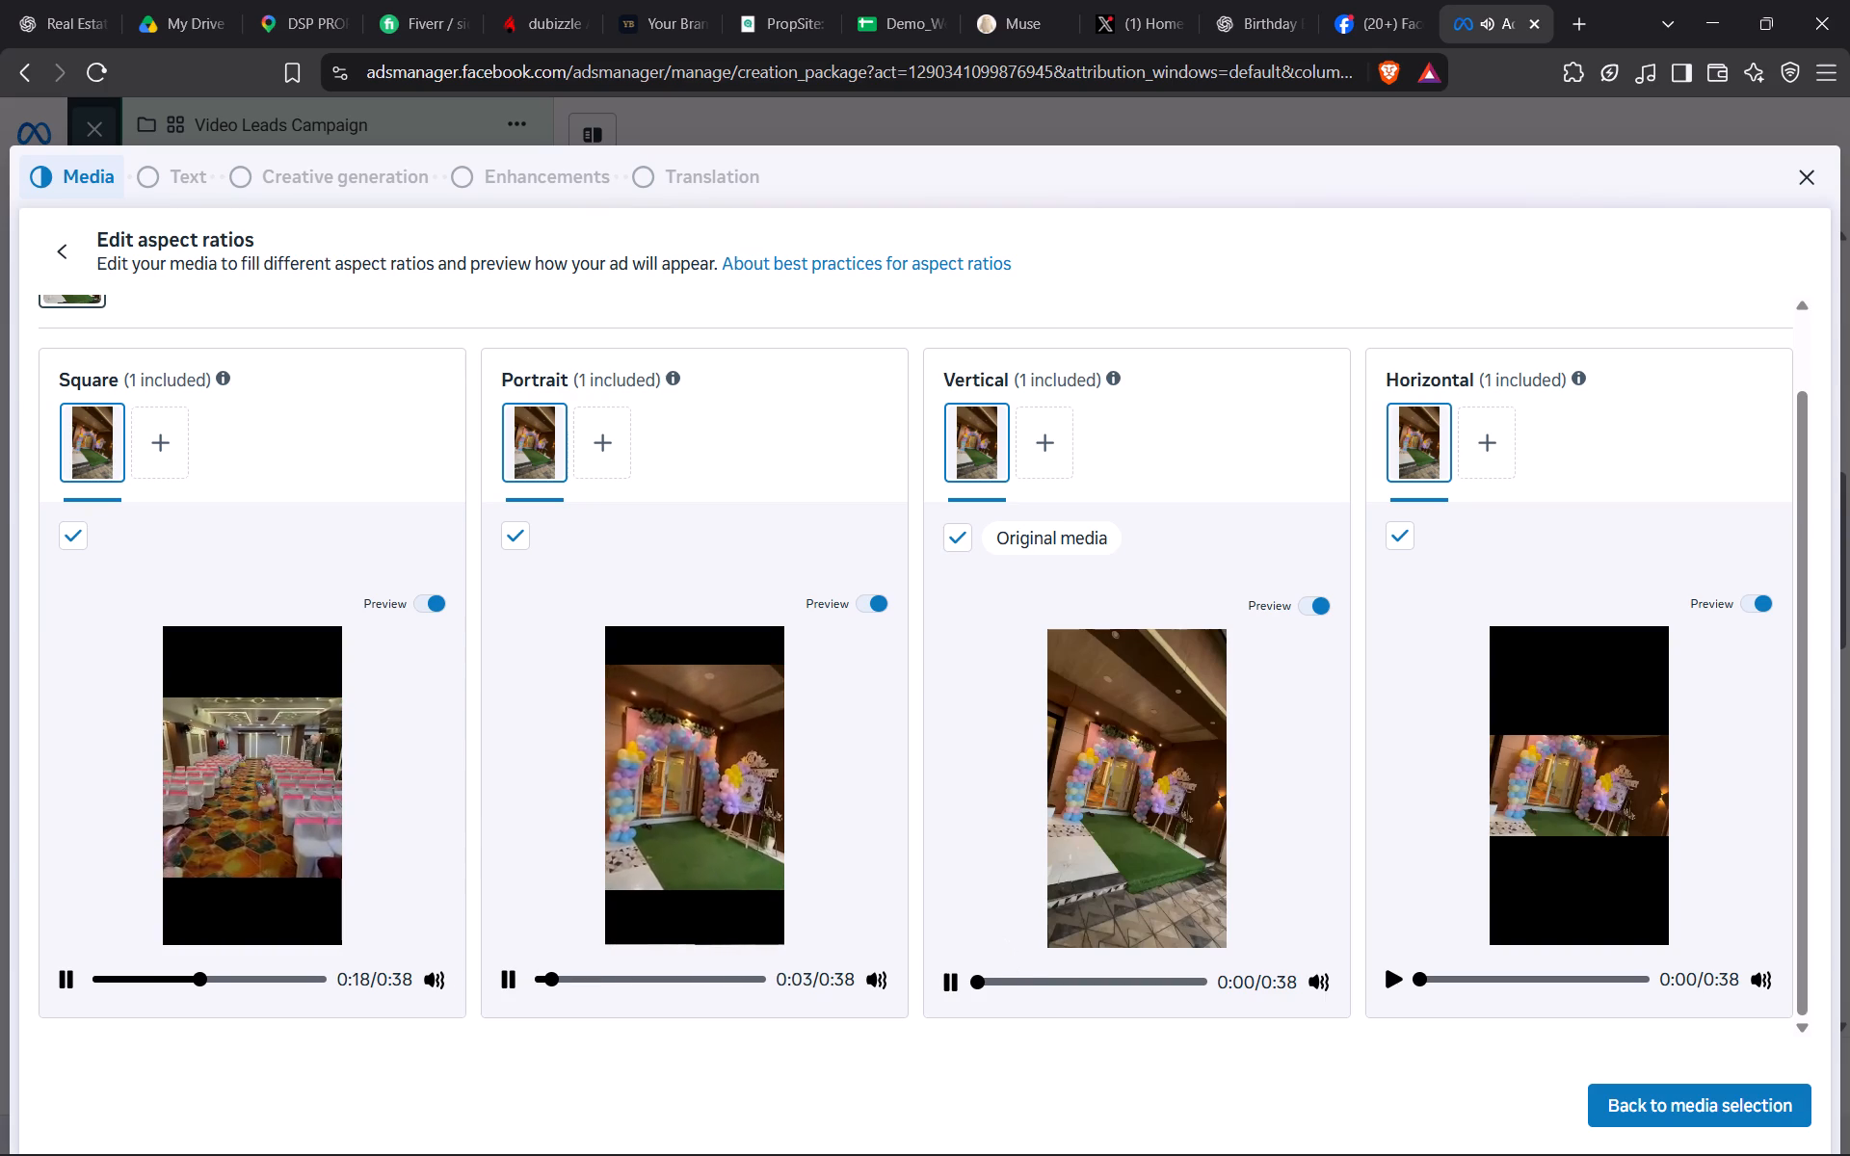
click(1396, 979)
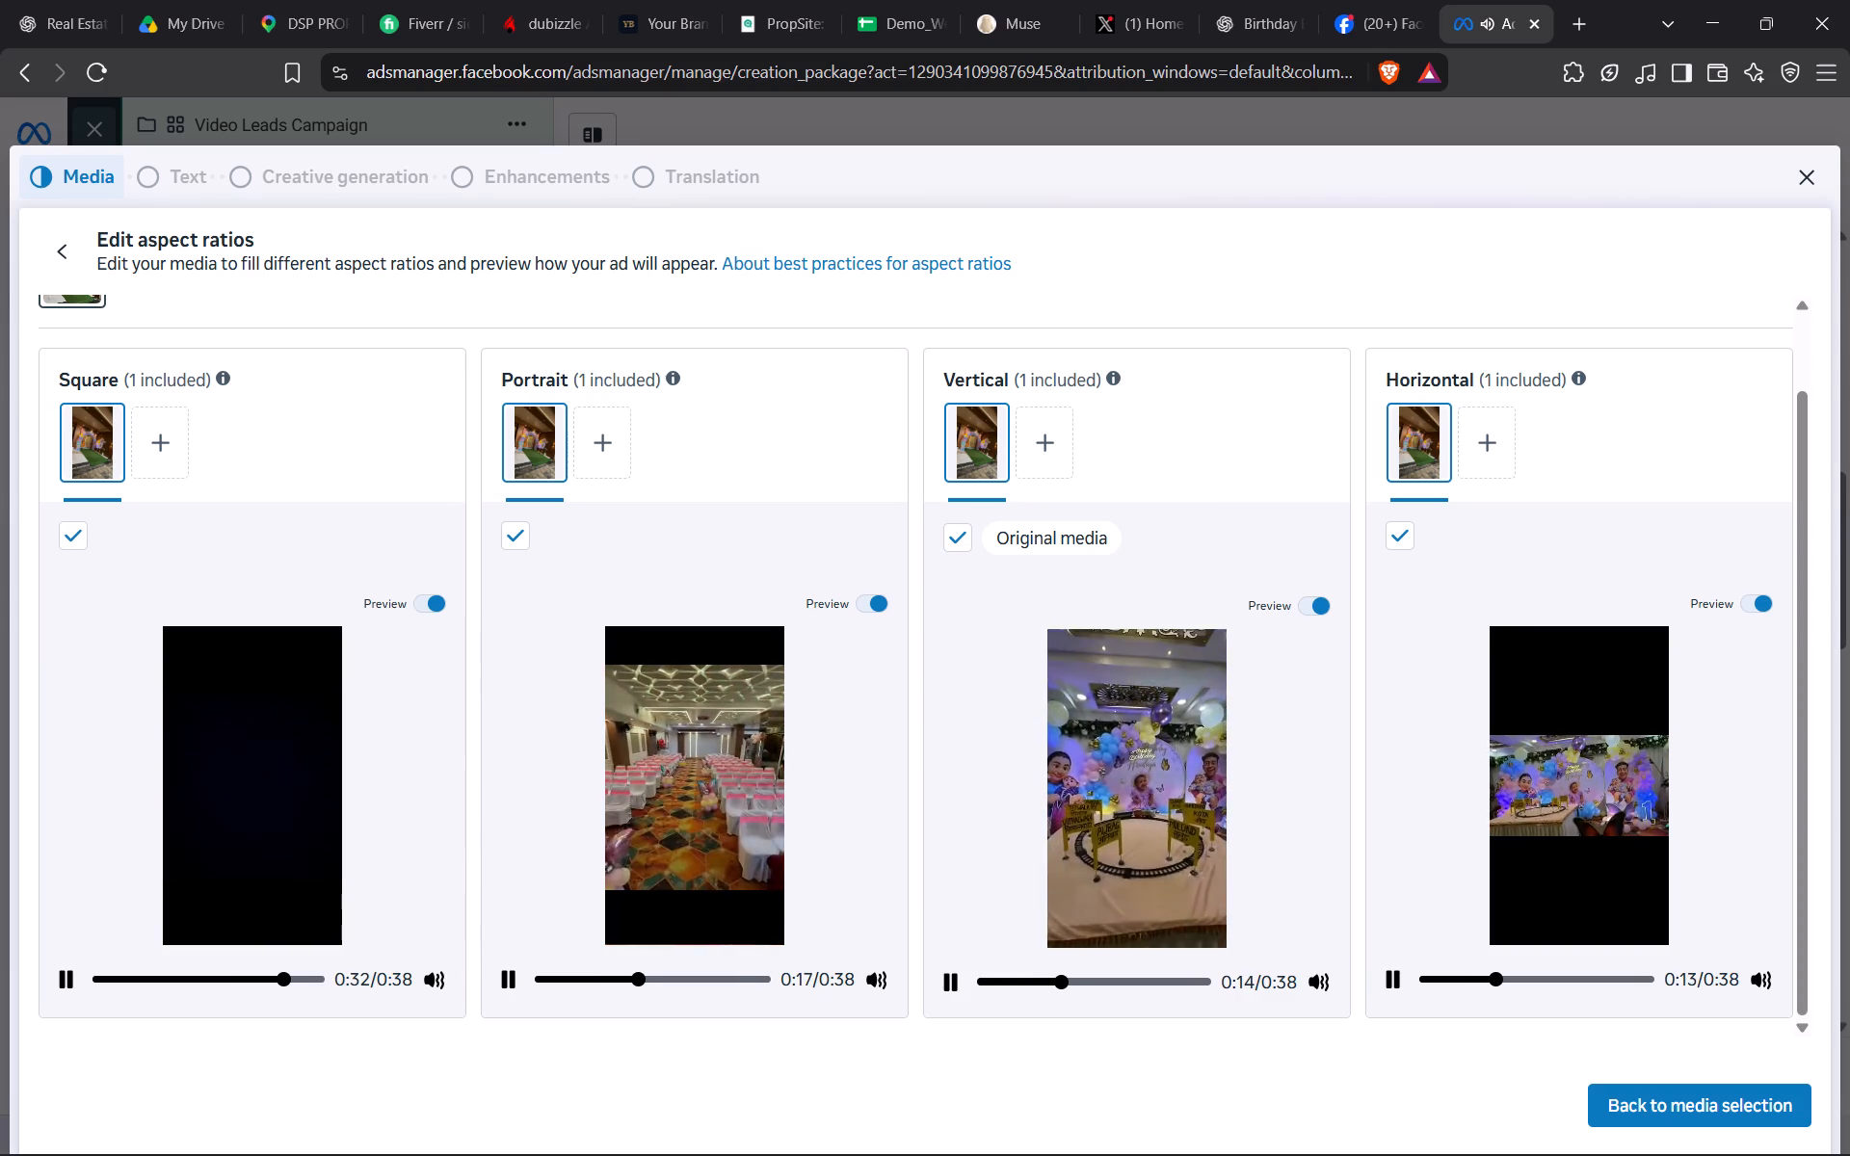
Return to the media selection and close the creative setup window.
click(1726, 1111)
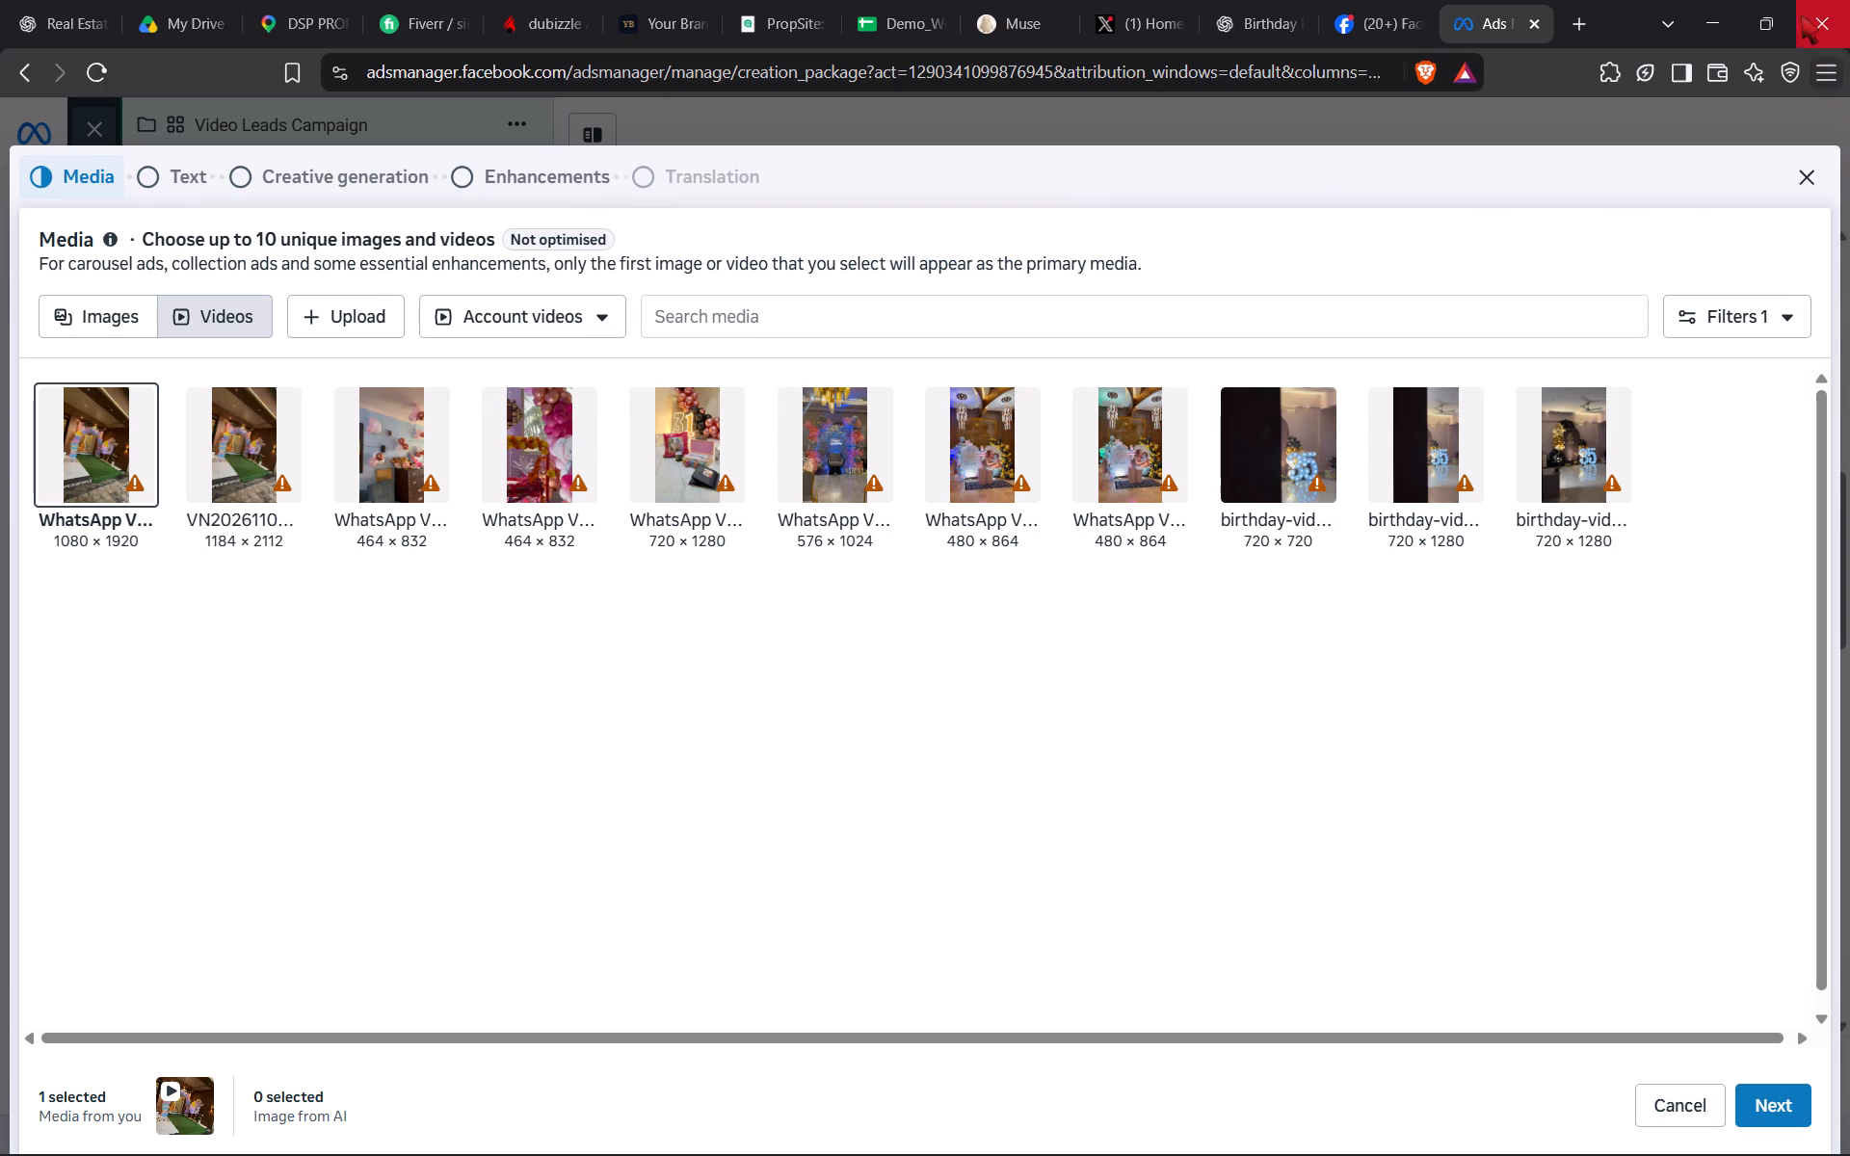
click(1803, 177)
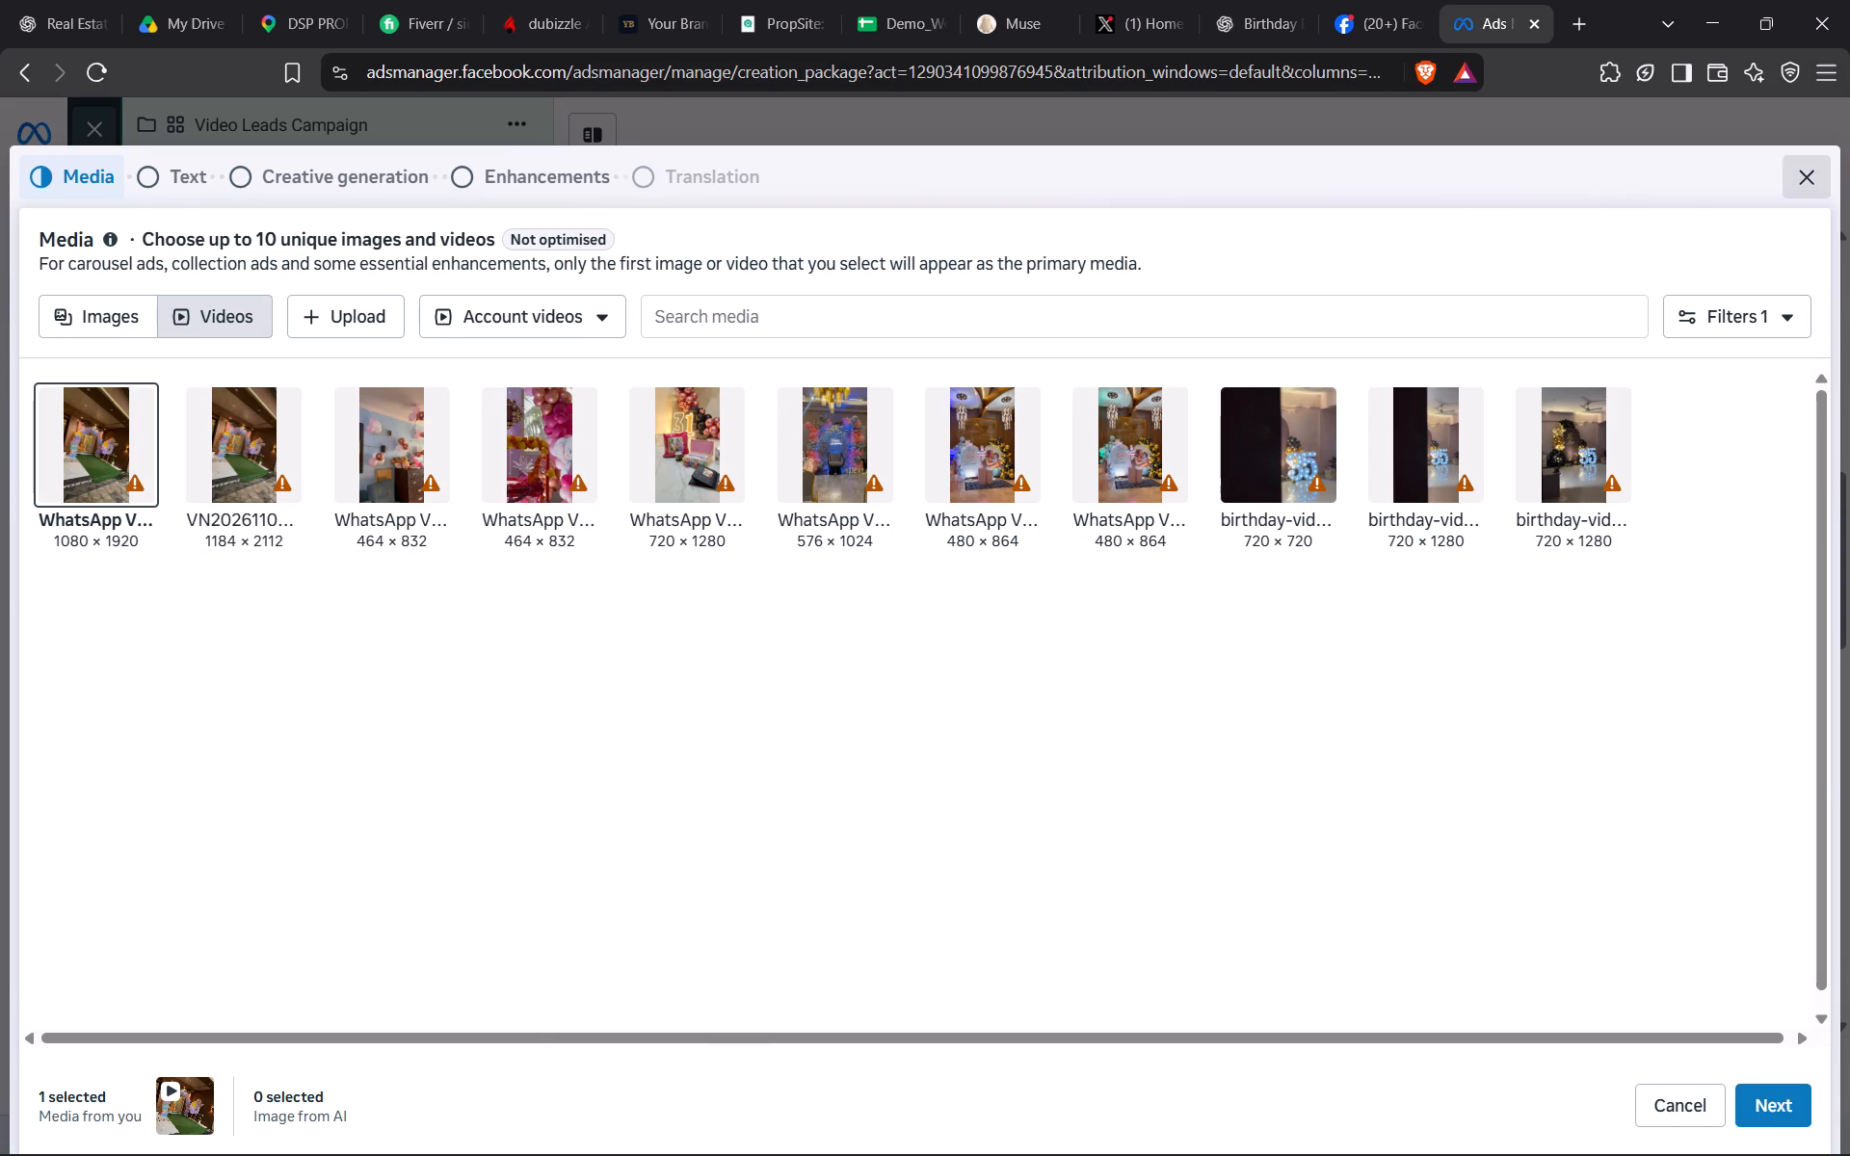
Review the Birthday Booster only ad's settings, from the ad name and identity through creative, conversations and tracking.
scroll(922, 583, up, 2)
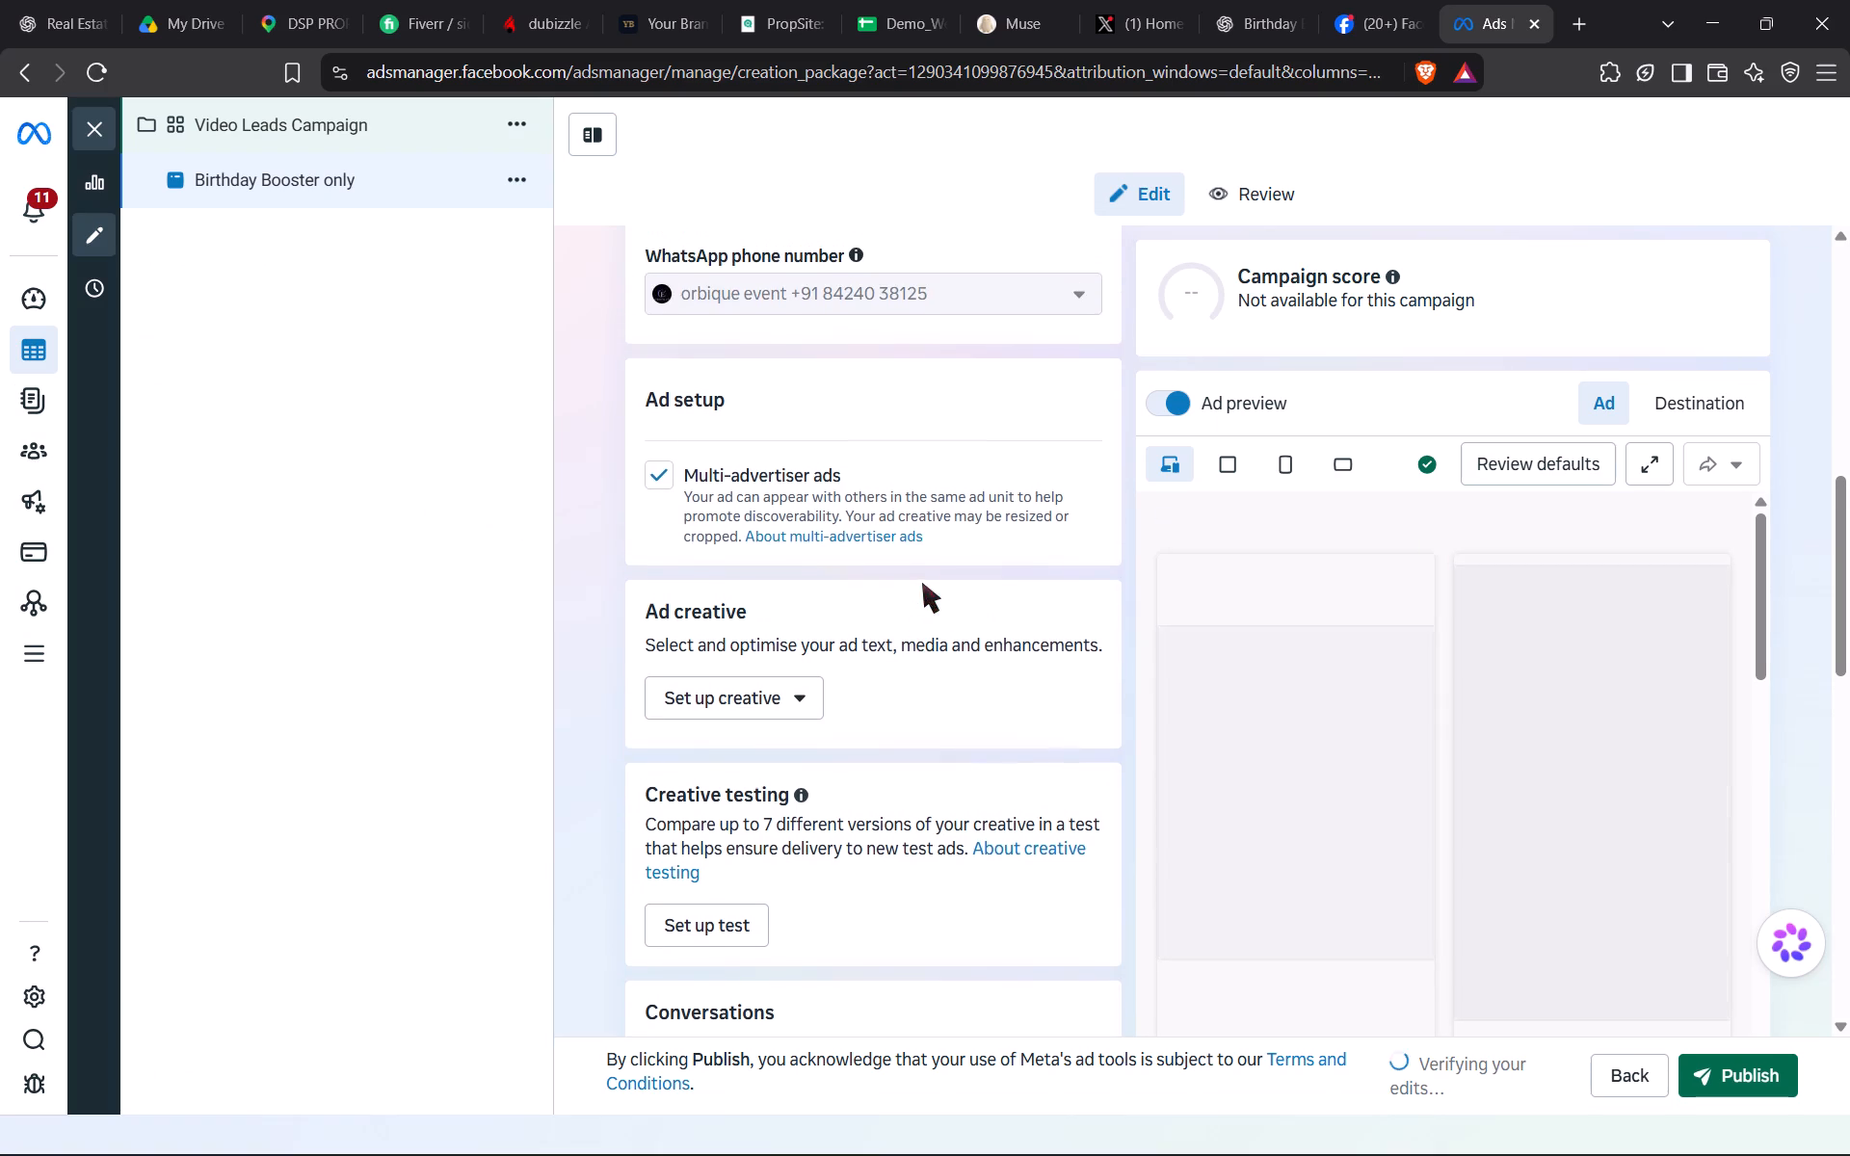
scroll(922, 583, up, 1)
scroll(922, 583, down, 2)
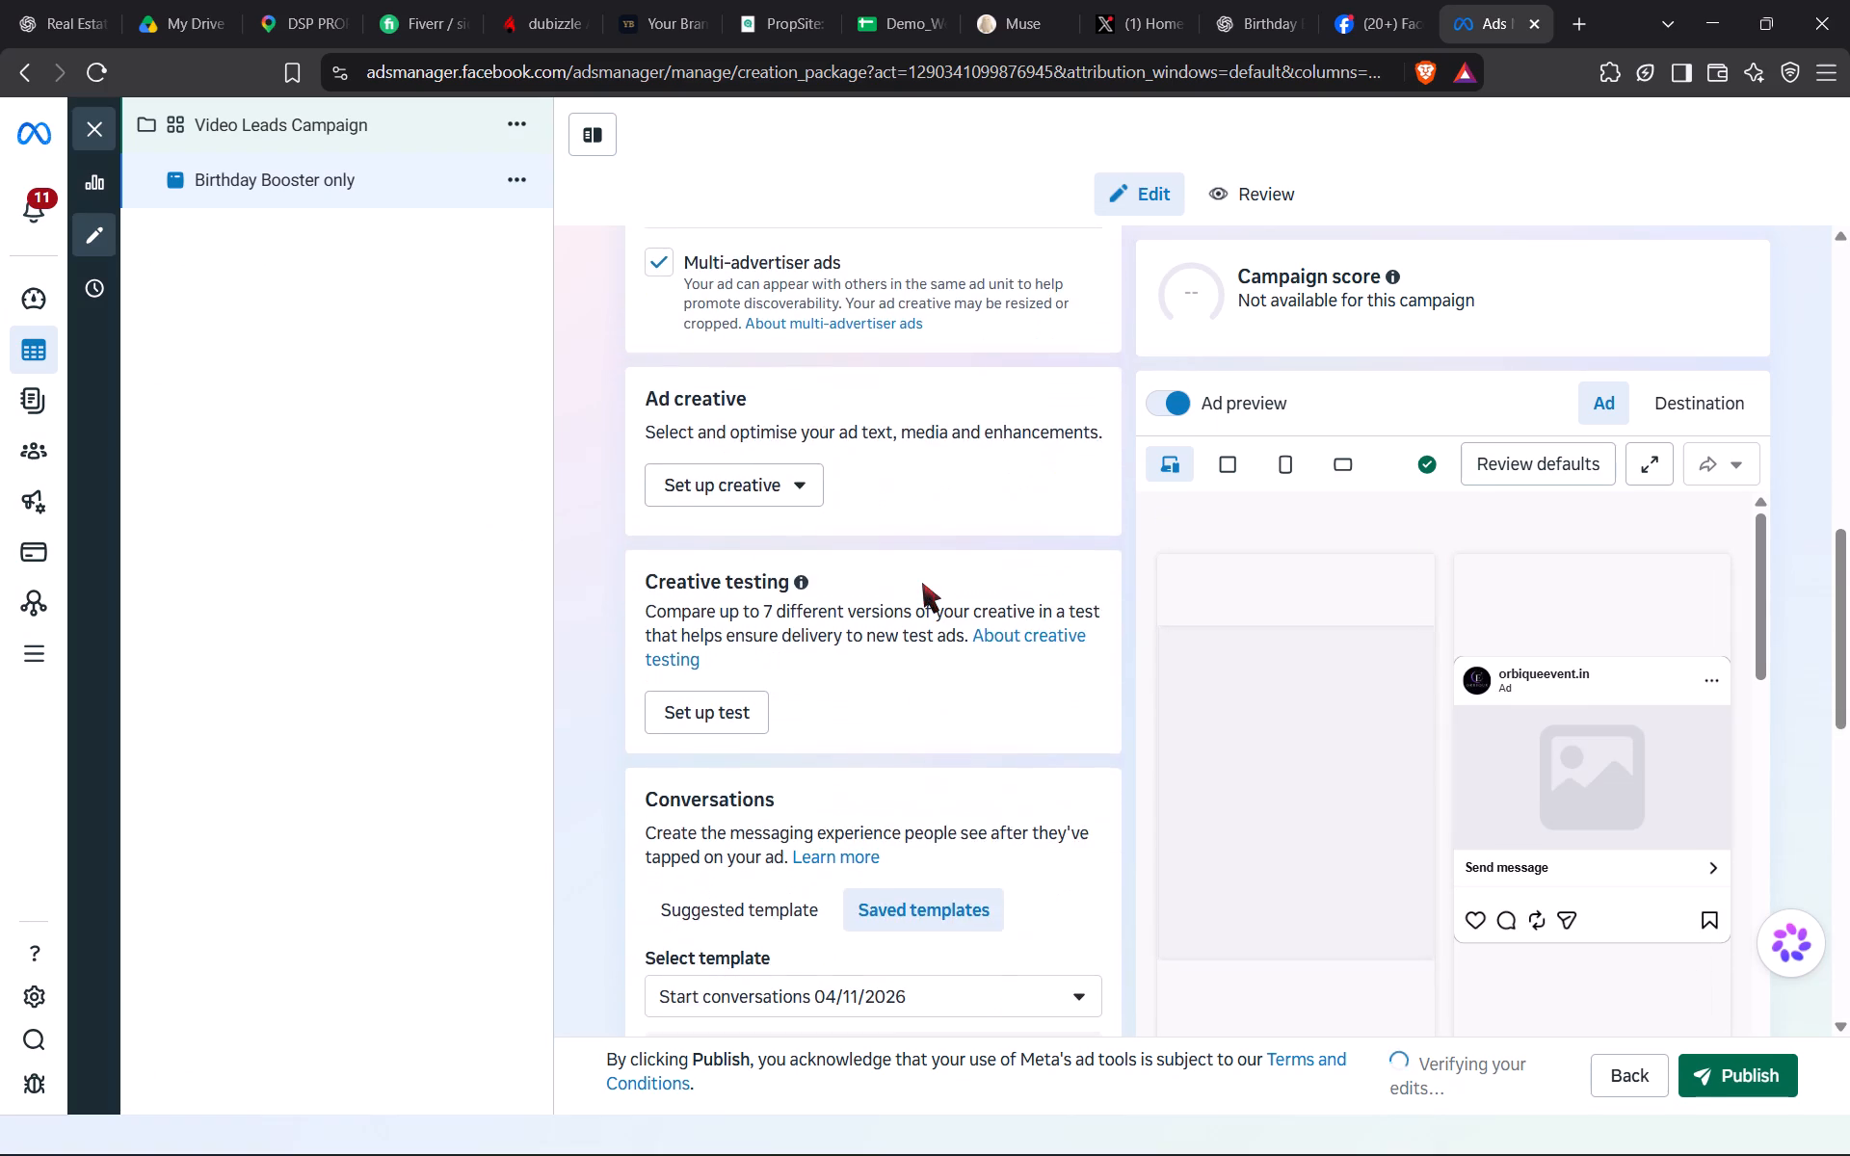
scroll(922, 583, down, 11)
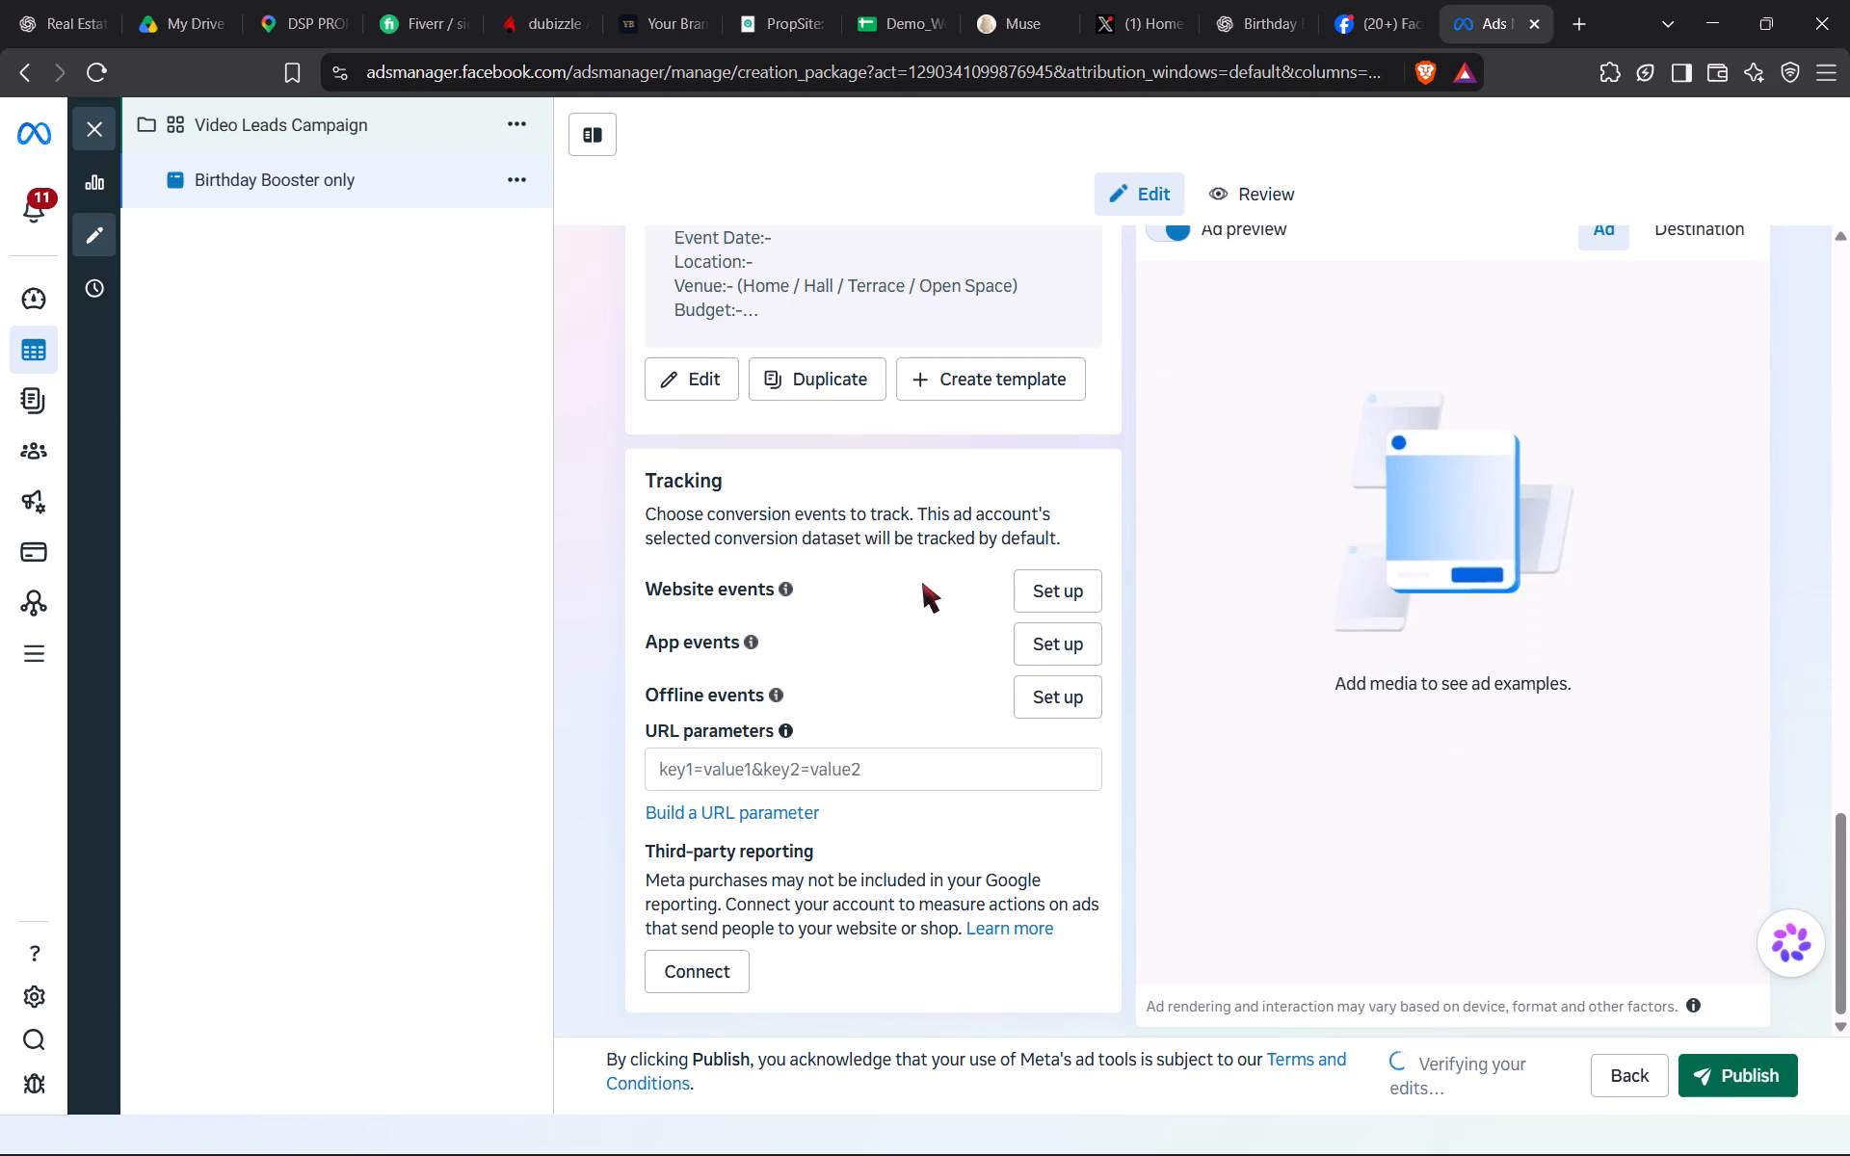
scroll(922, 583, down, 1)
scroll(922, 583, up, 13)
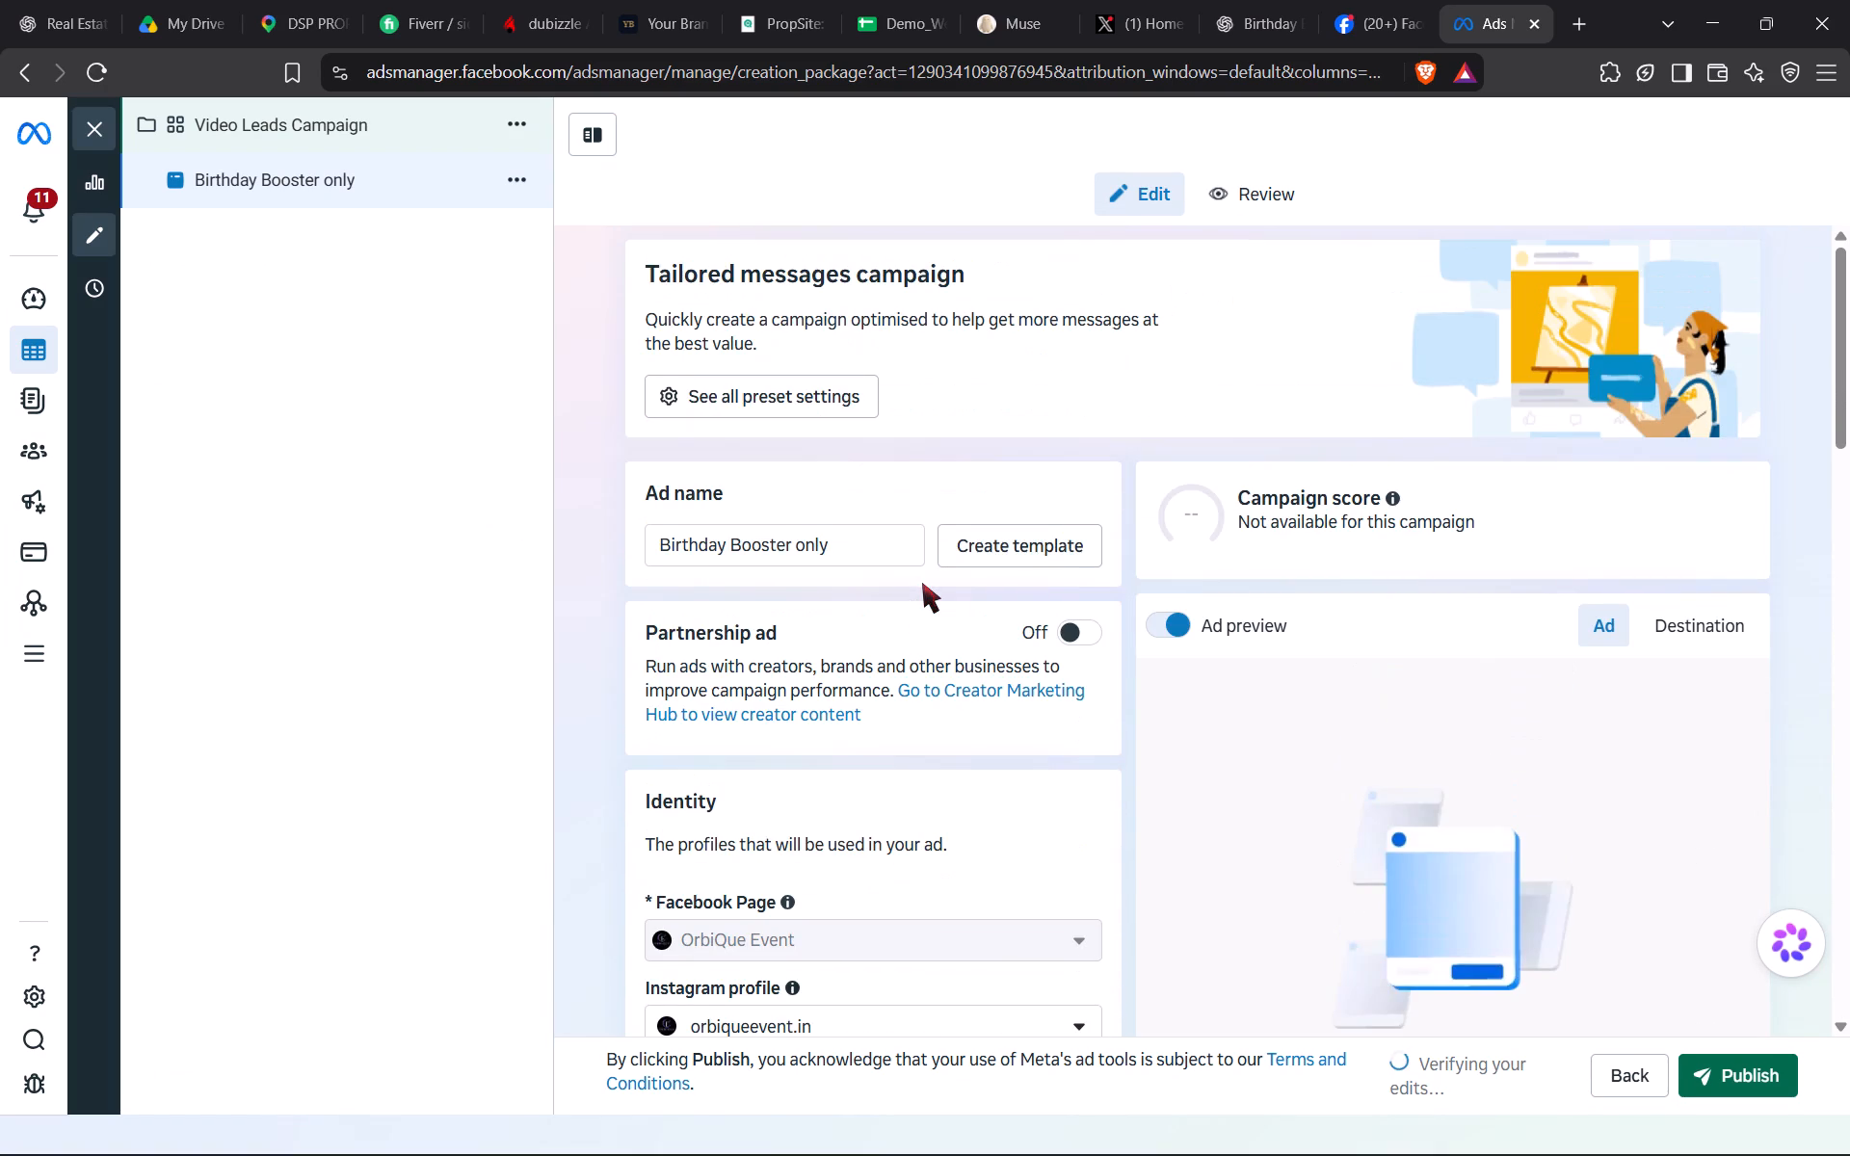
scroll(922, 583, up, 1)
Set up the ad creative as a video ad using the 1080 × 1920 WhatsApp account video and continue to the text stage.
scroll(922, 583, down, 4)
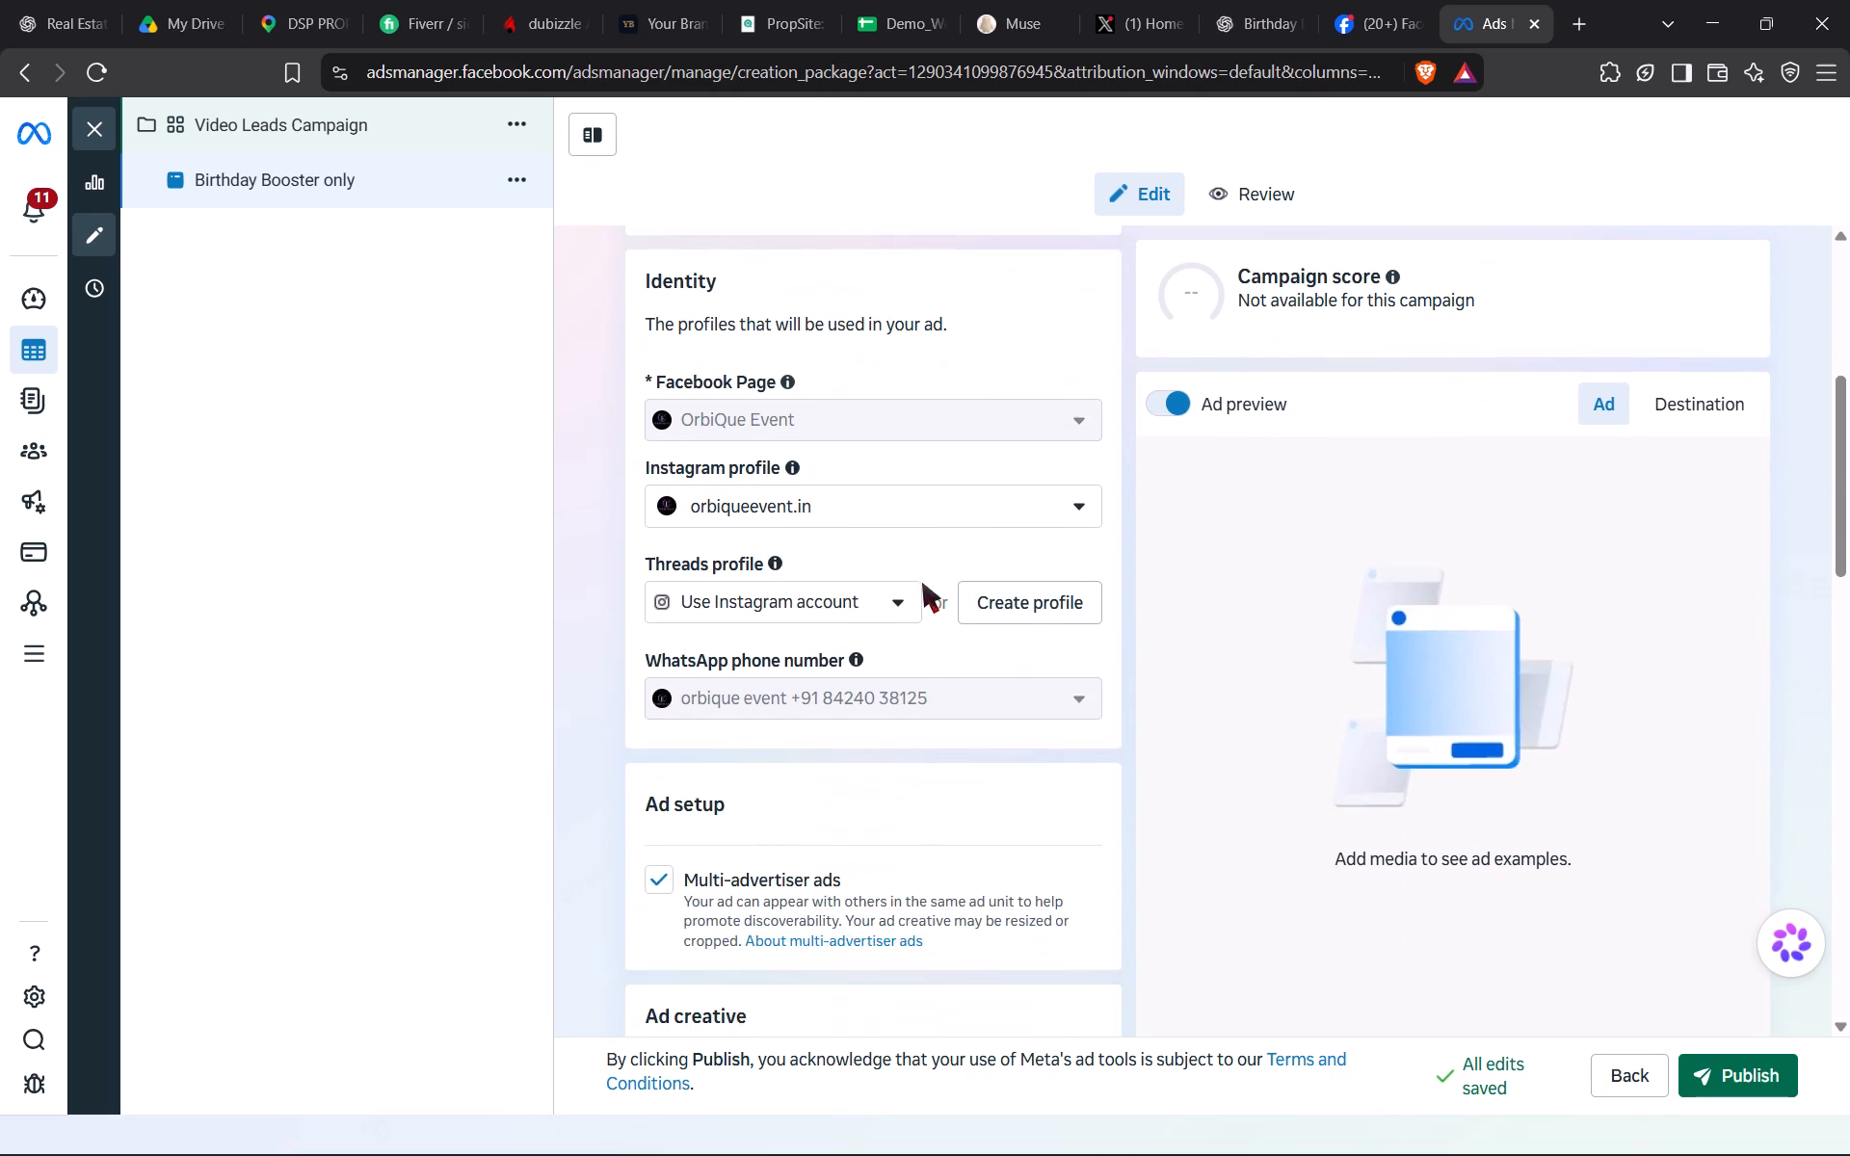
scroll(922, 583, down, 2)
click(750, 619)
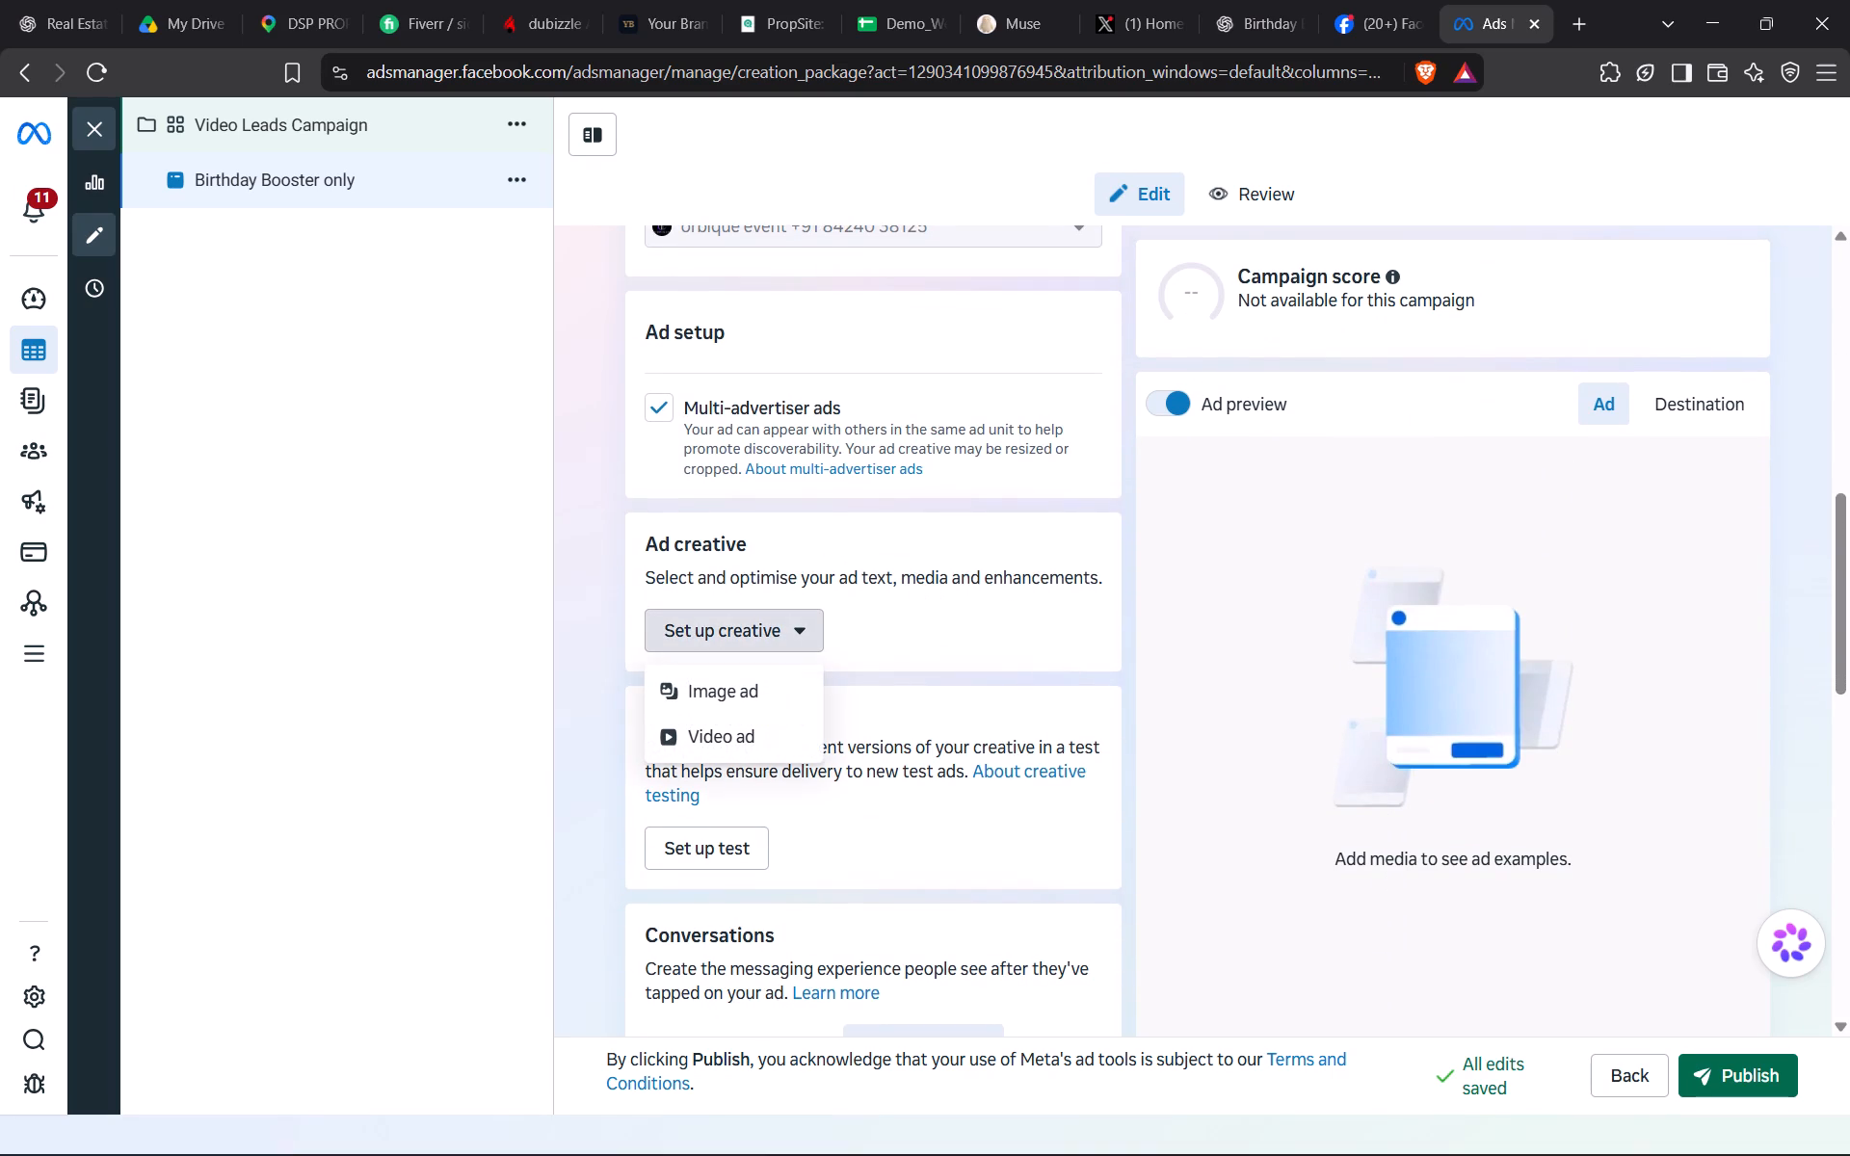
click(723, 739)
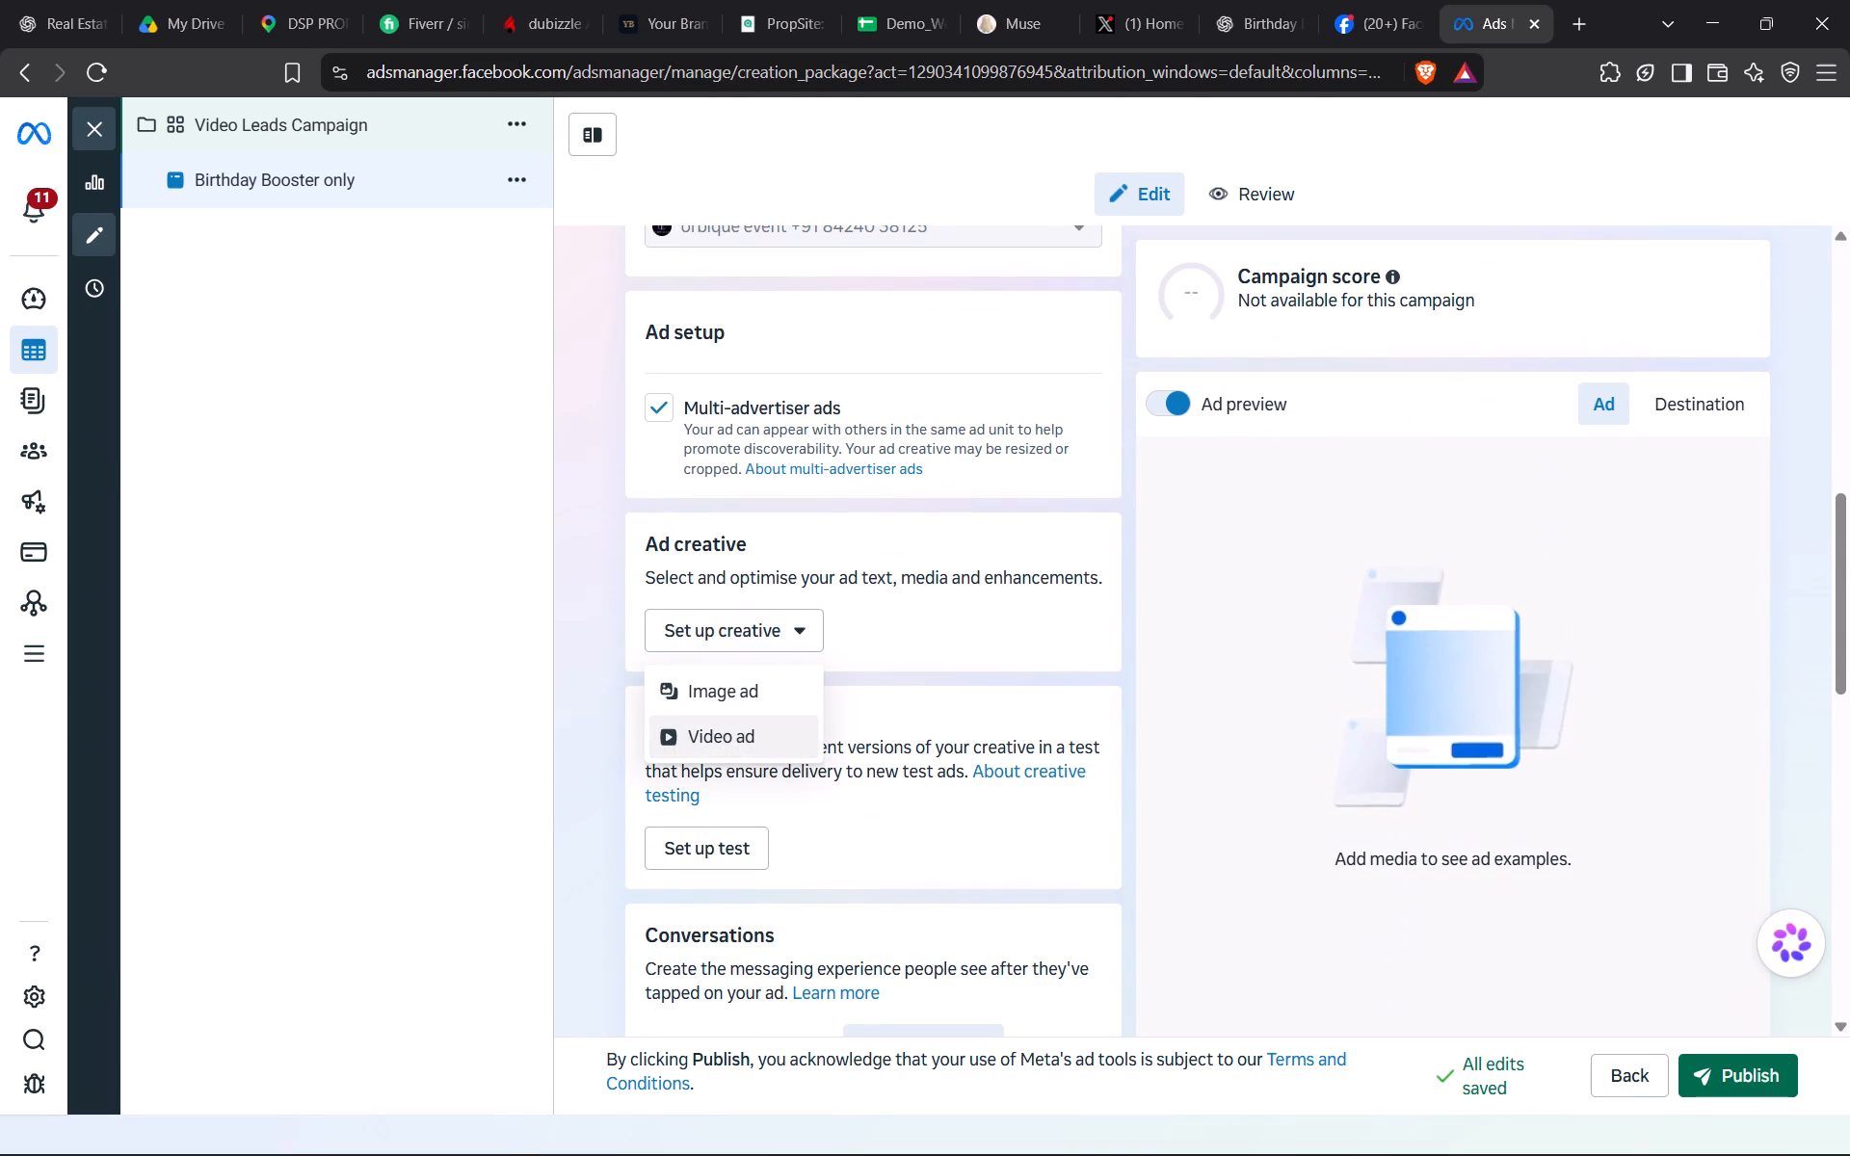
click(107, 485)
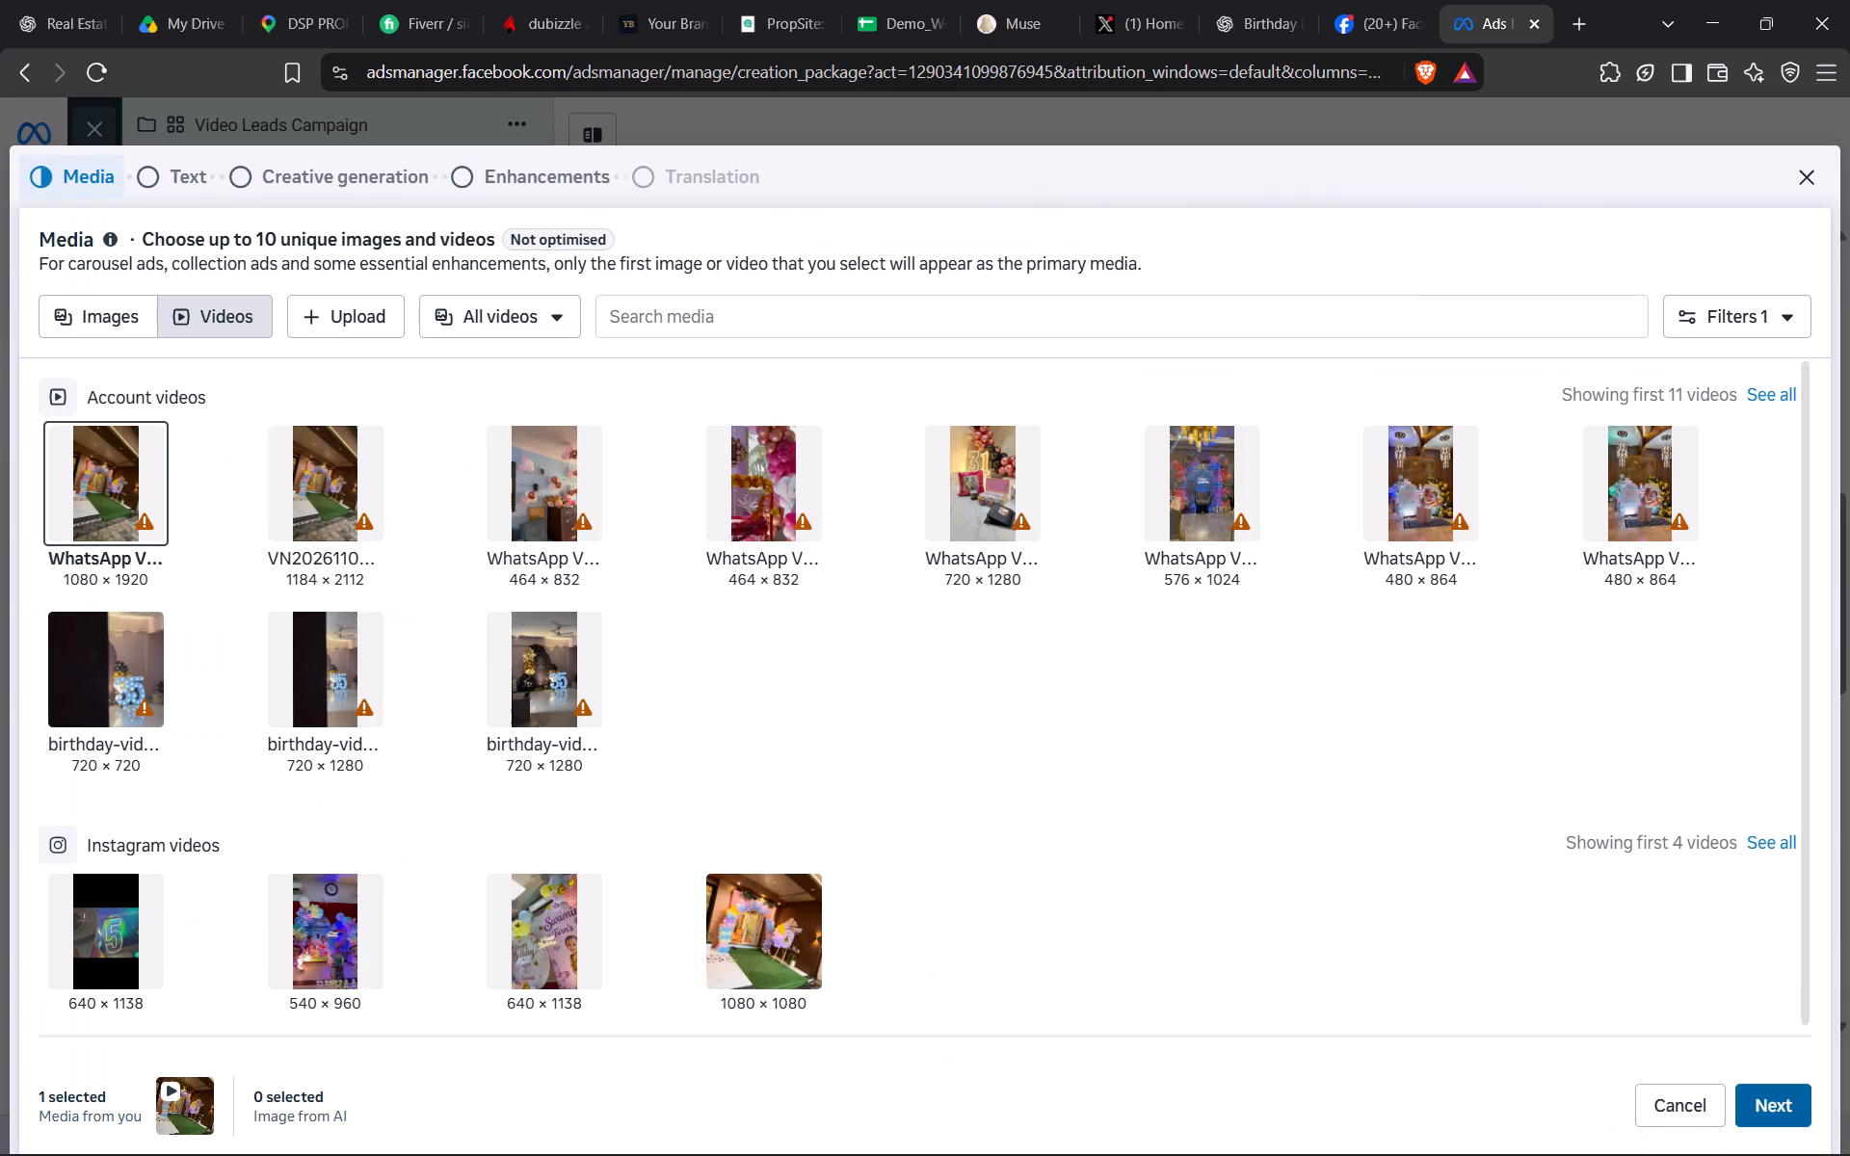
click(1765, 1103)
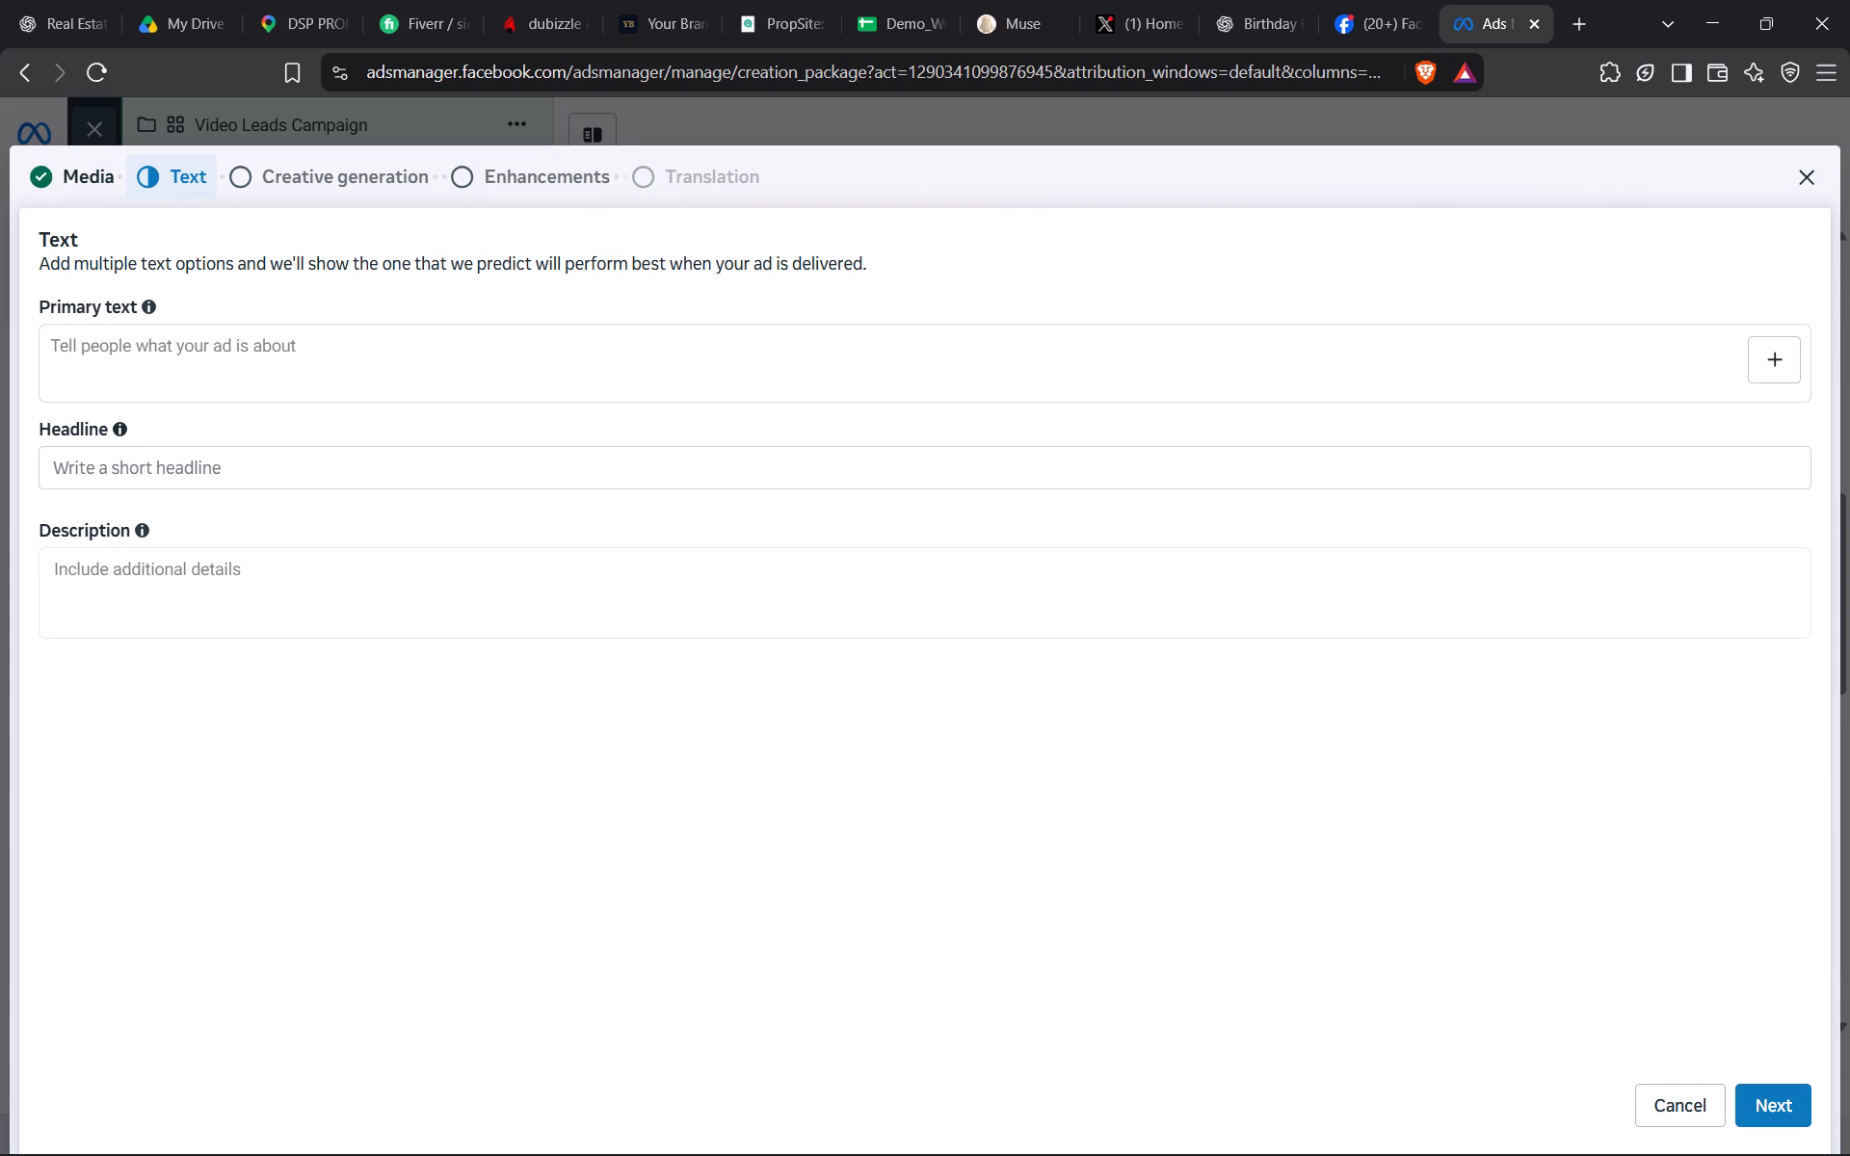
Open the ad's primary text for editing.
click(225, 355)
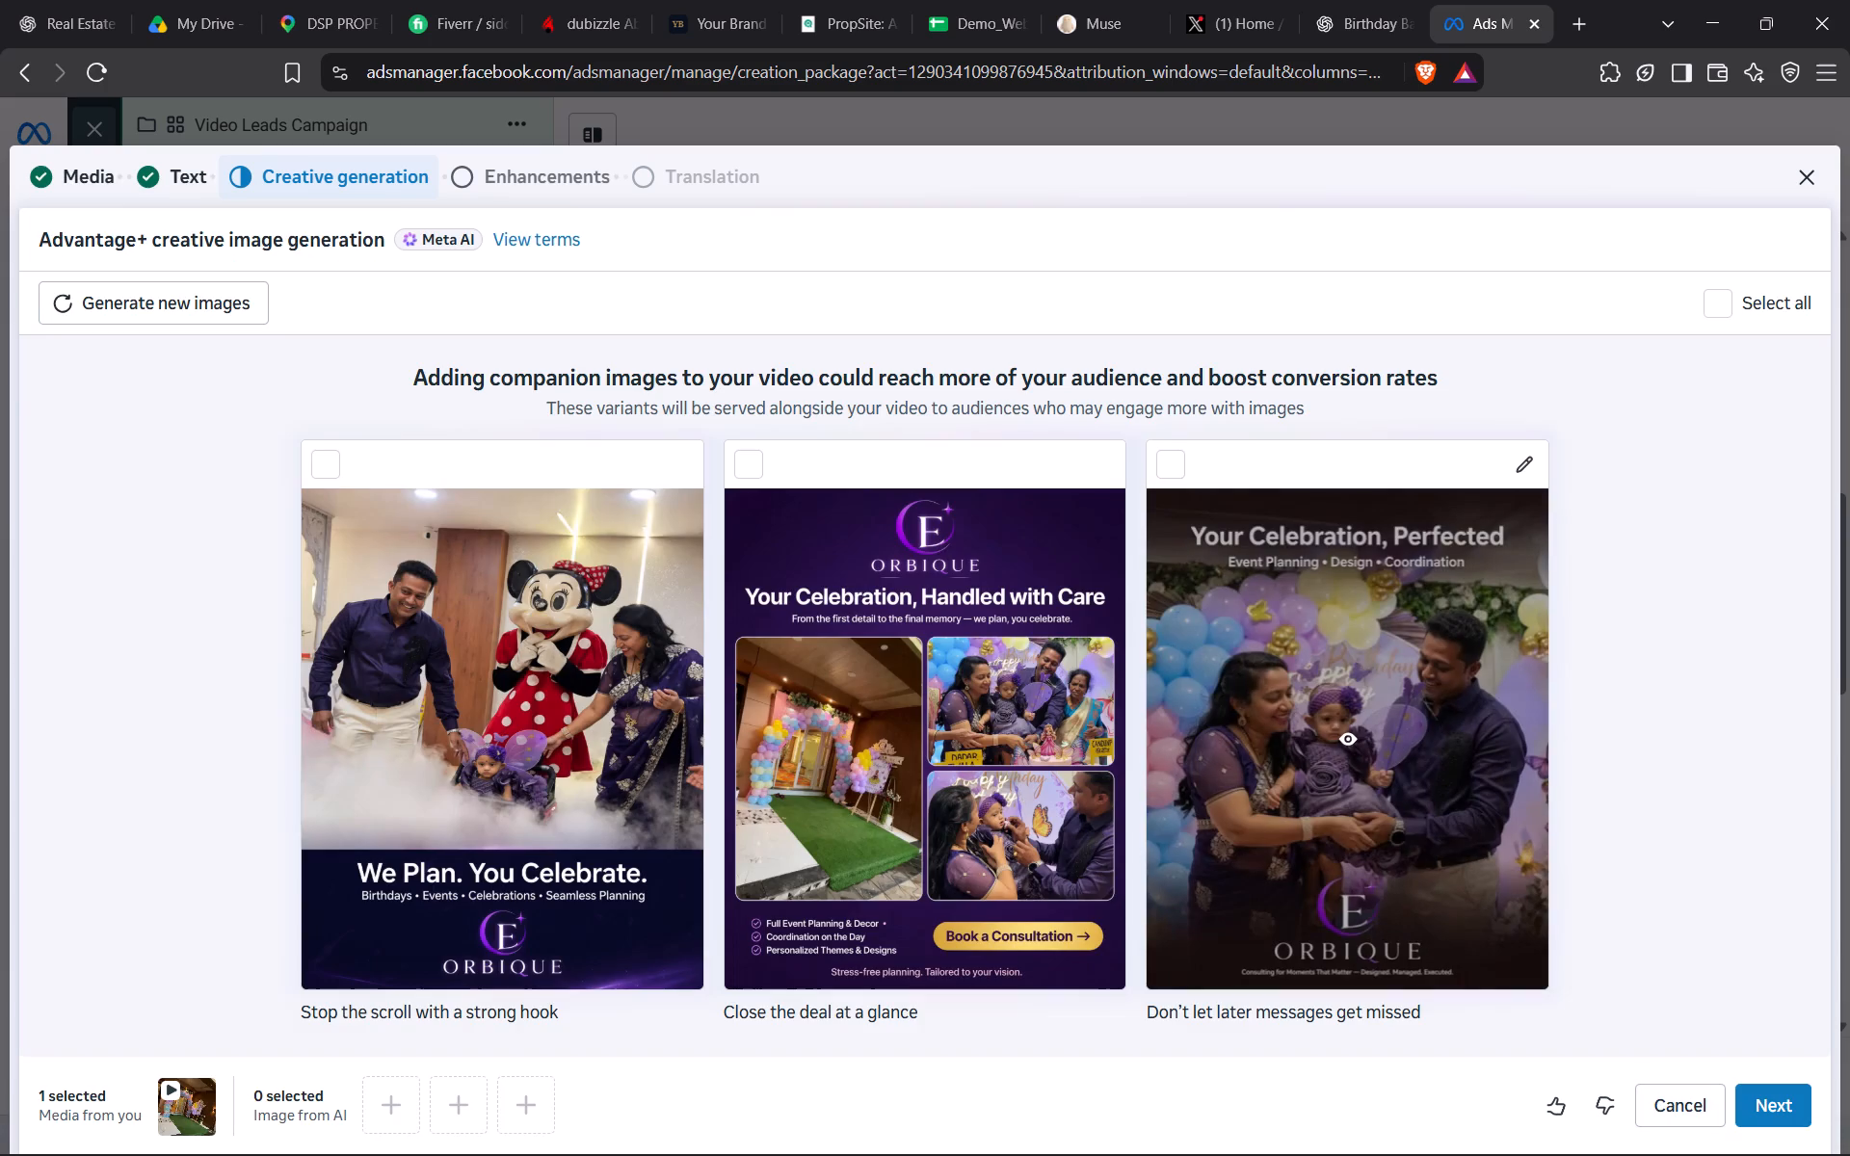
scroll(1163, 913, down, 2)
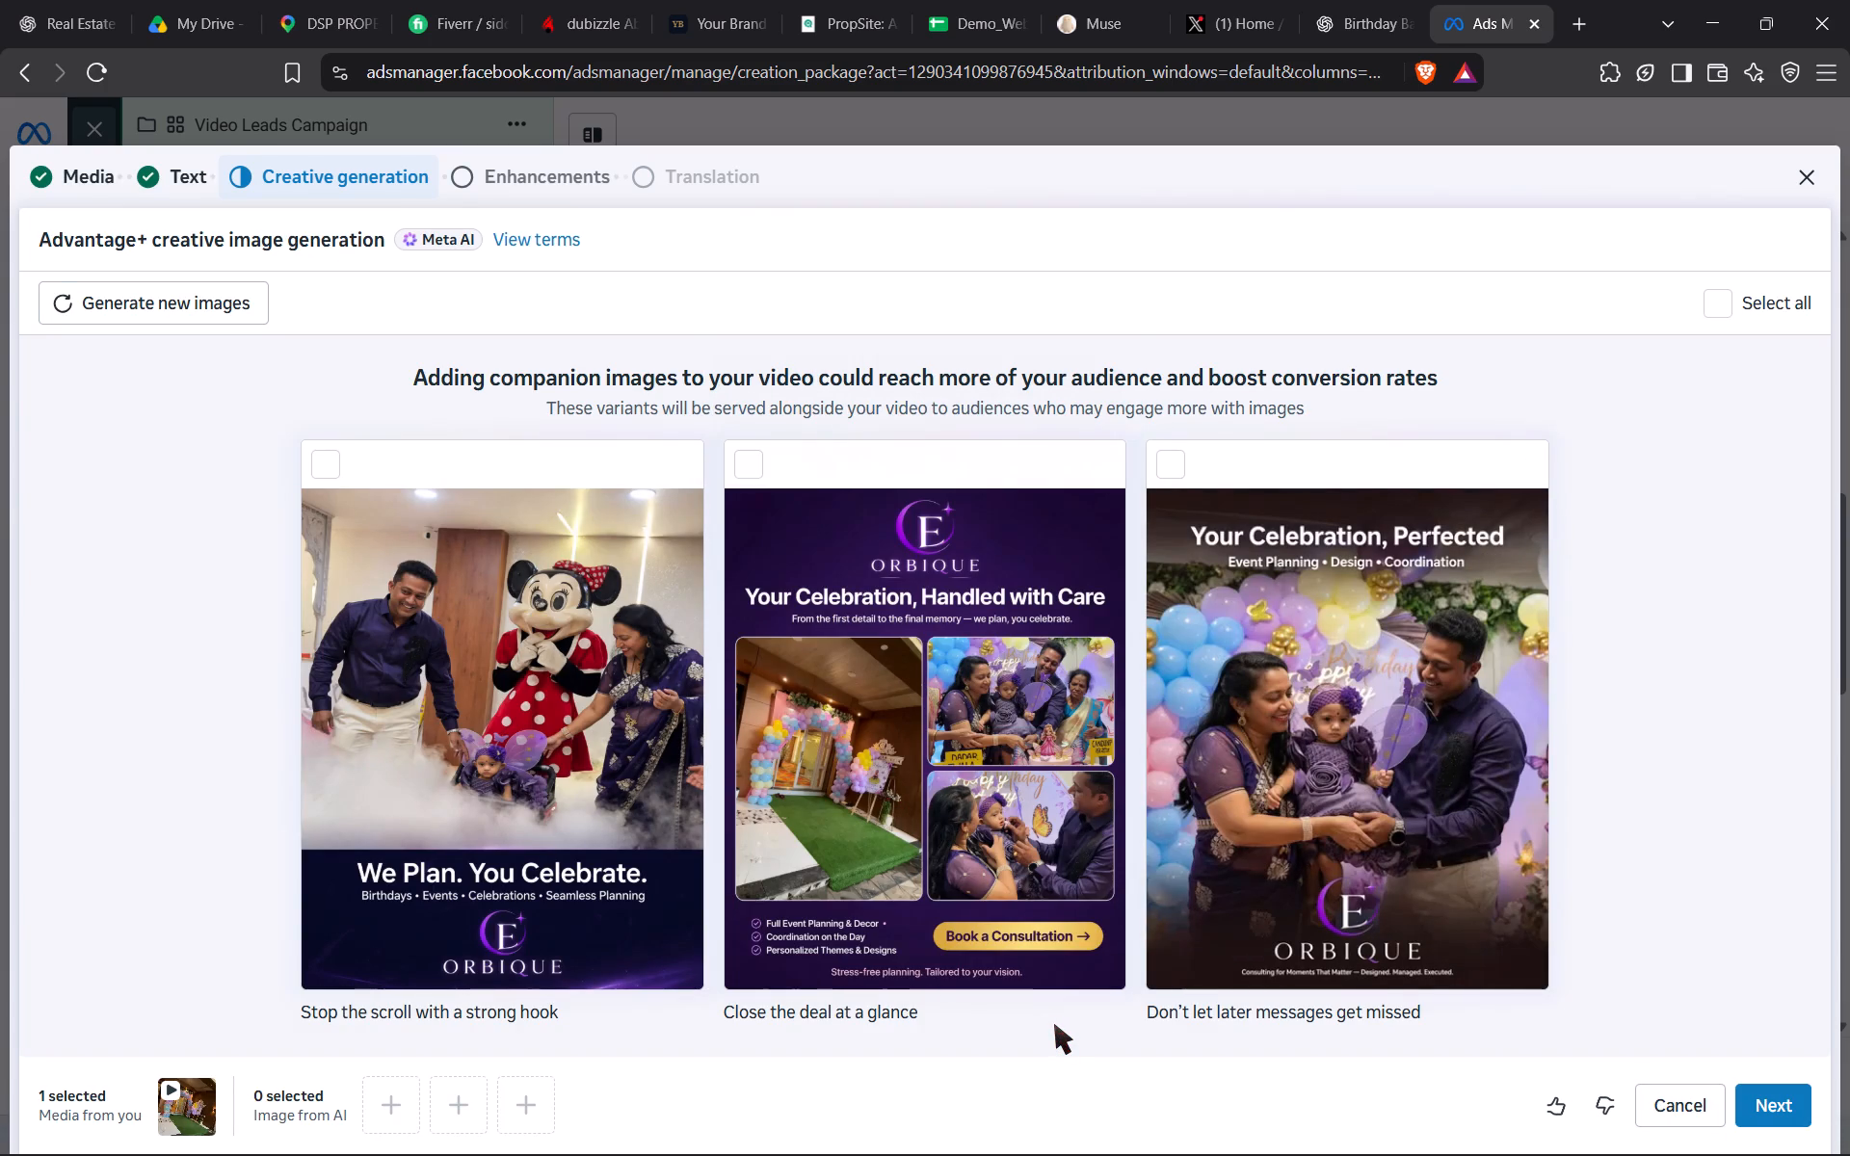
click(326, 456)
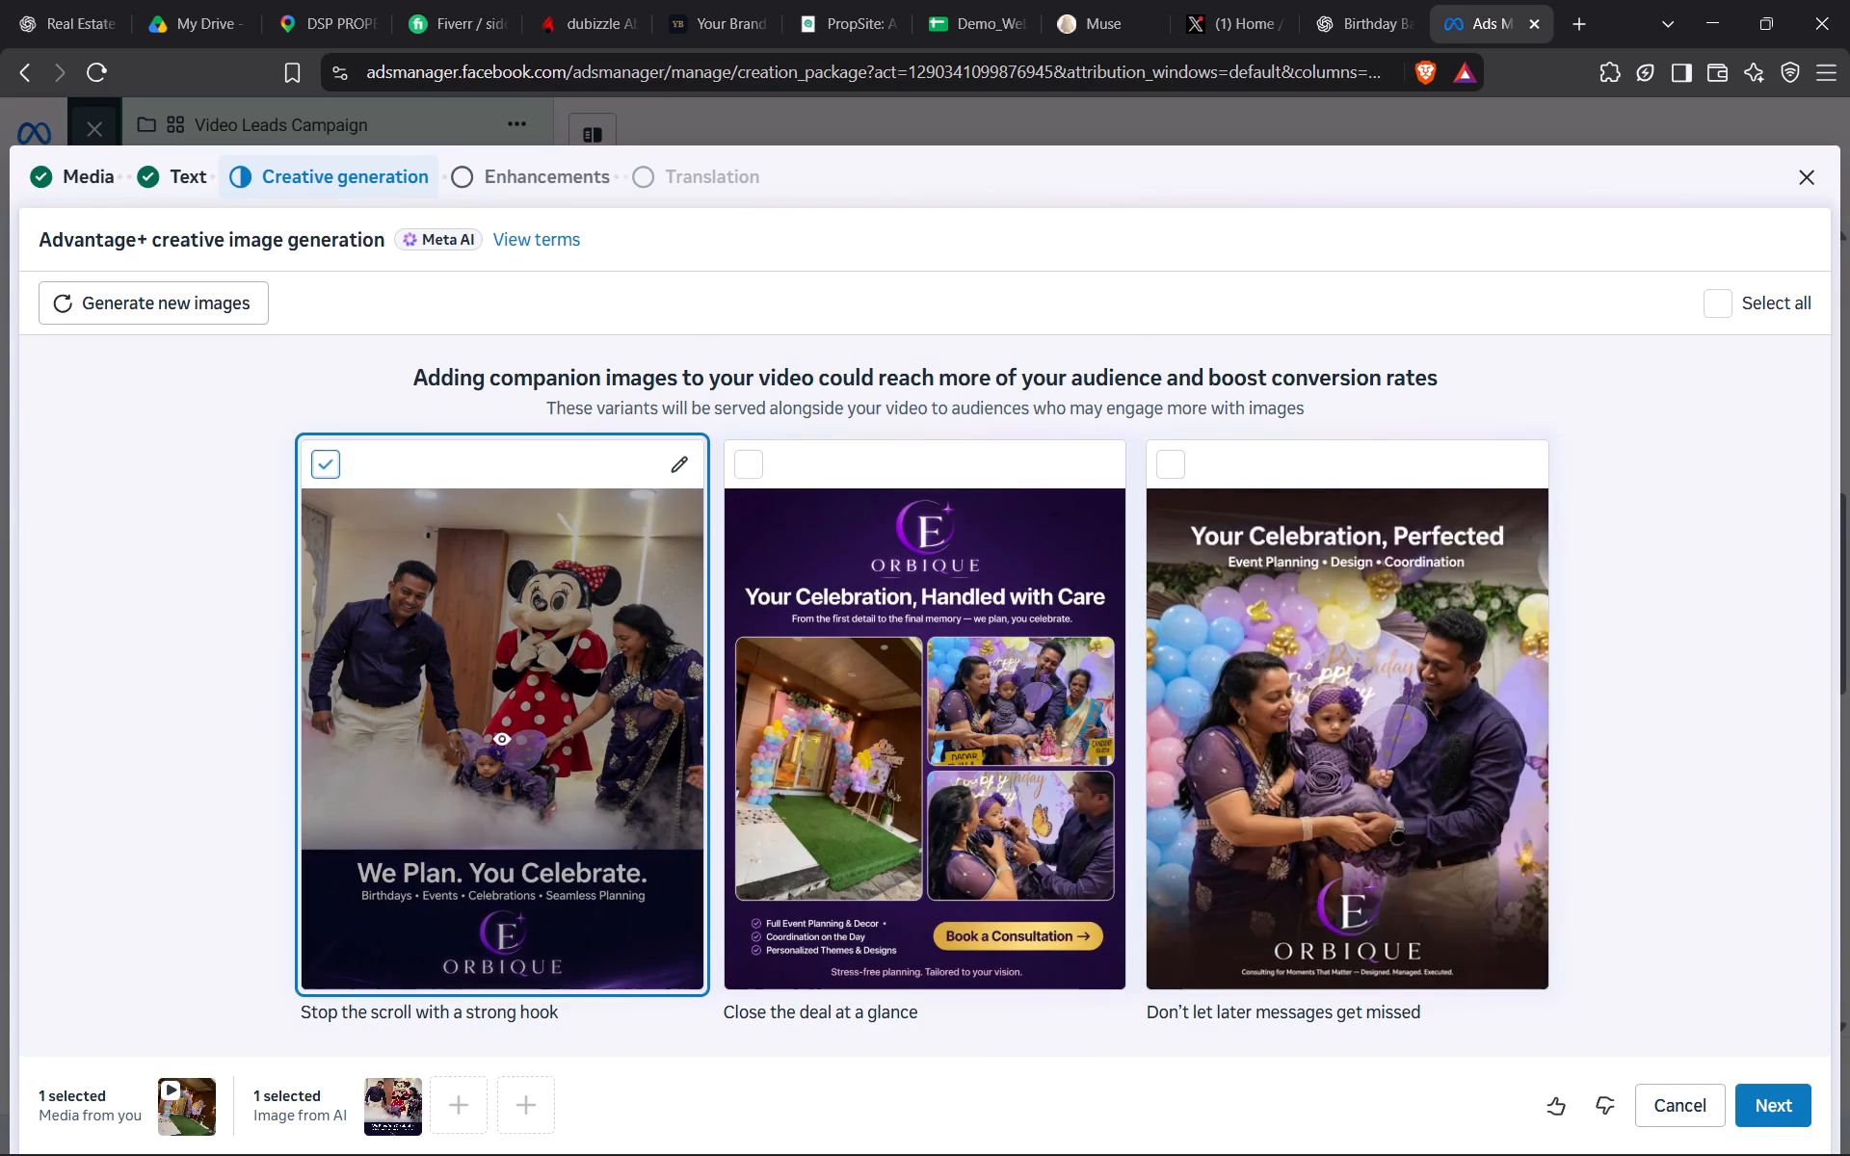
click(1172, 461)
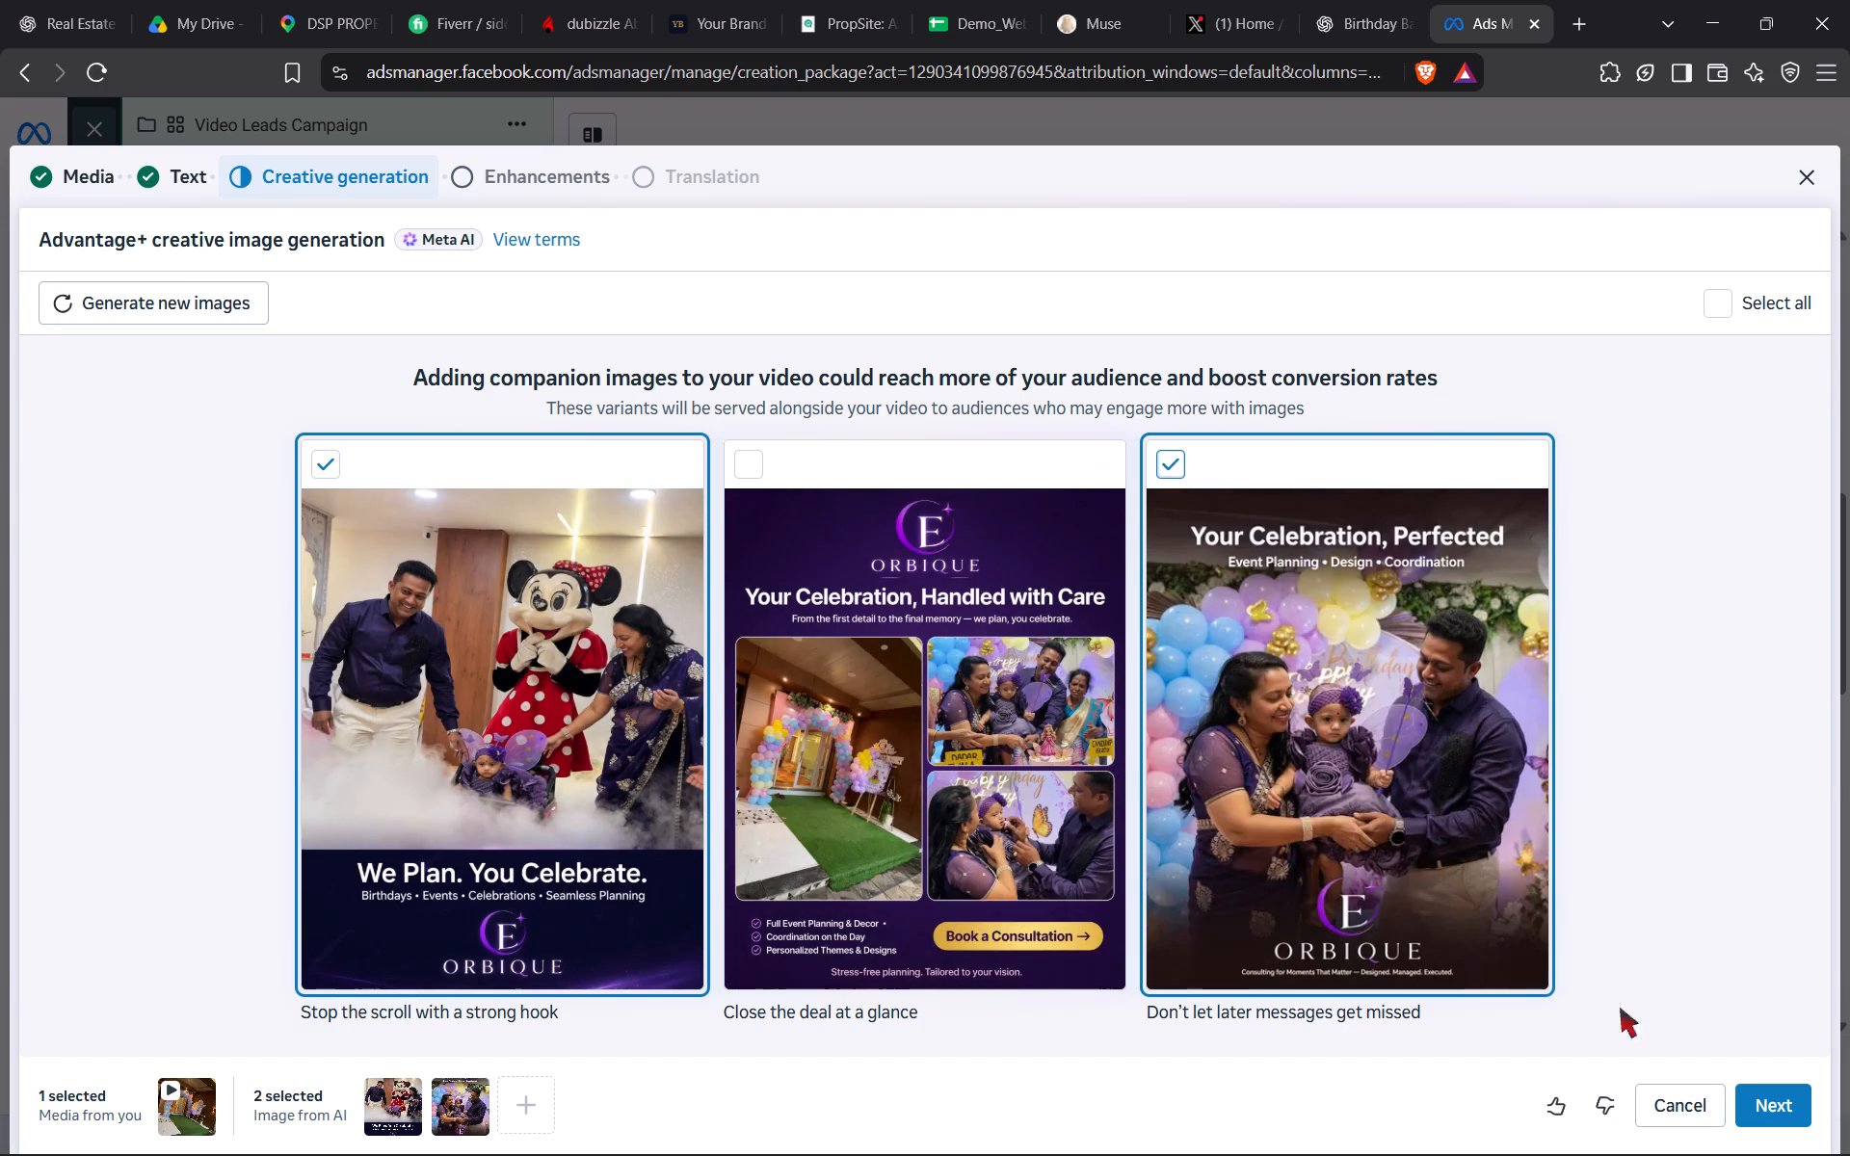
click(1781, 1108)
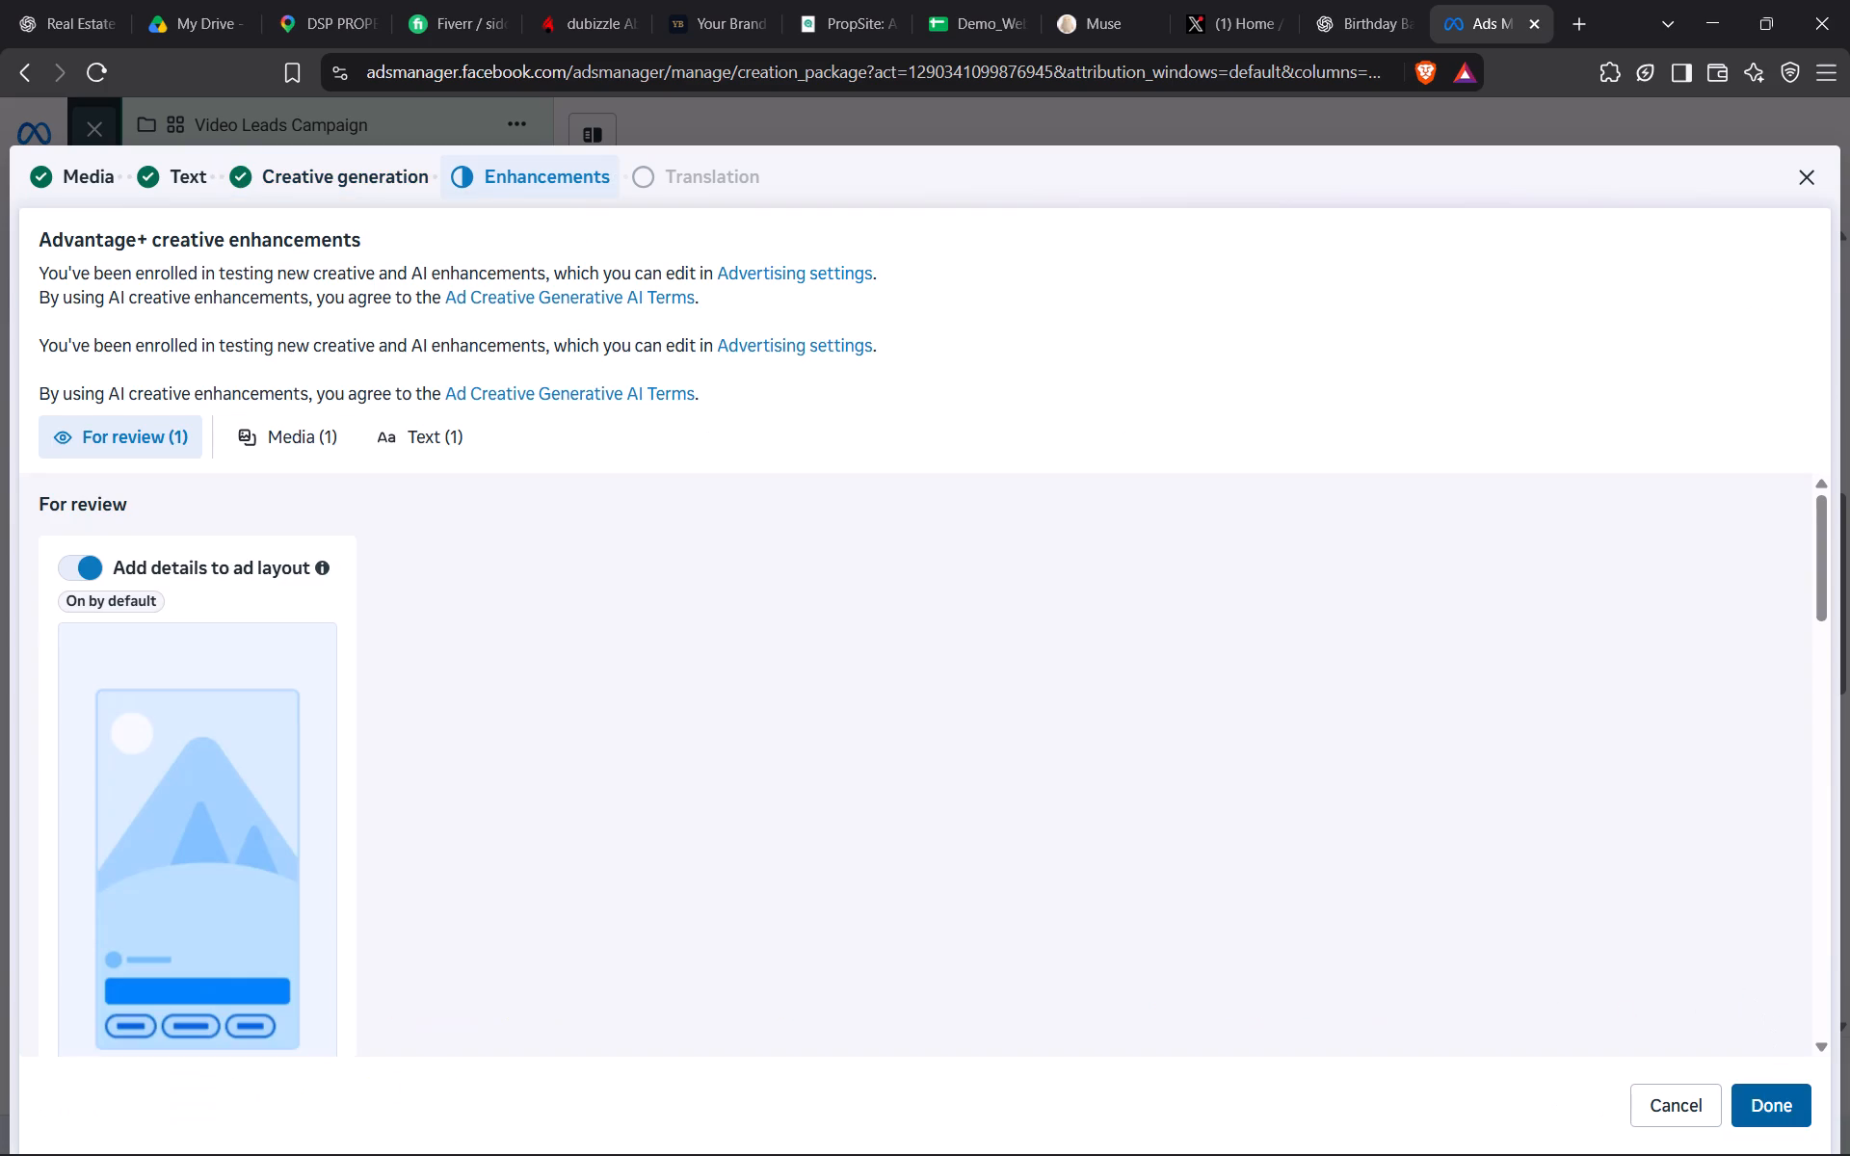
Review the Advantage+ creative enhancements for ad layout details, media and text.
scroll(564, 678, down, 5)
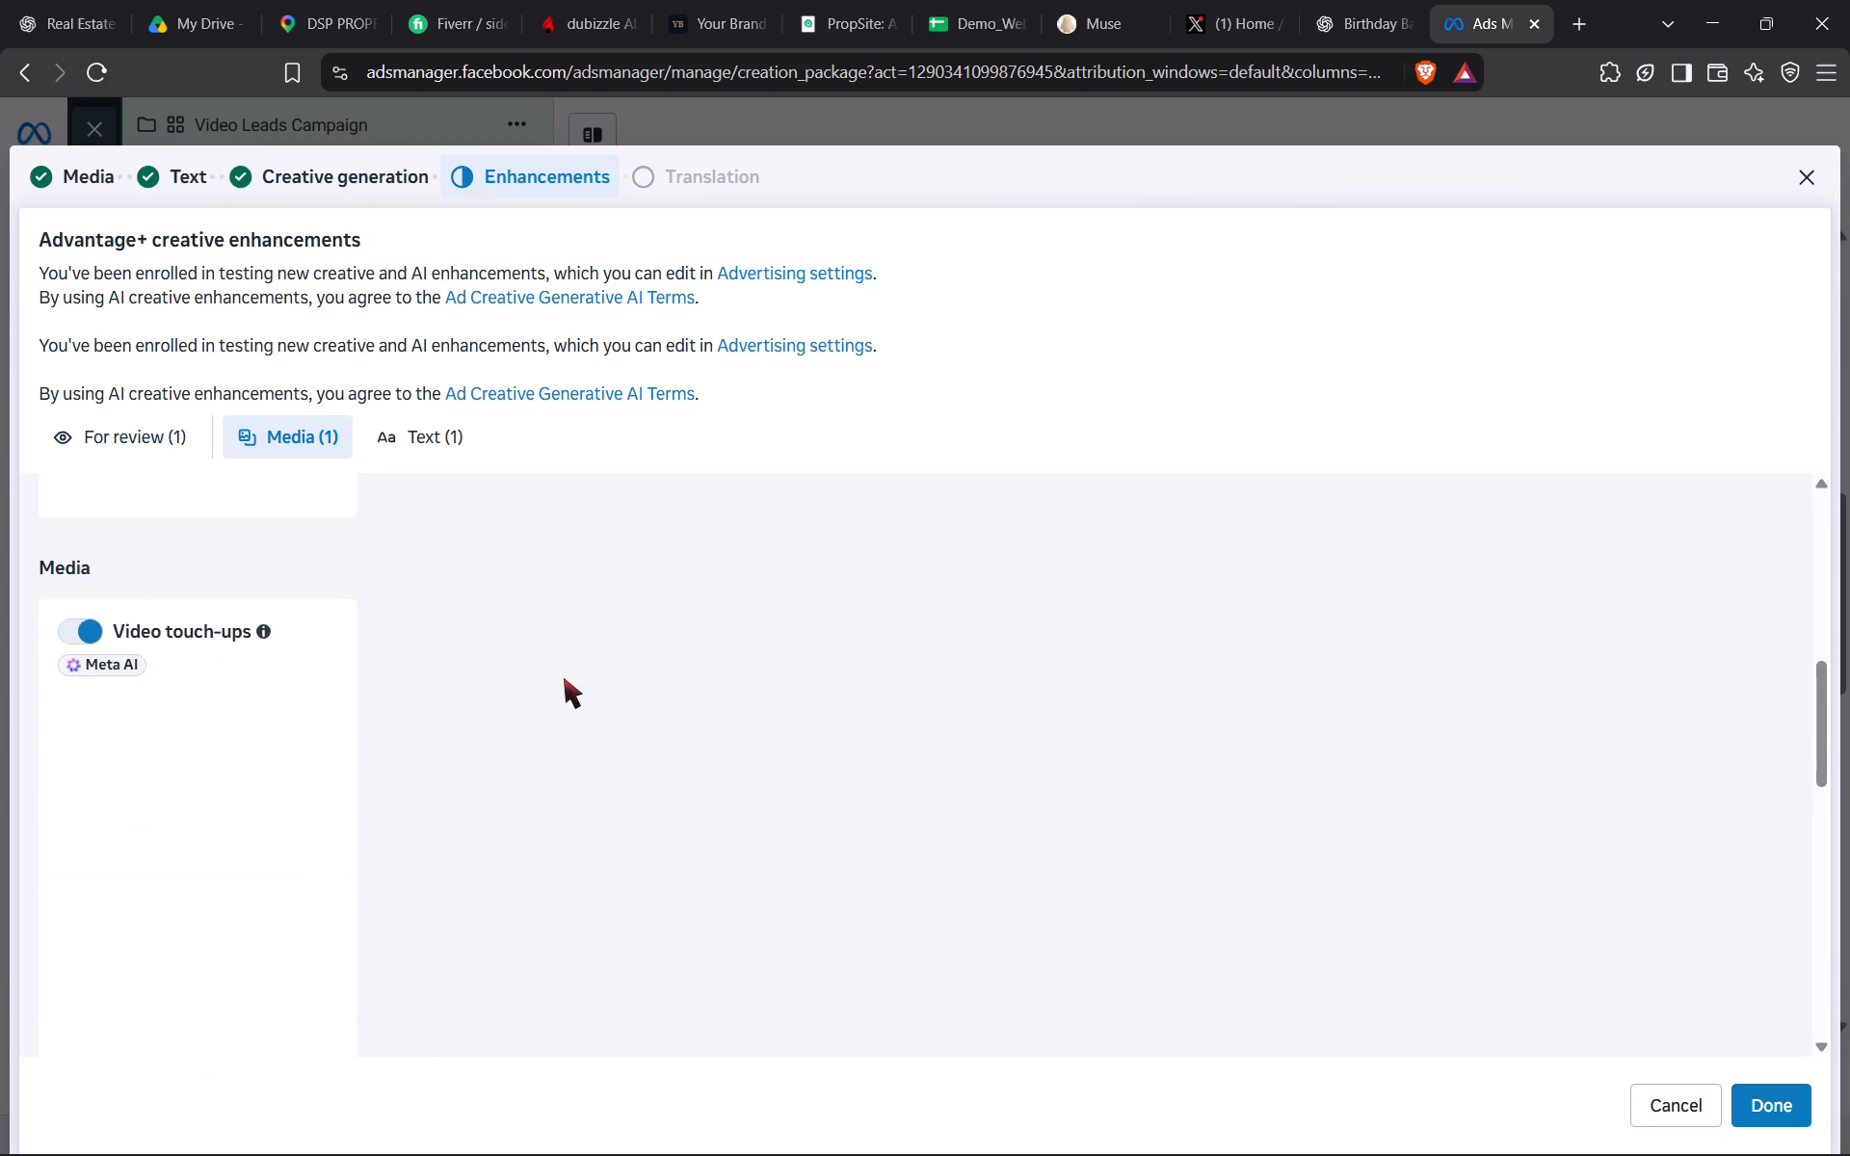
scroll(564, 678, up, 10)
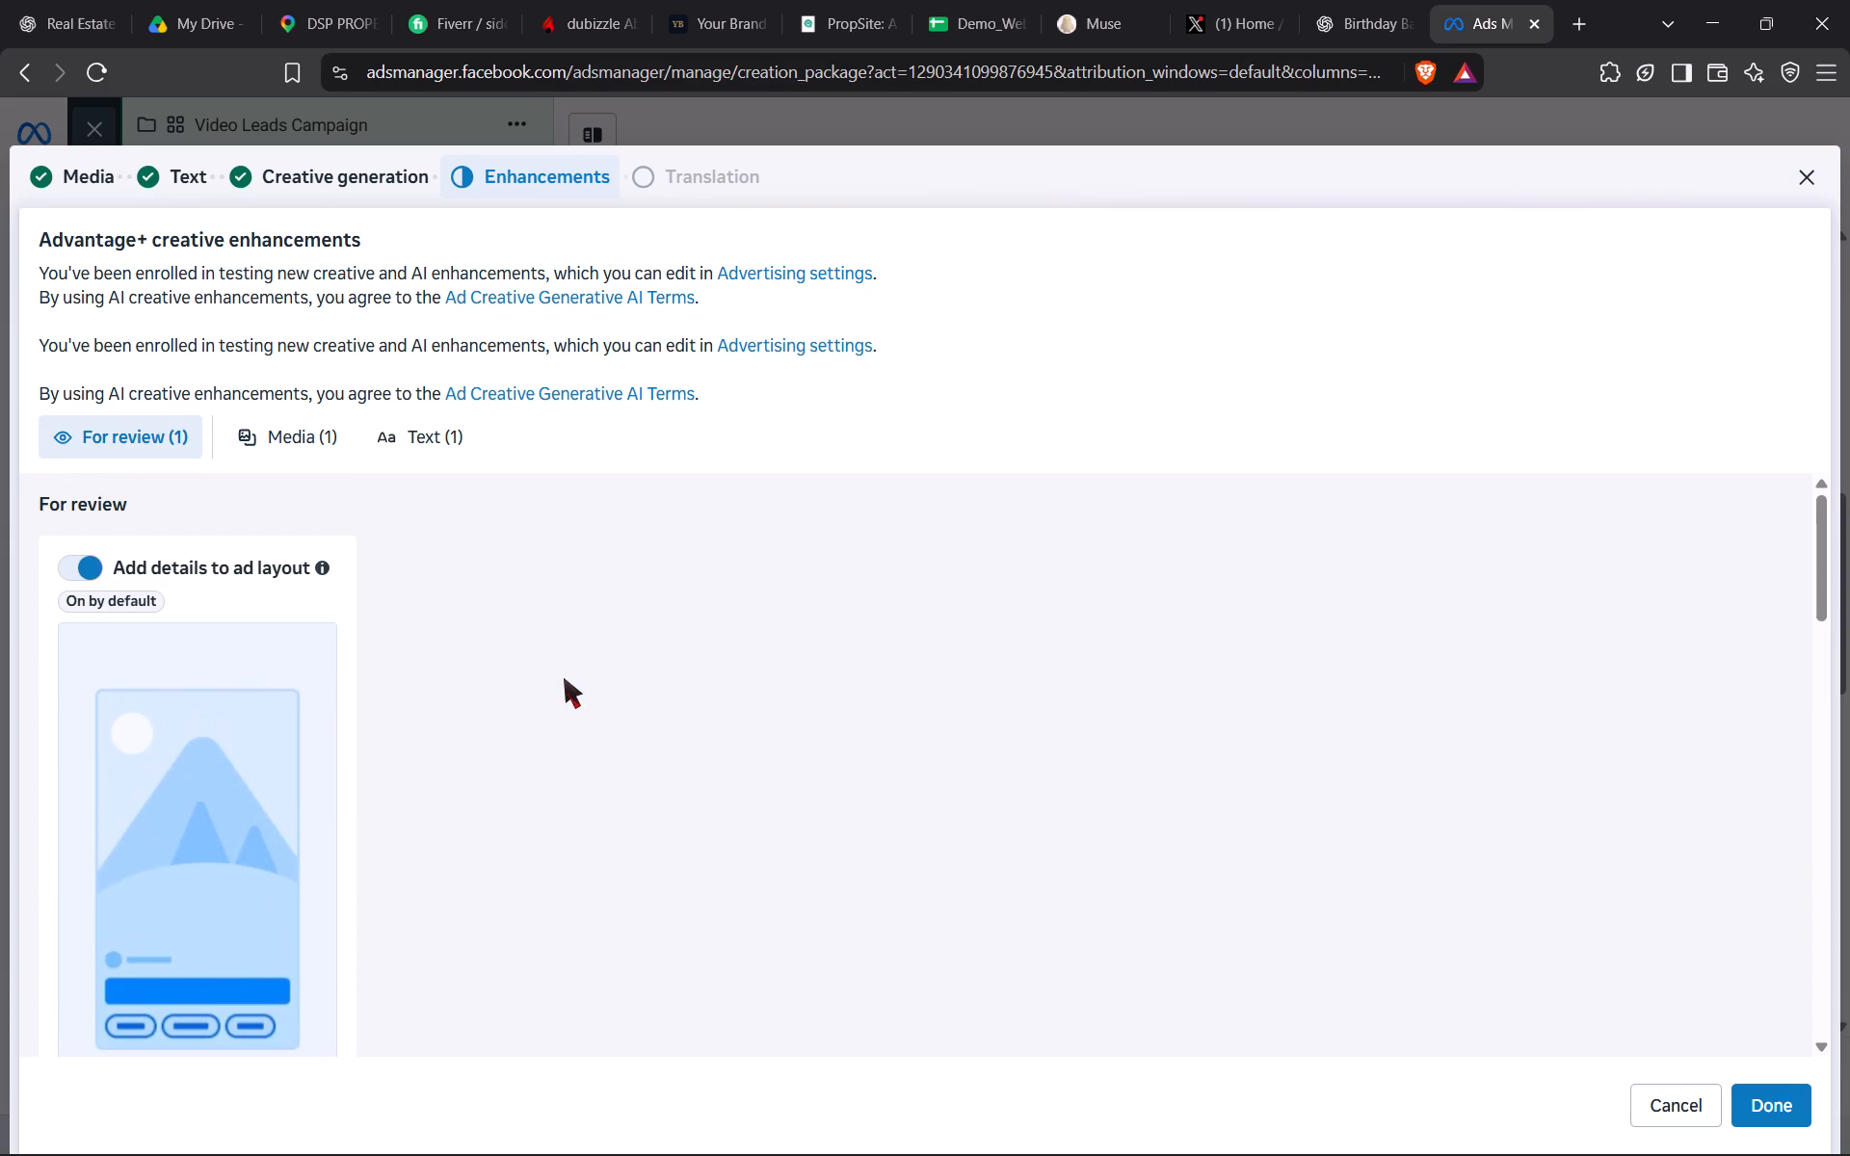
scroll(437, 646, down, 12)
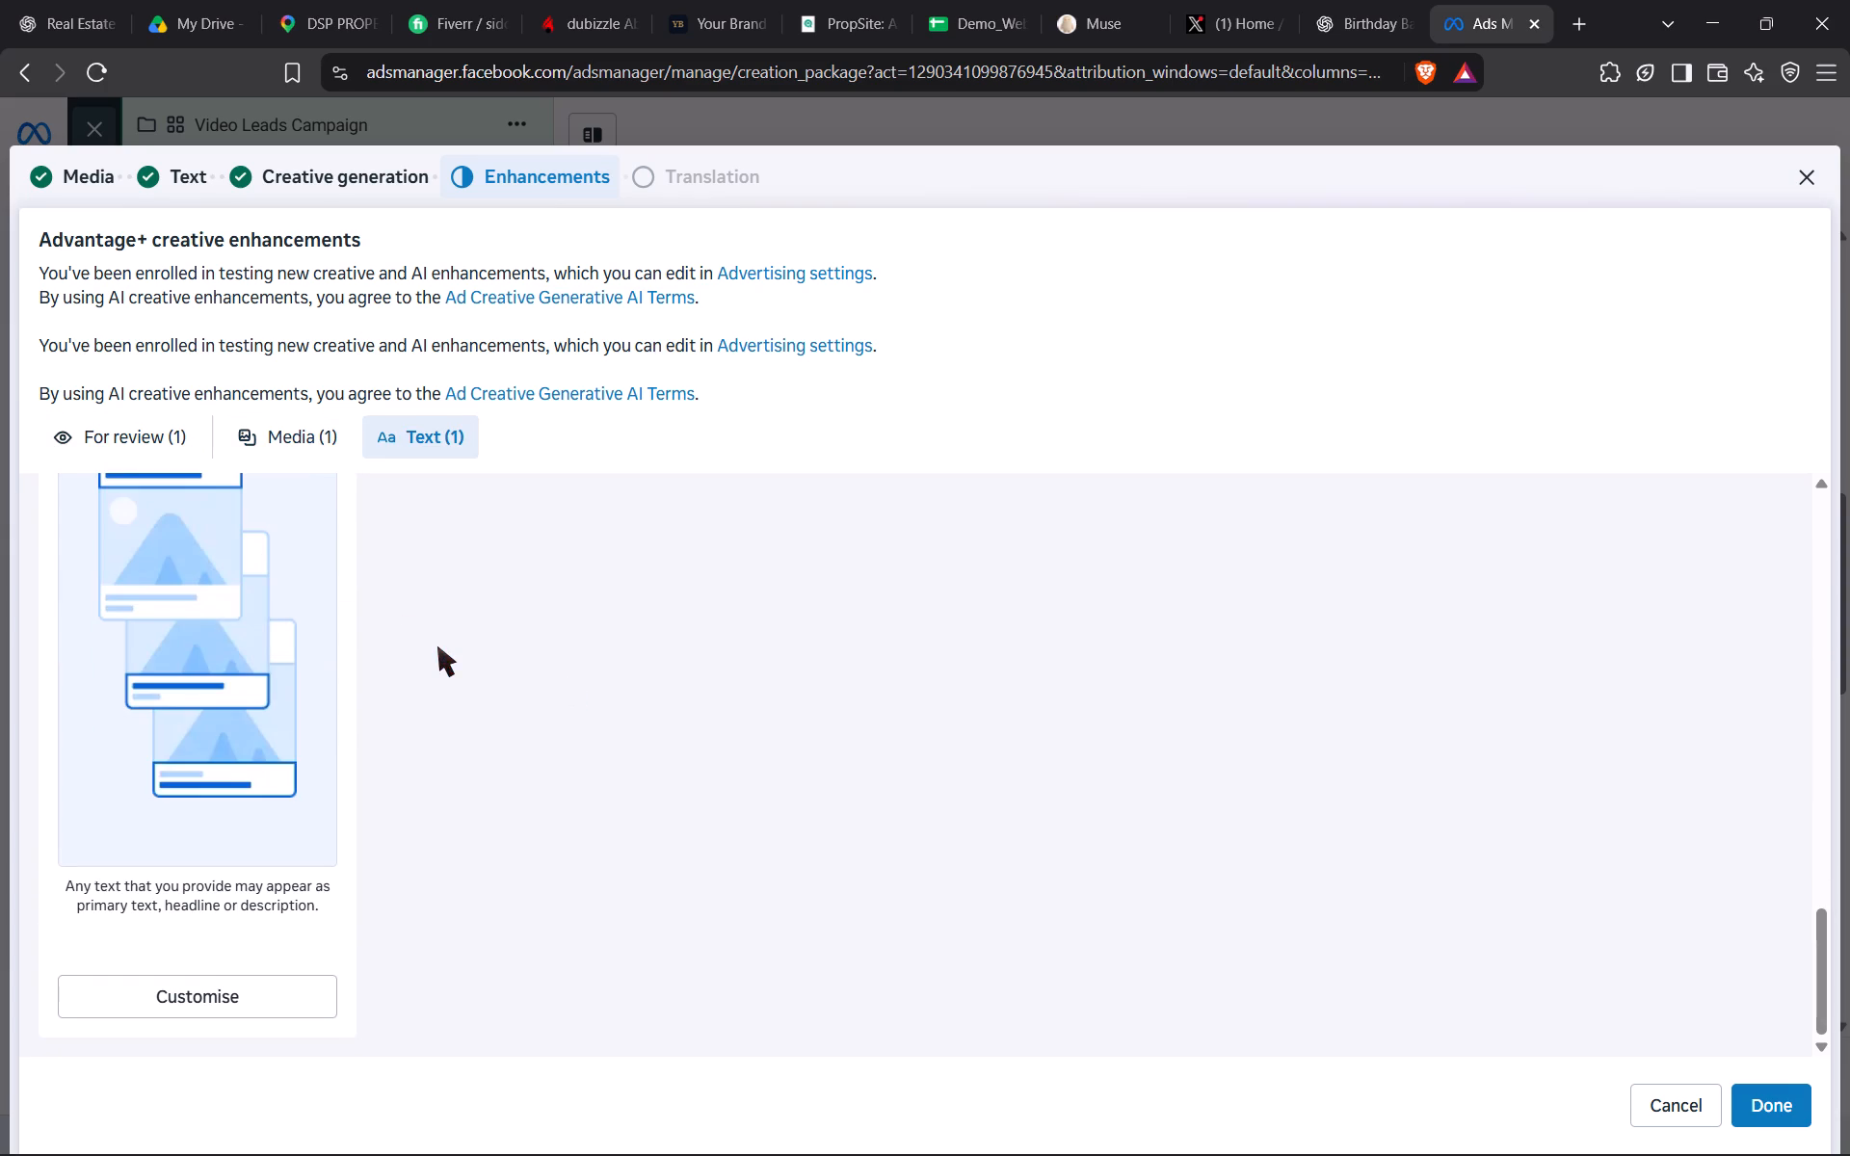
scroll(437, 646, down, 1)
scroll(224, 752, up, 1)
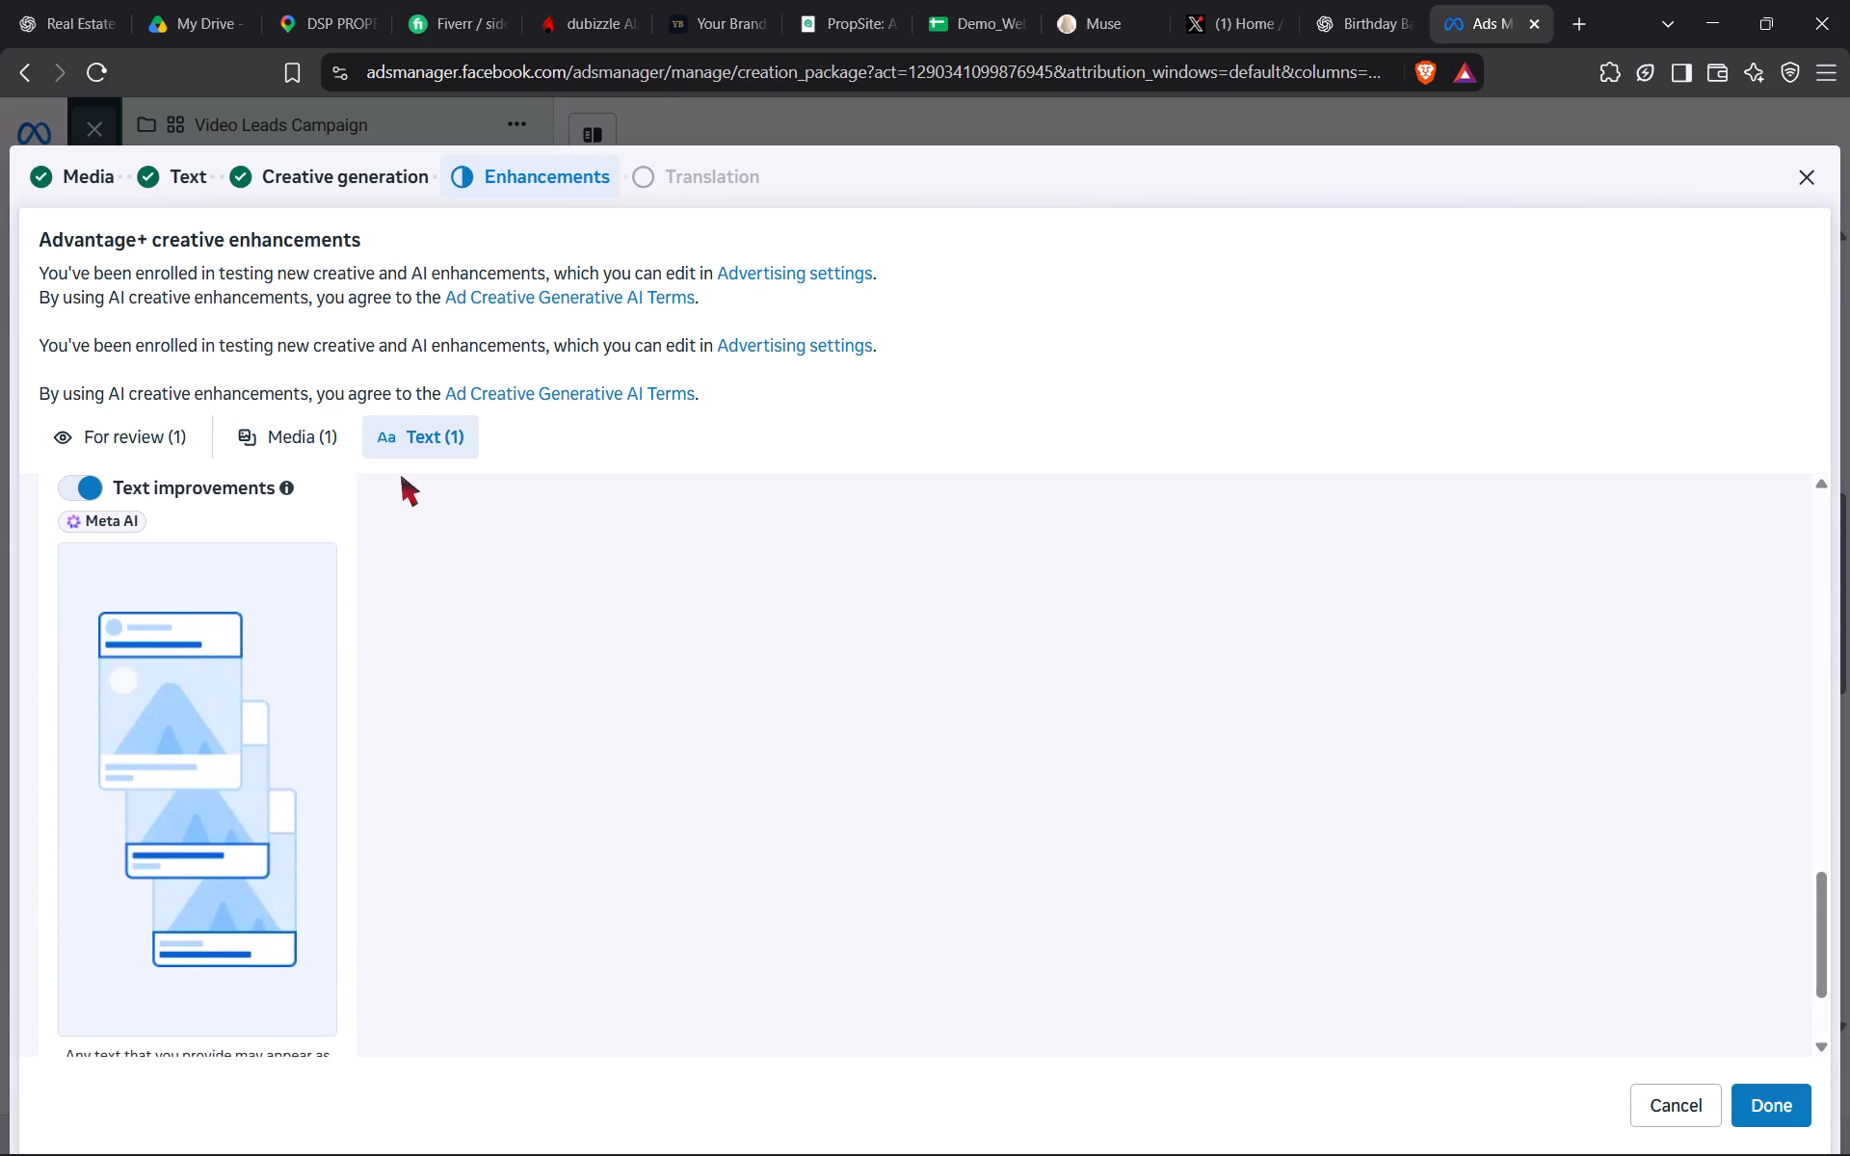
click(282, 435)
scroll(233, 670, down, 4)
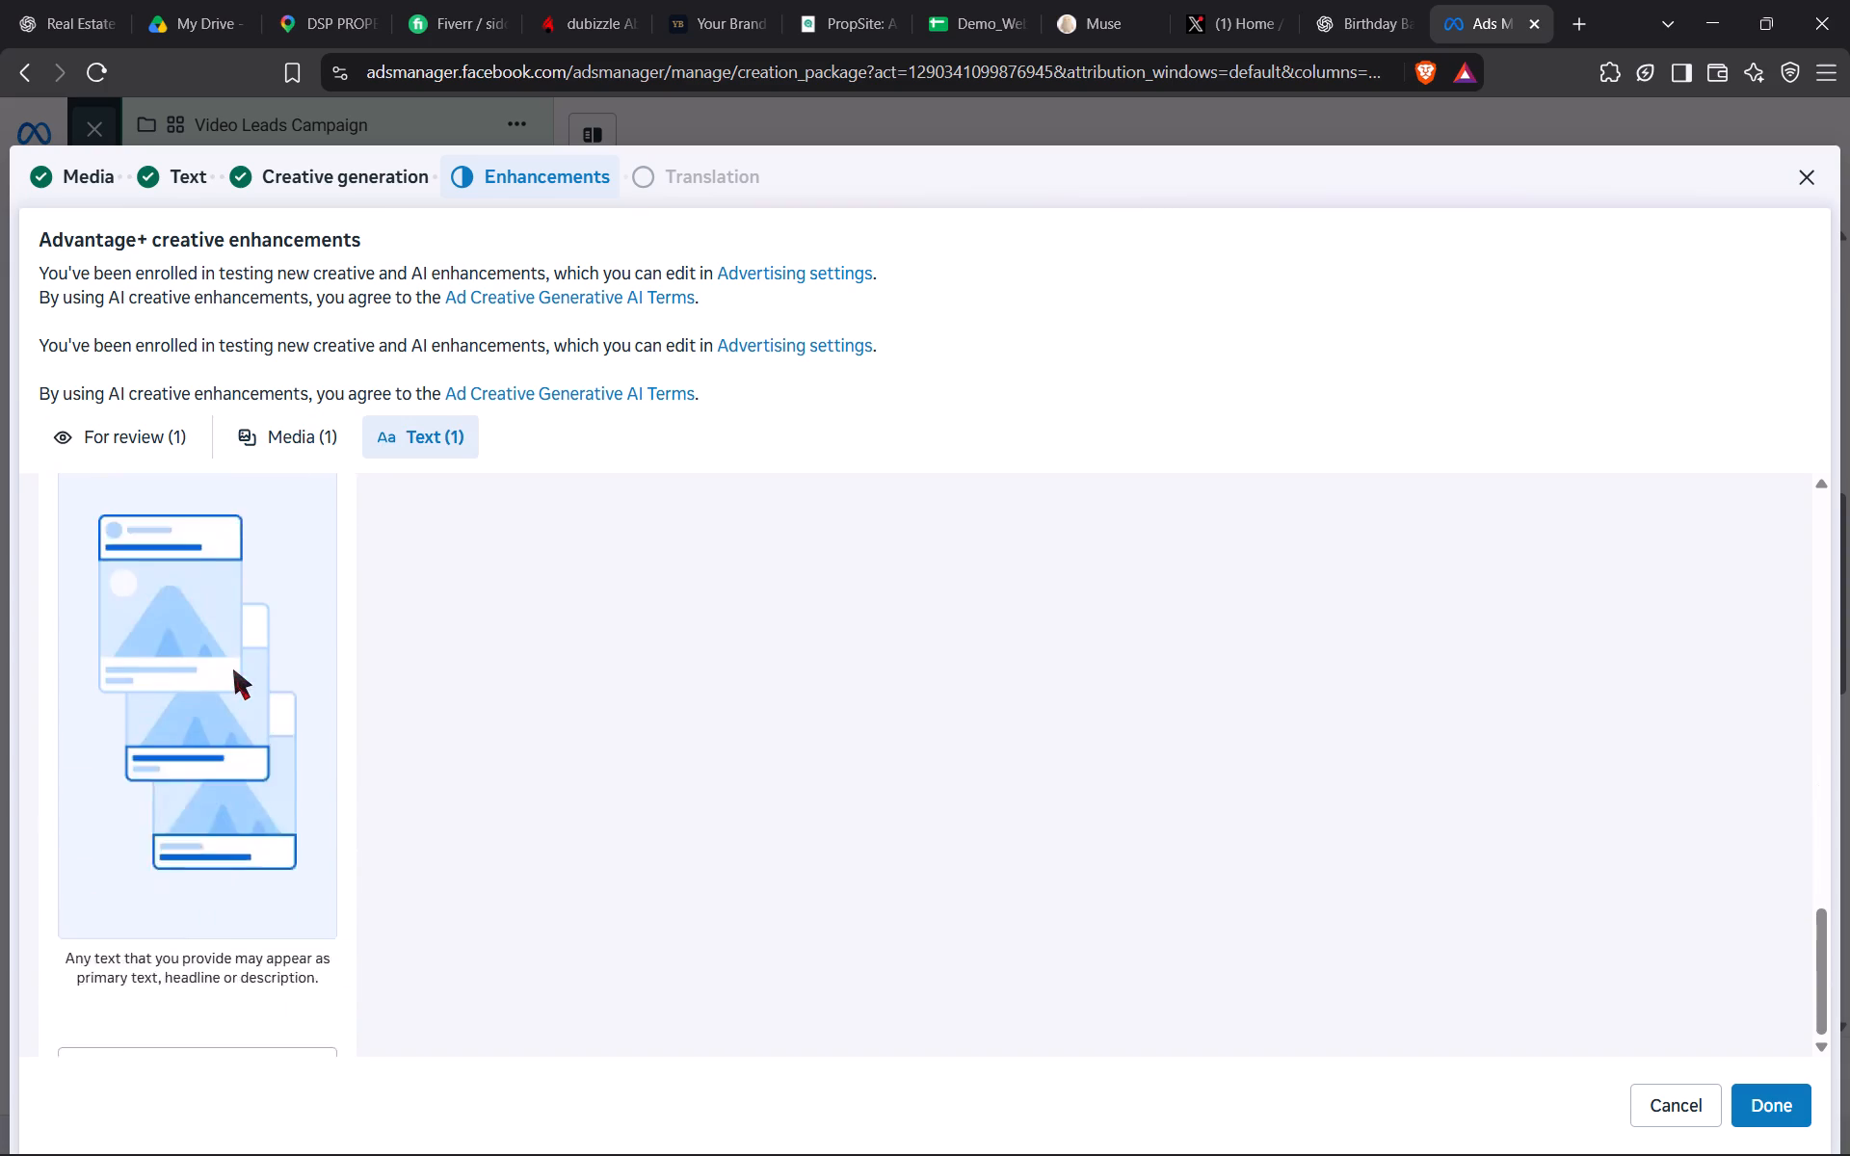
scroll(233, 670, down, 2)
click(141, 432)
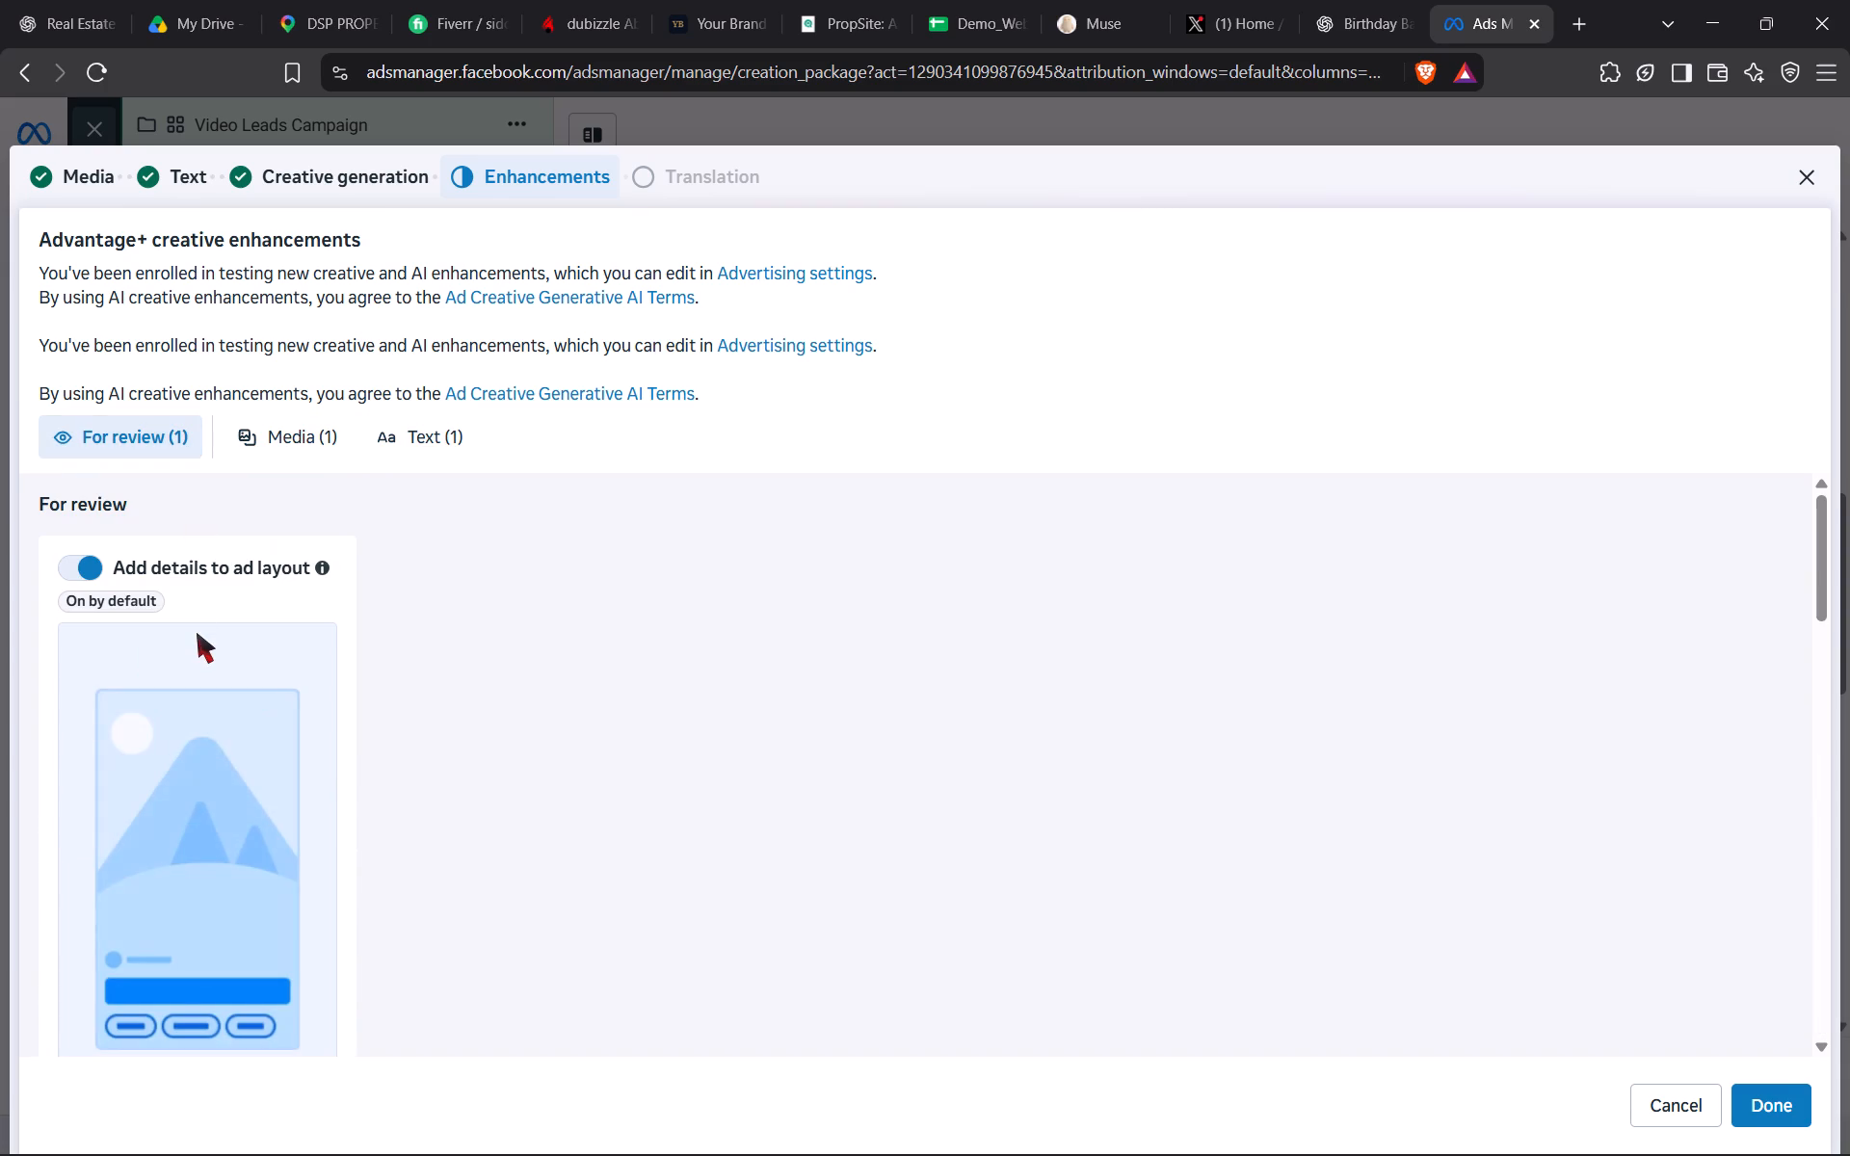
scroll(190, 755, down, 1)
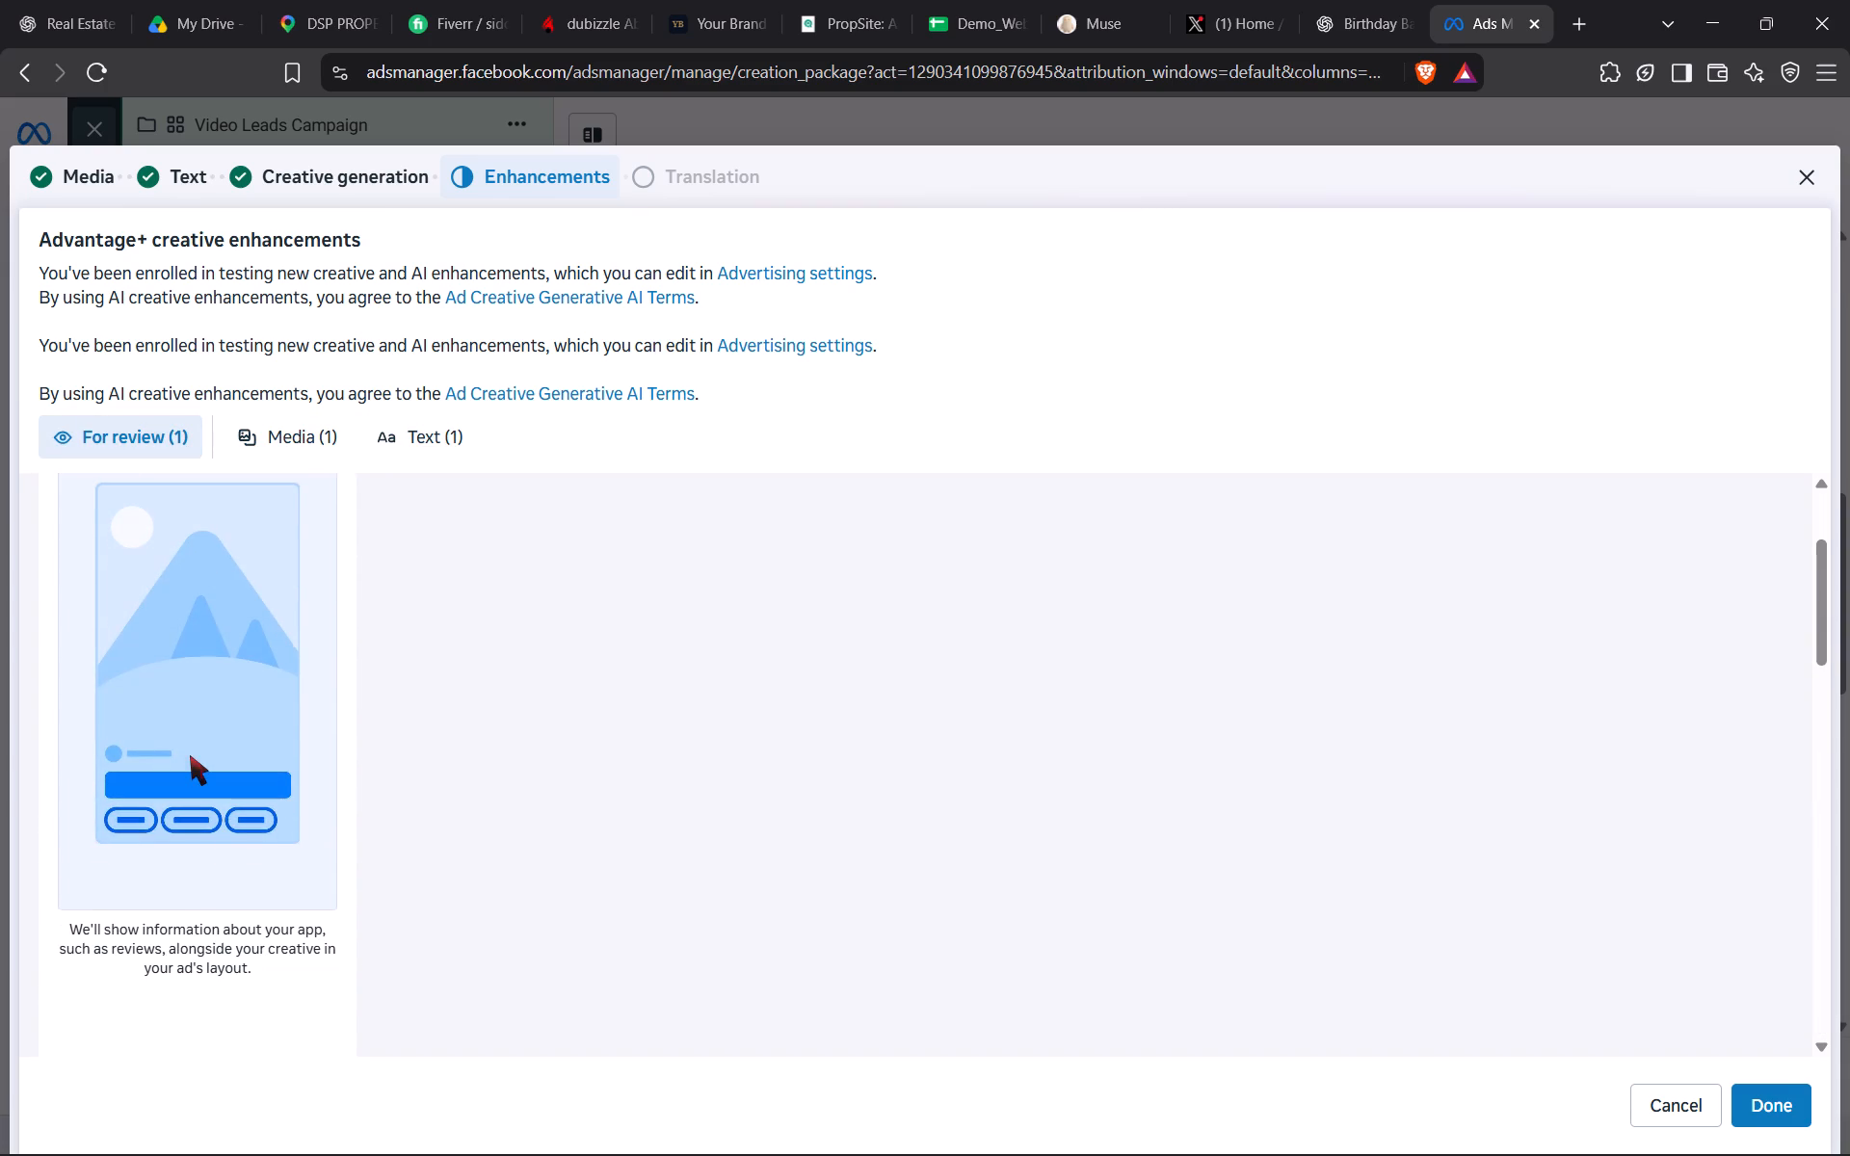
scroll(190, 755, down, 1)
click(190, 755)
double_click(190, 755)
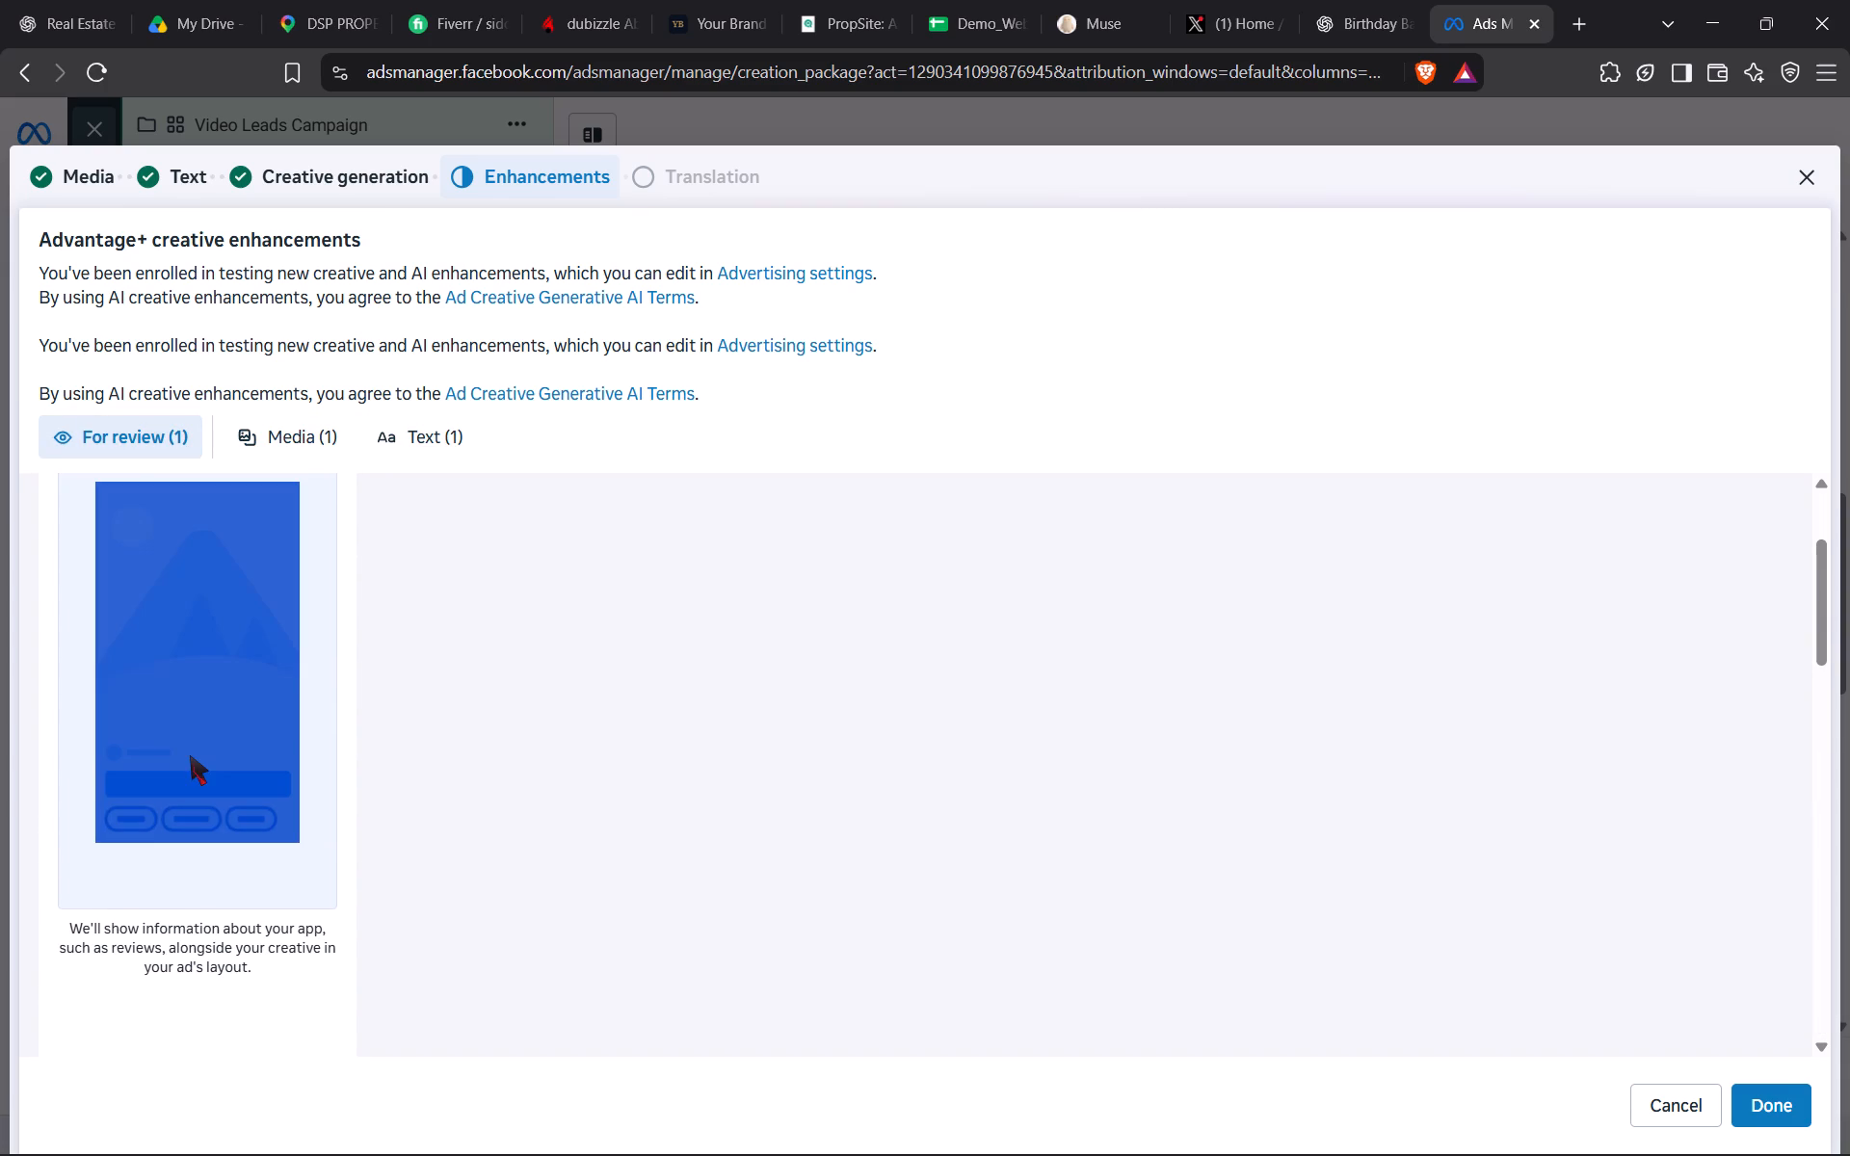
click(190, 755)
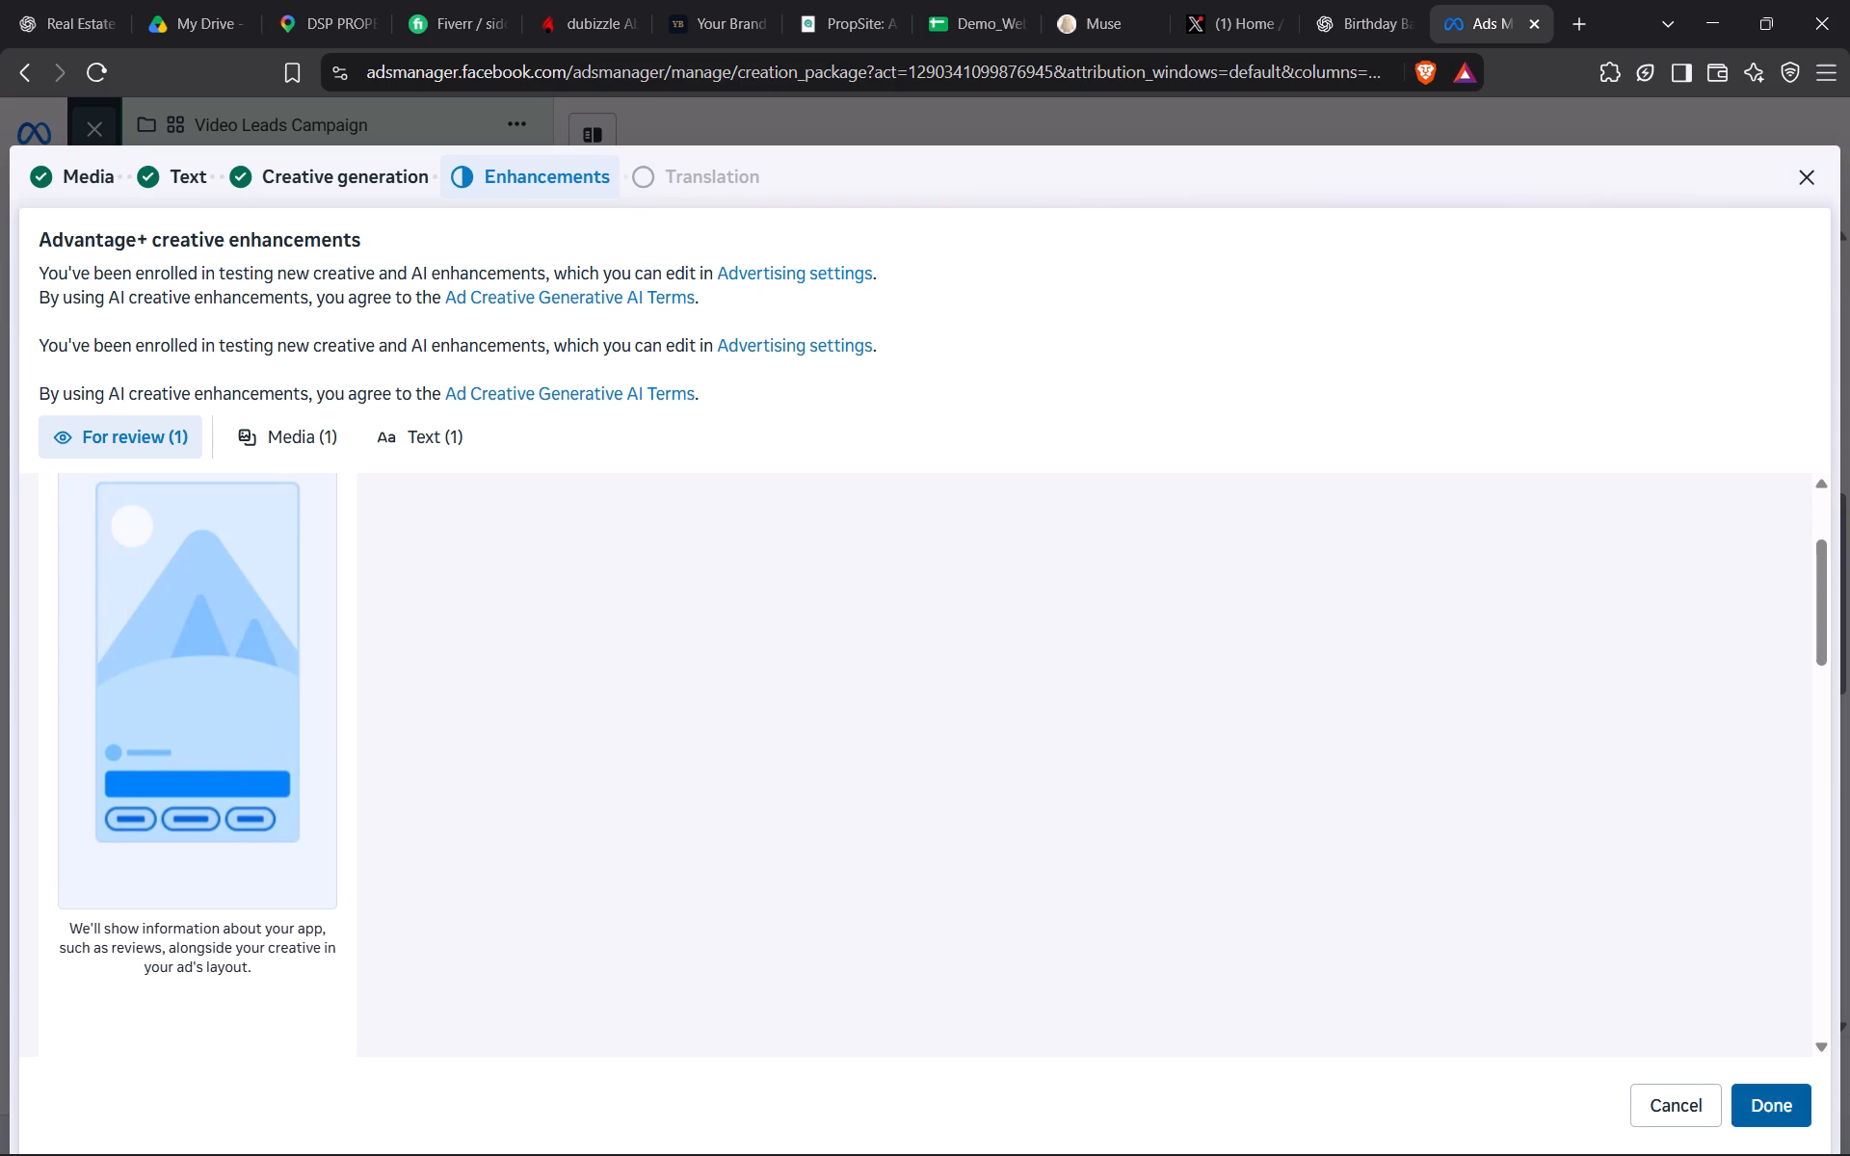
Finish the creative setup and return to the ad editing form.
click(1757, 1105)
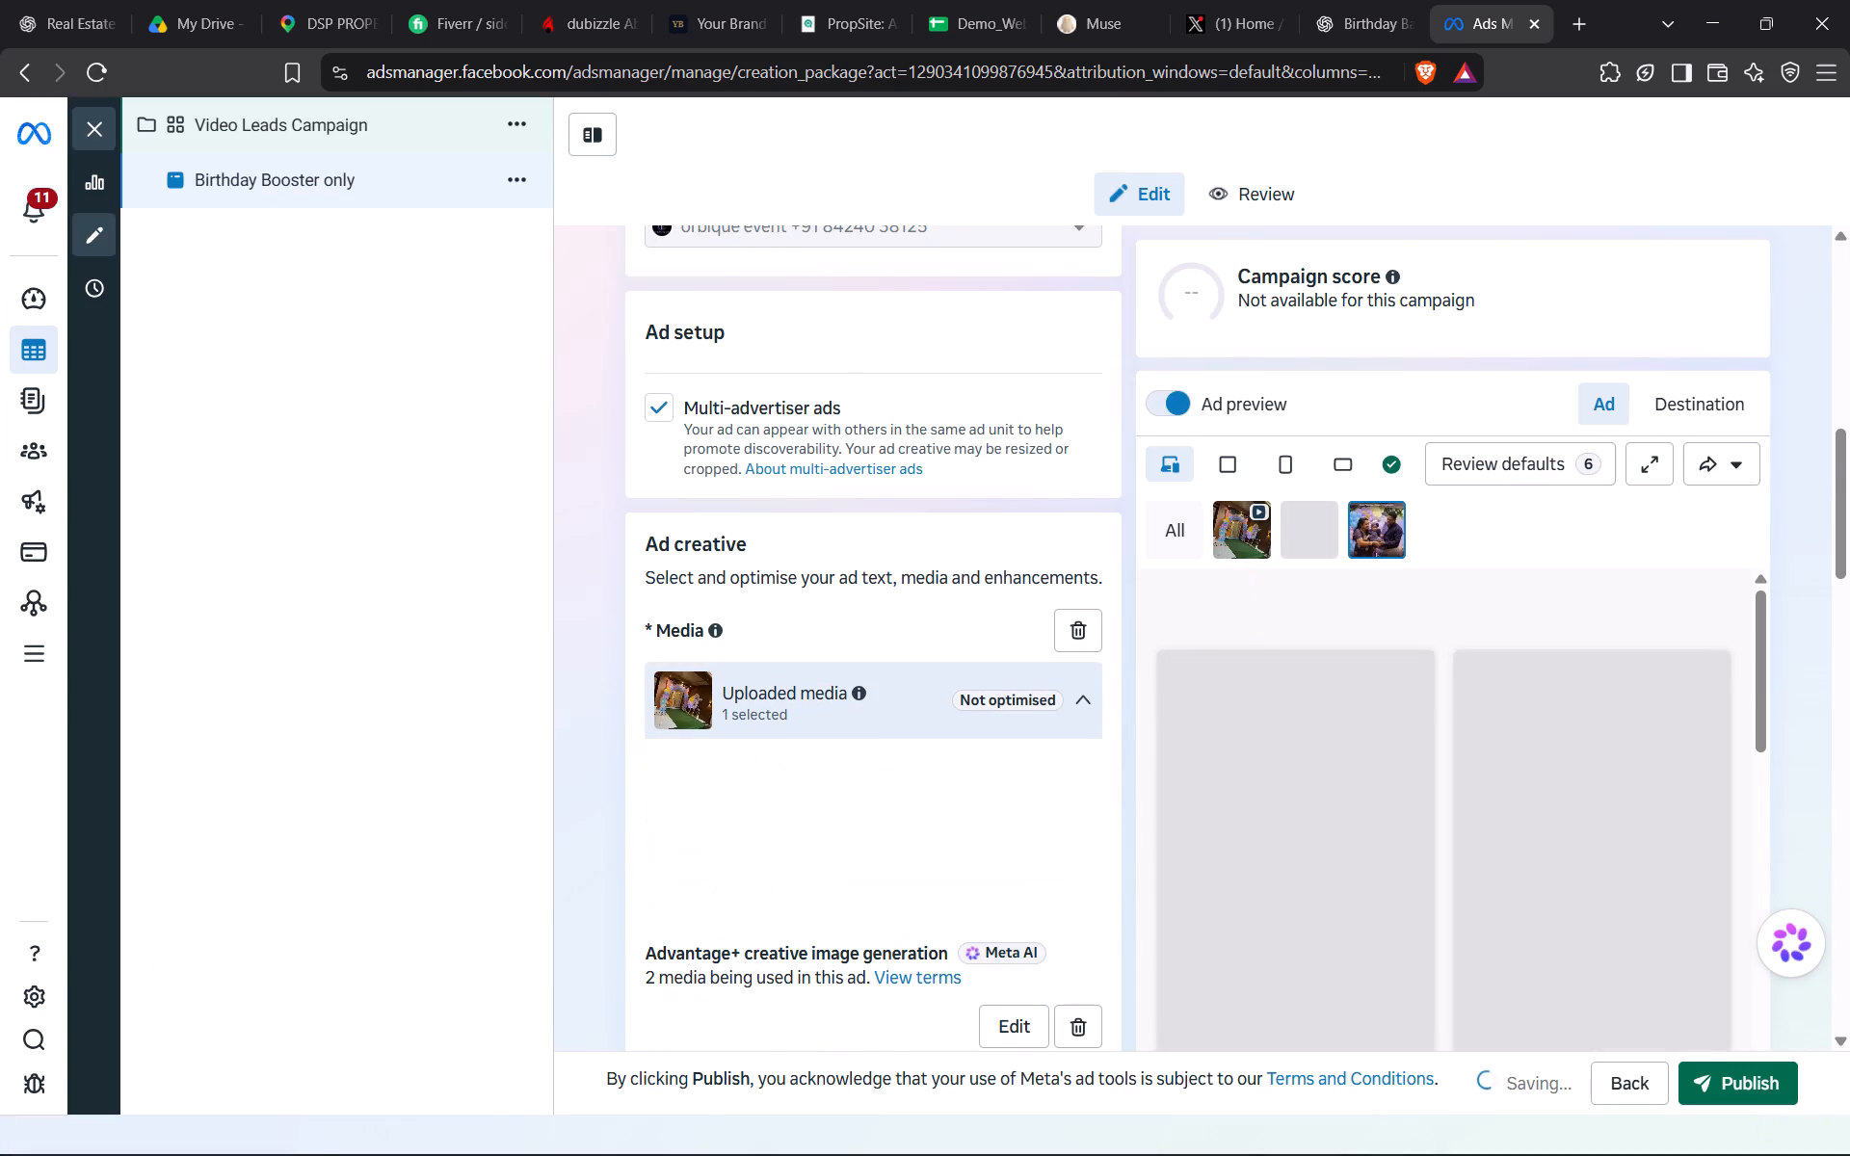
Check the ad previews for the "Your Celebration, Perfected" companion image and open those for the uploaded video.
scroll(1233, 821, down, 2)
scroll(1354, 846, up, 1)
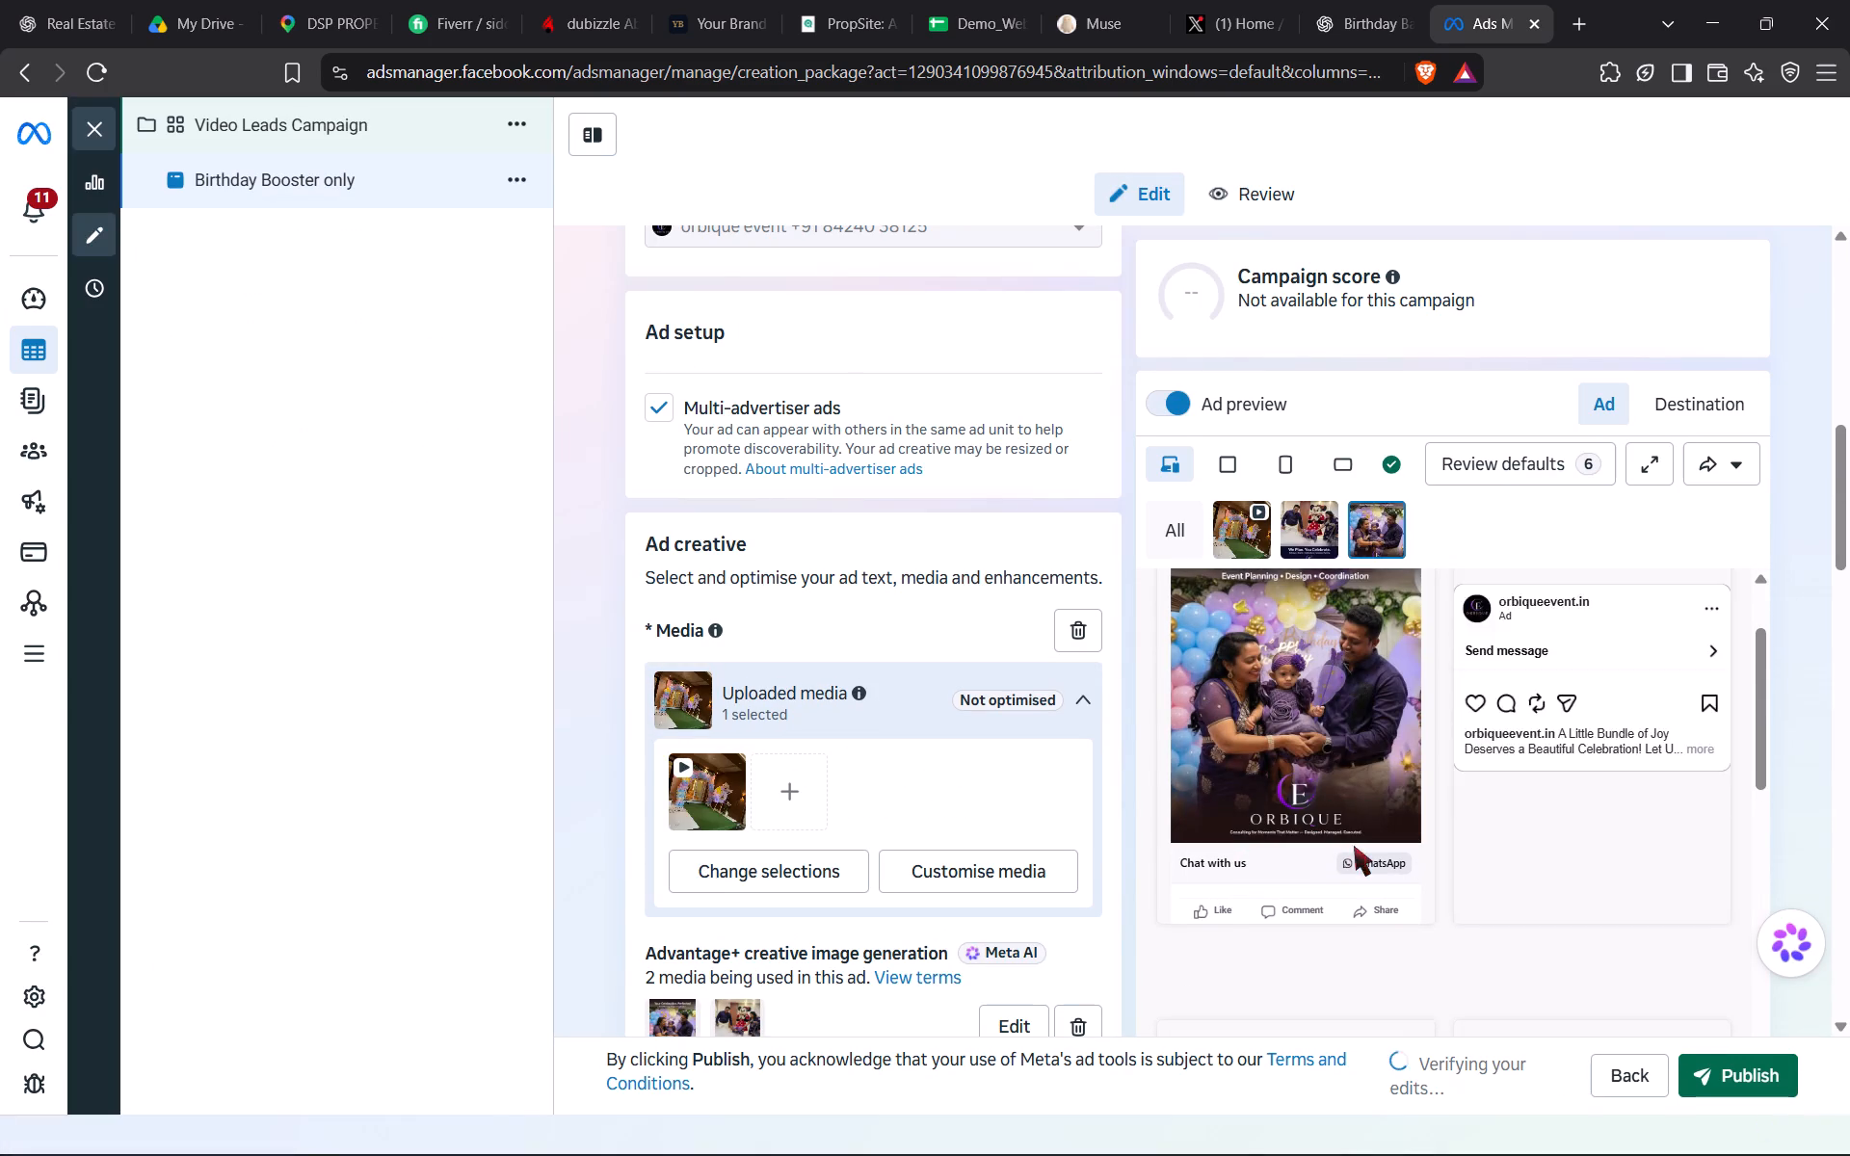
scroll(1354, 846, up, 1)
scroll(1483, 810, down, 2)
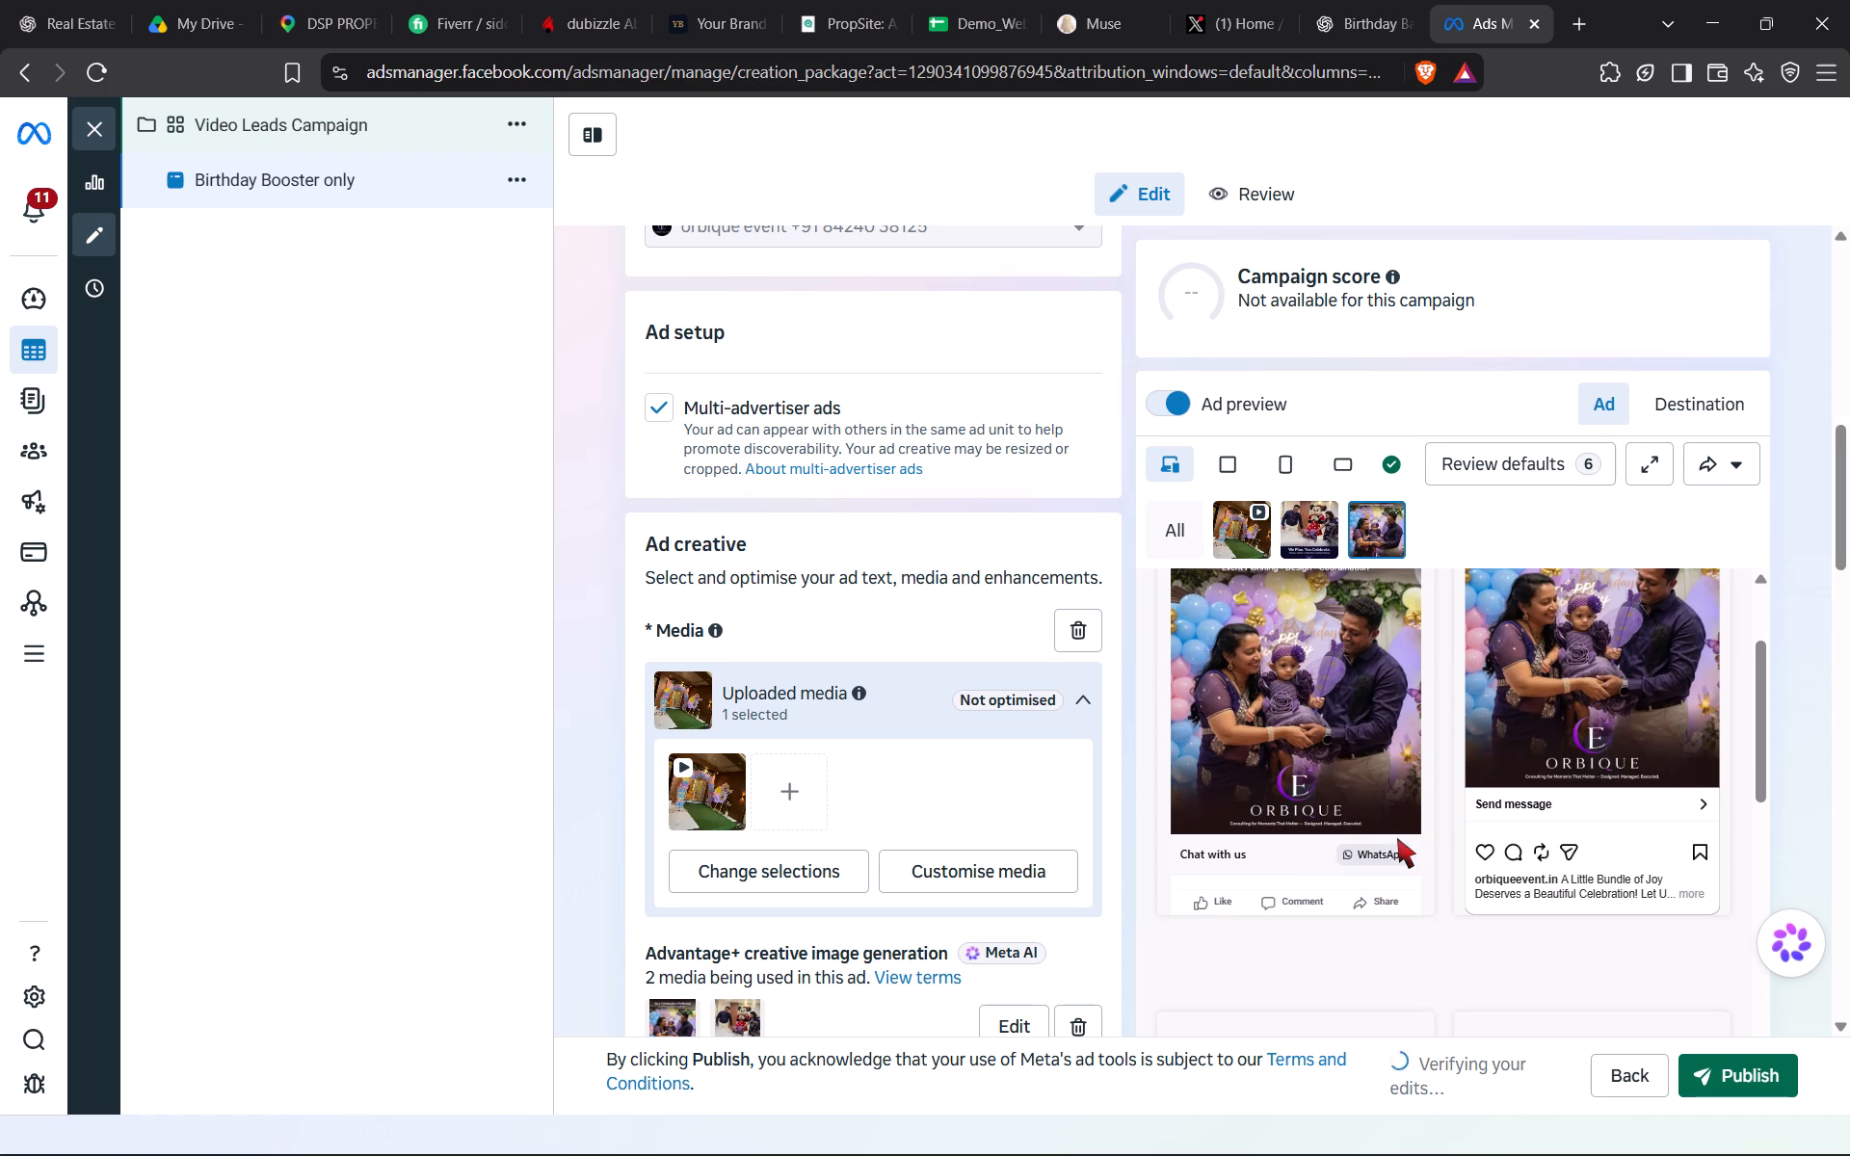
scroll(1397, 838, up, 1)
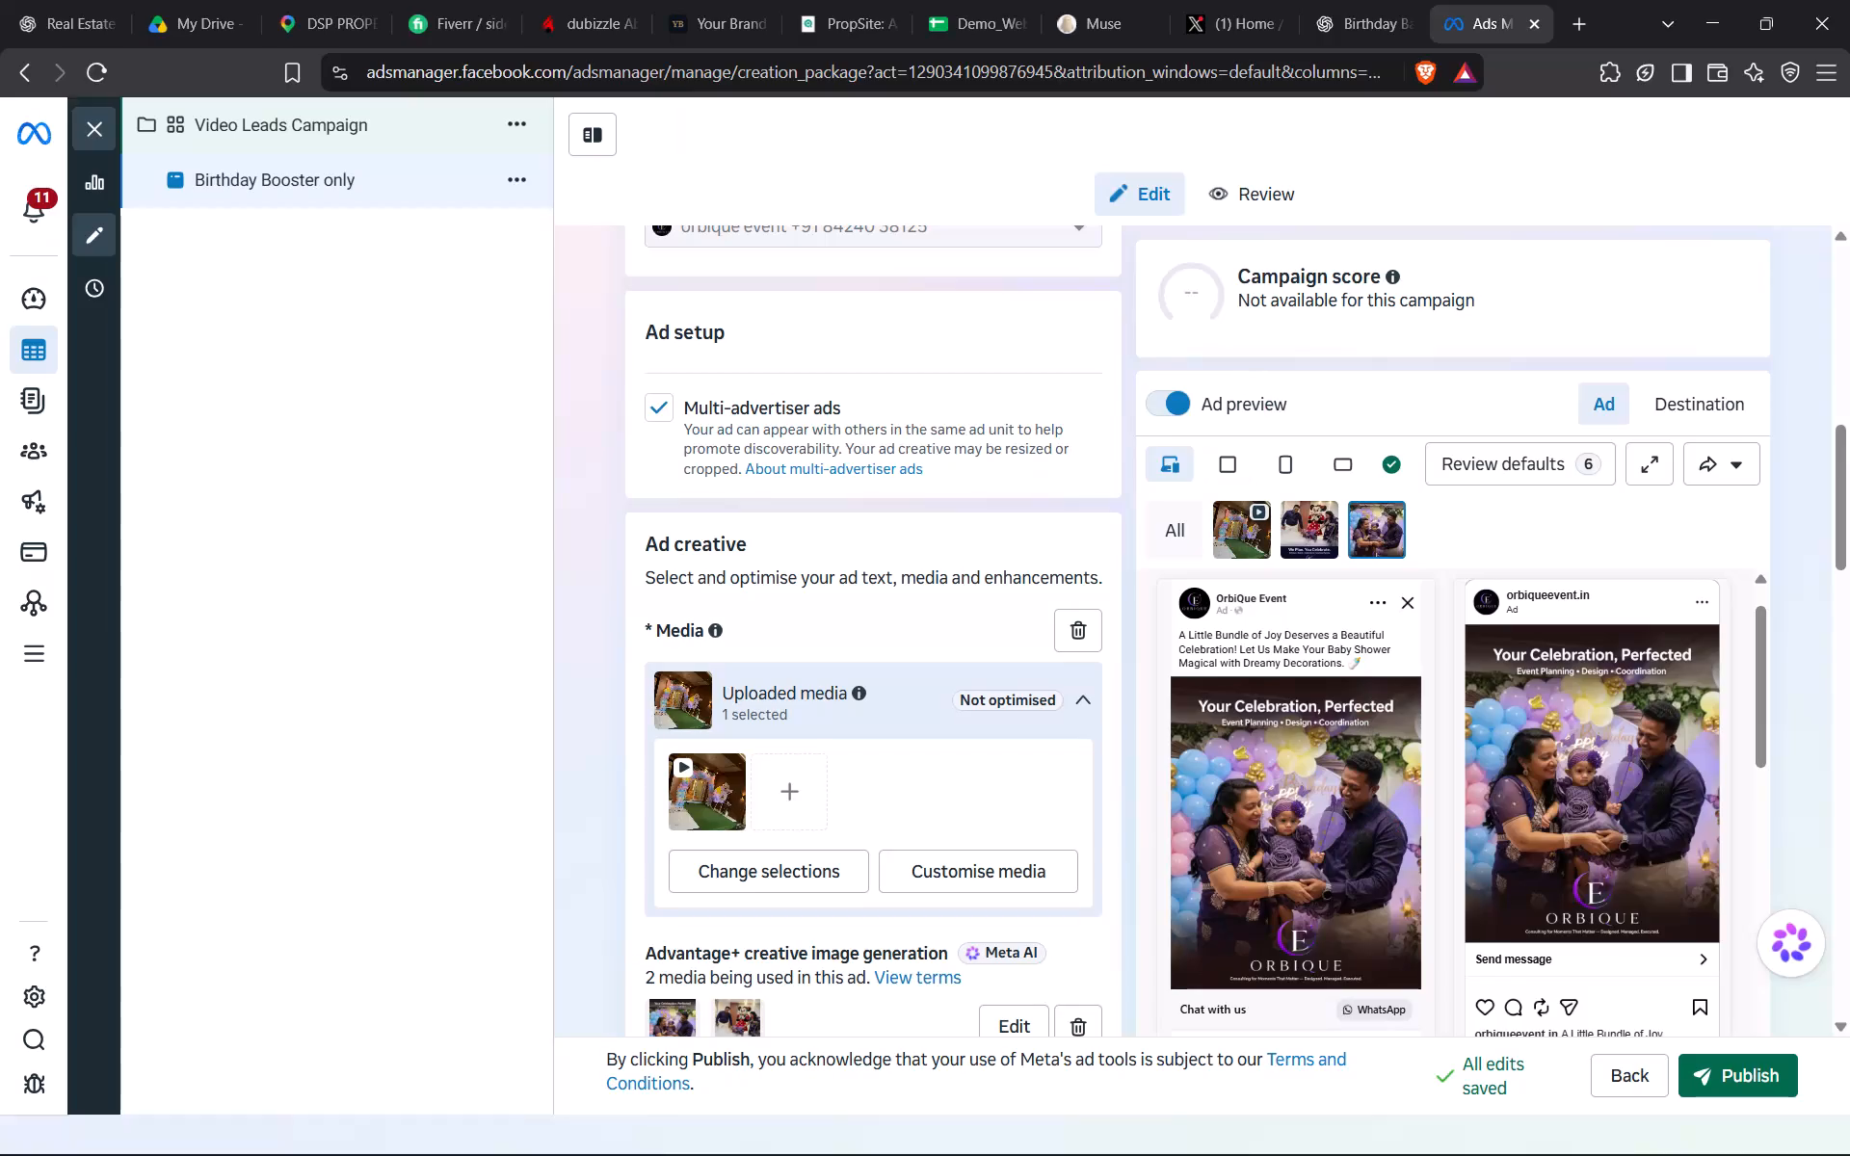
click(1245, 527)
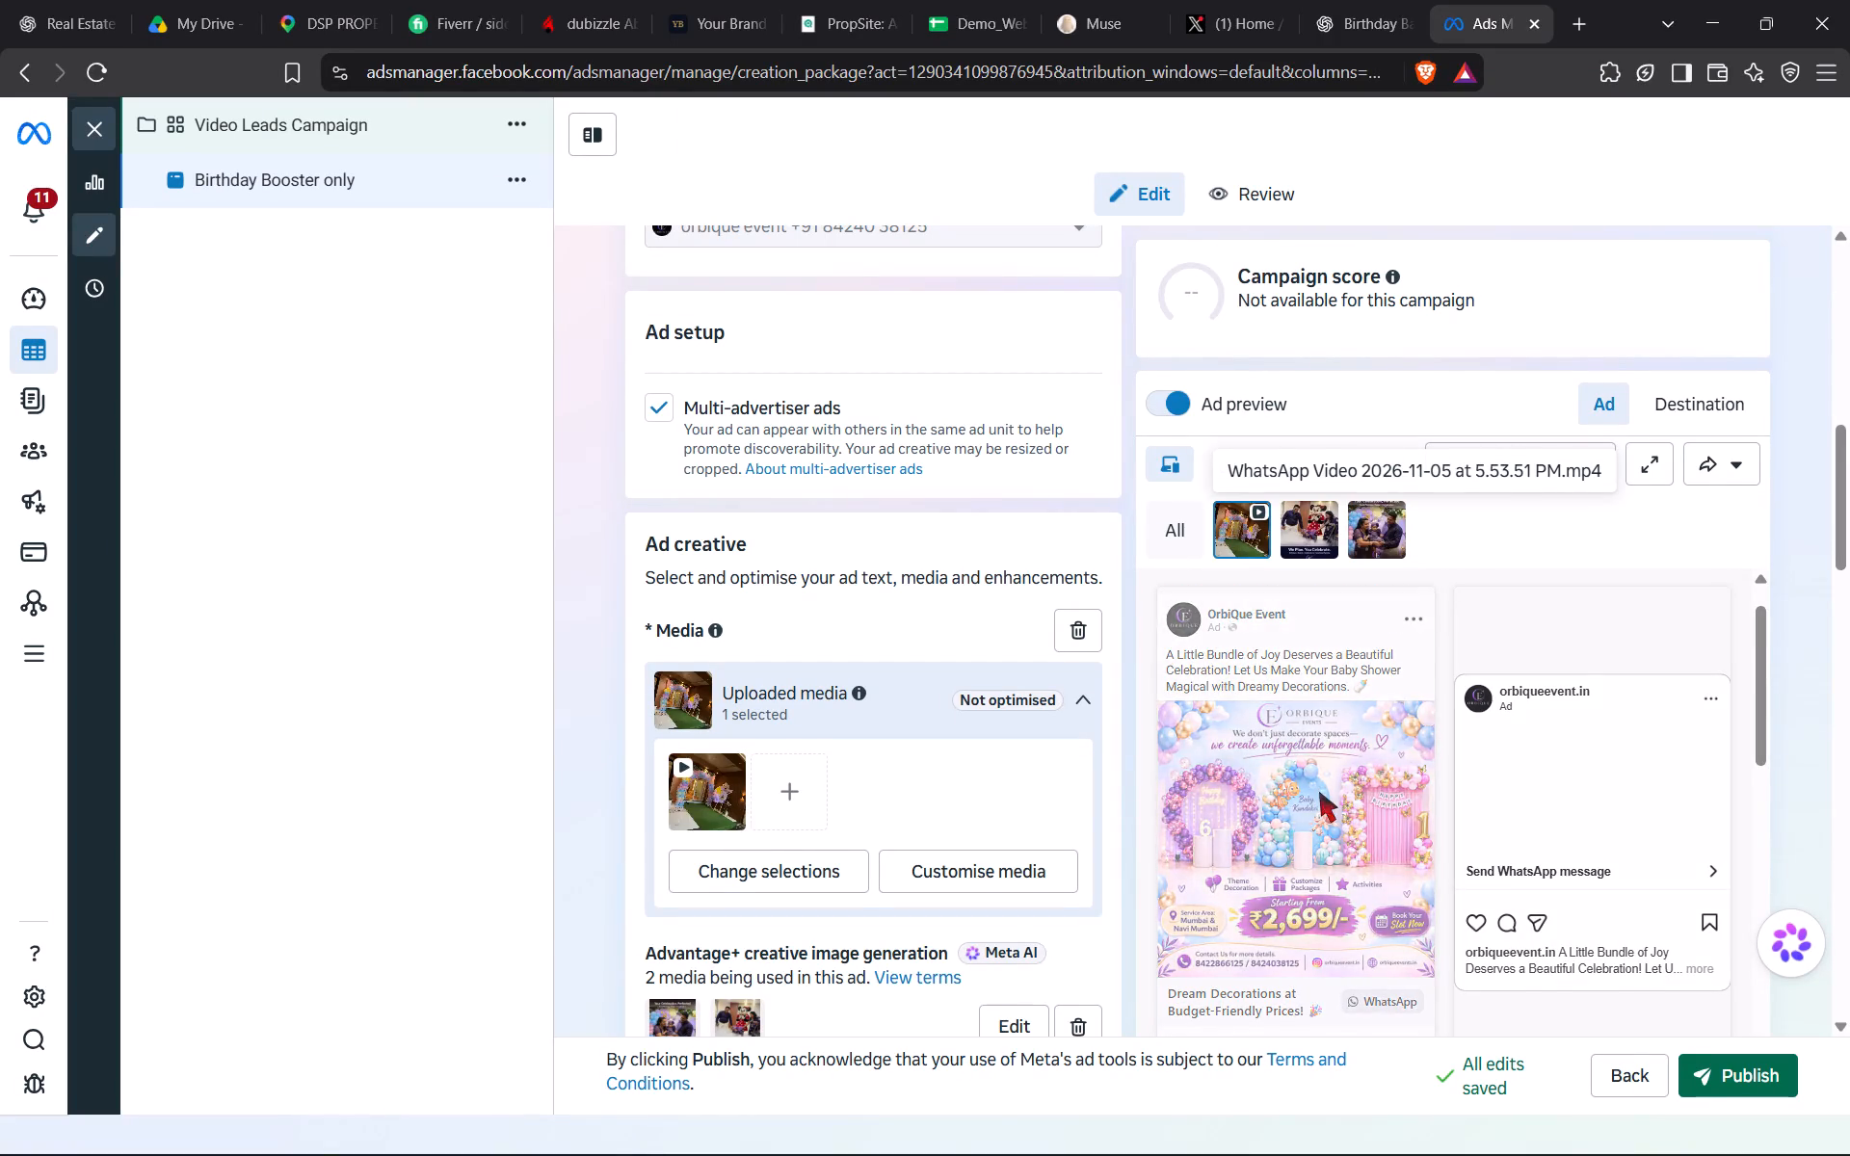
Play the uploaded video in its ad preview and check the previews for the "We Plan. You Celebrate." companion image.
scroll(1319, 792, down, 1)
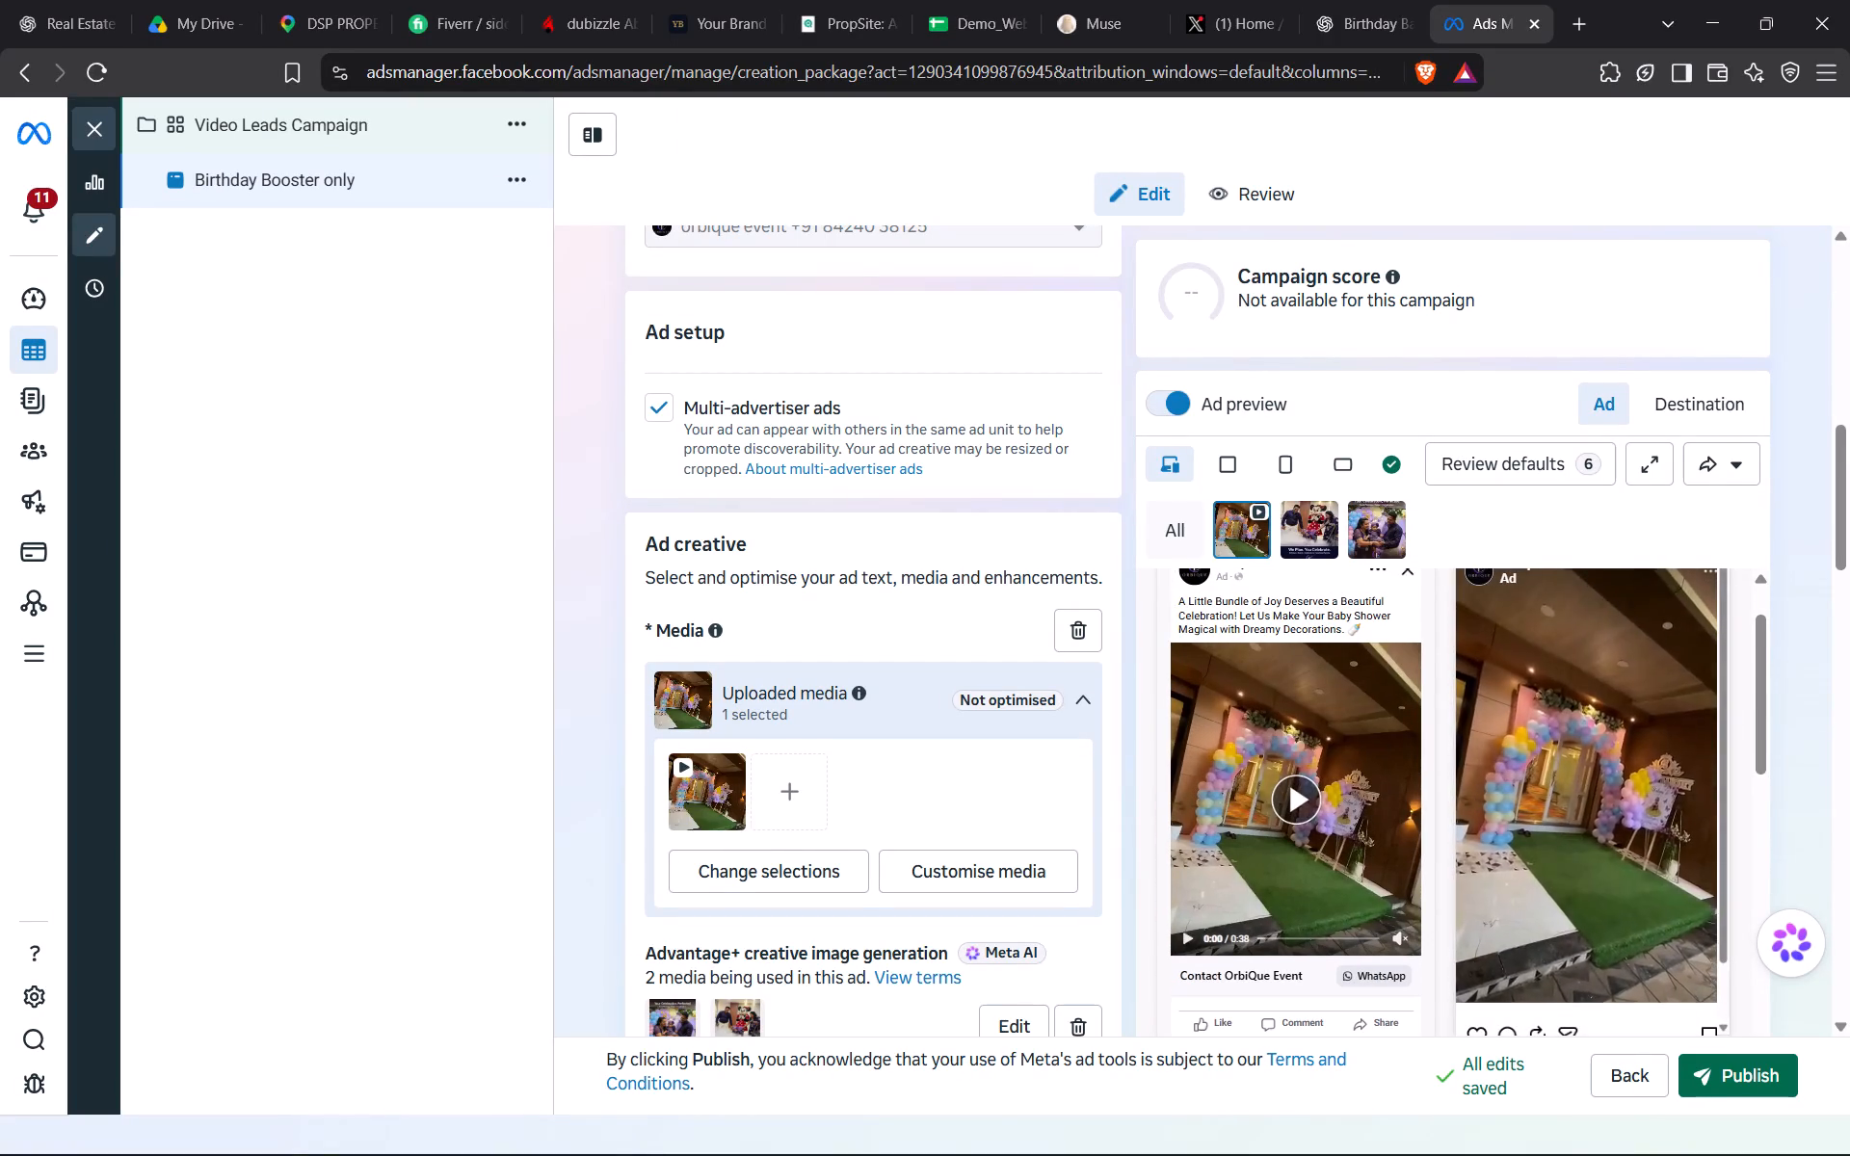
click(1300, 794)
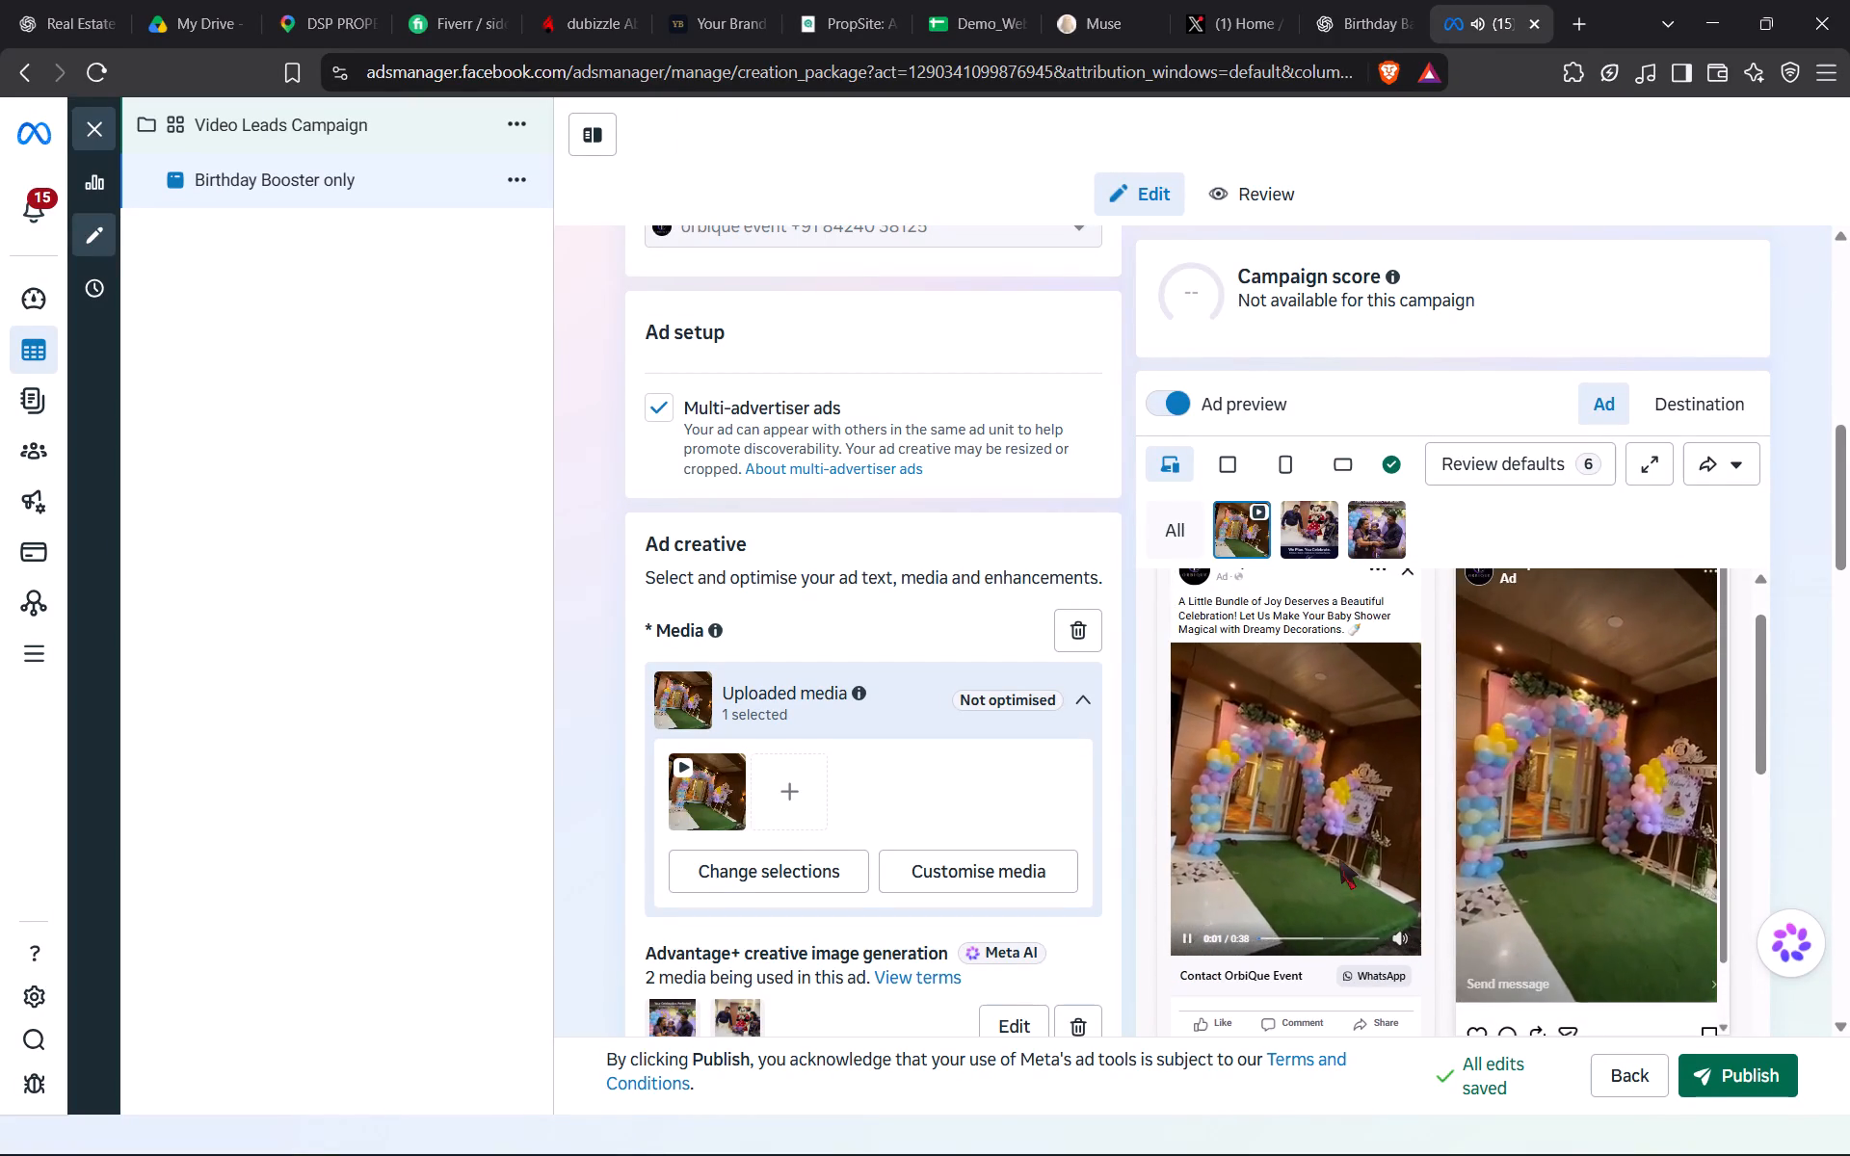
click(1305, 531)
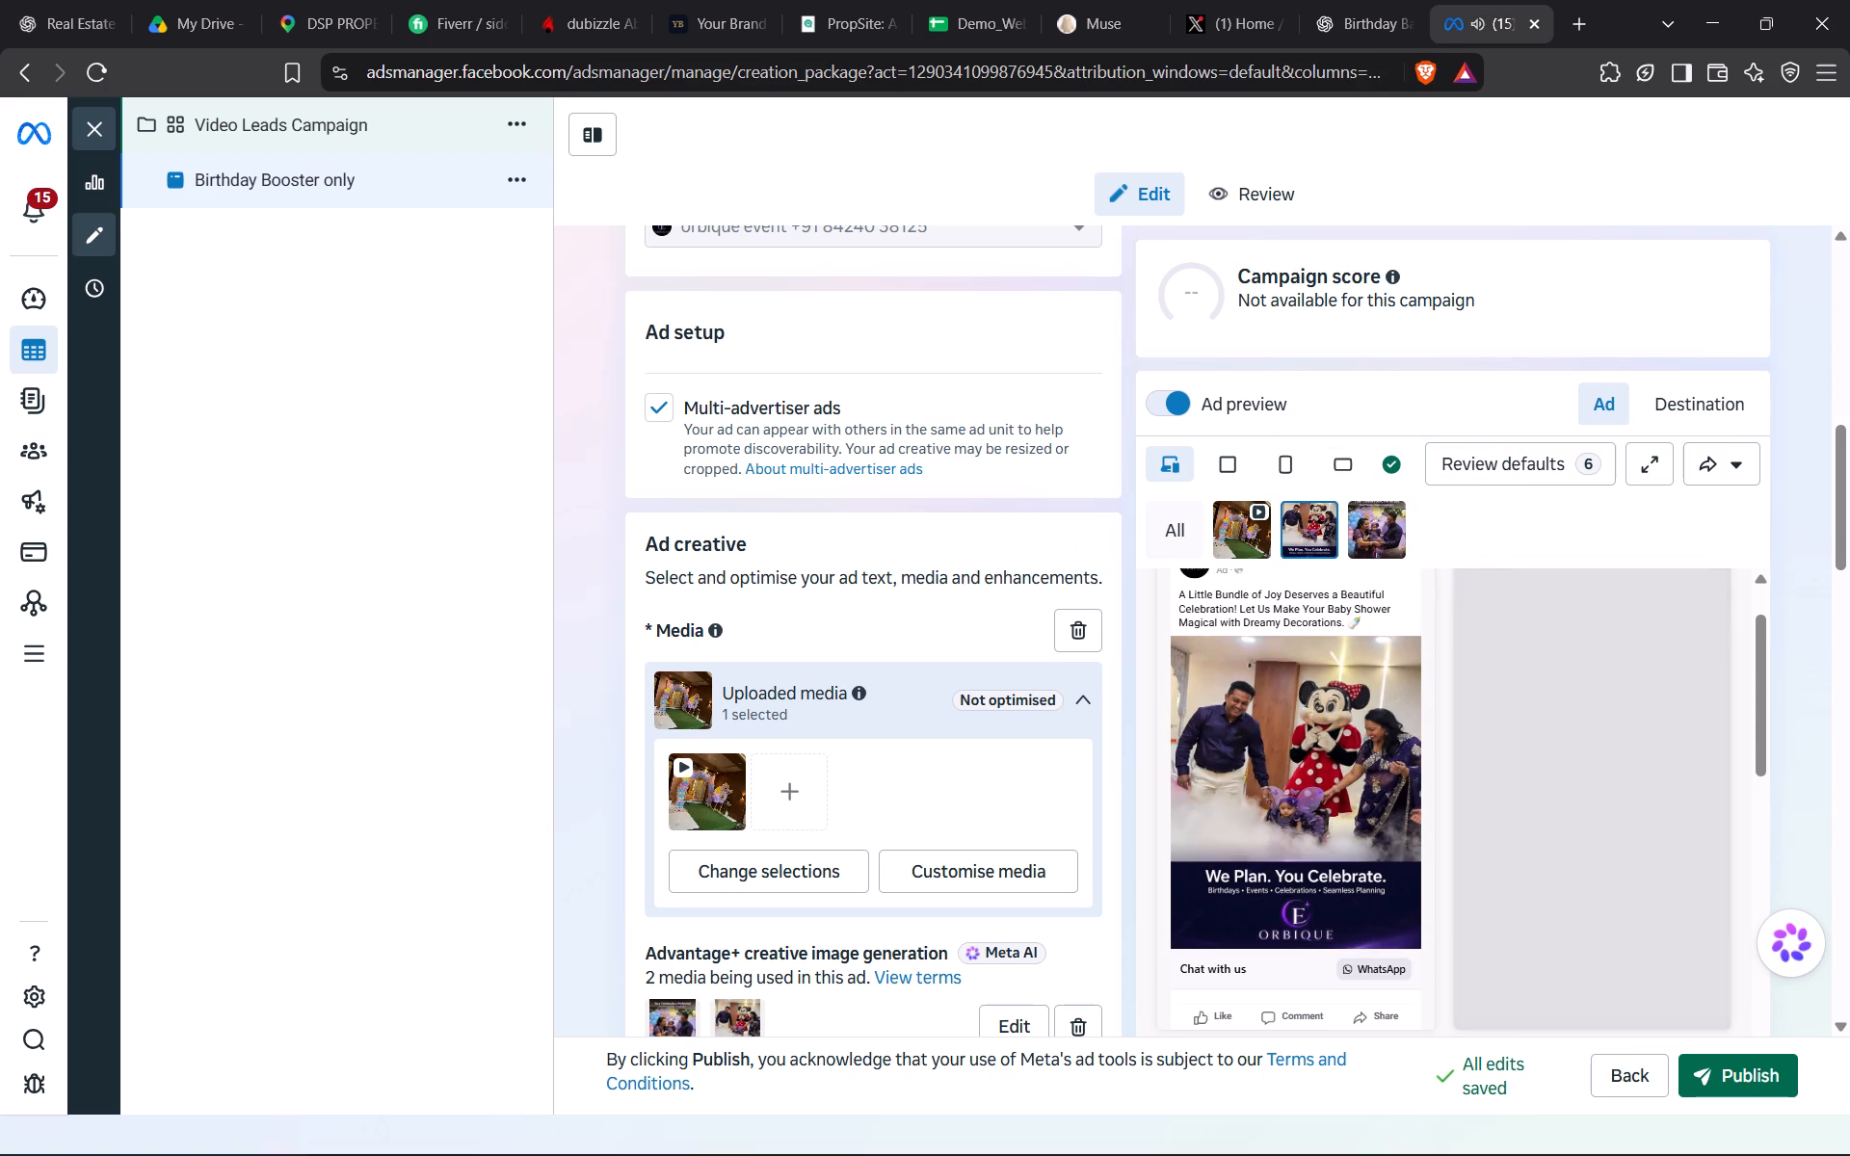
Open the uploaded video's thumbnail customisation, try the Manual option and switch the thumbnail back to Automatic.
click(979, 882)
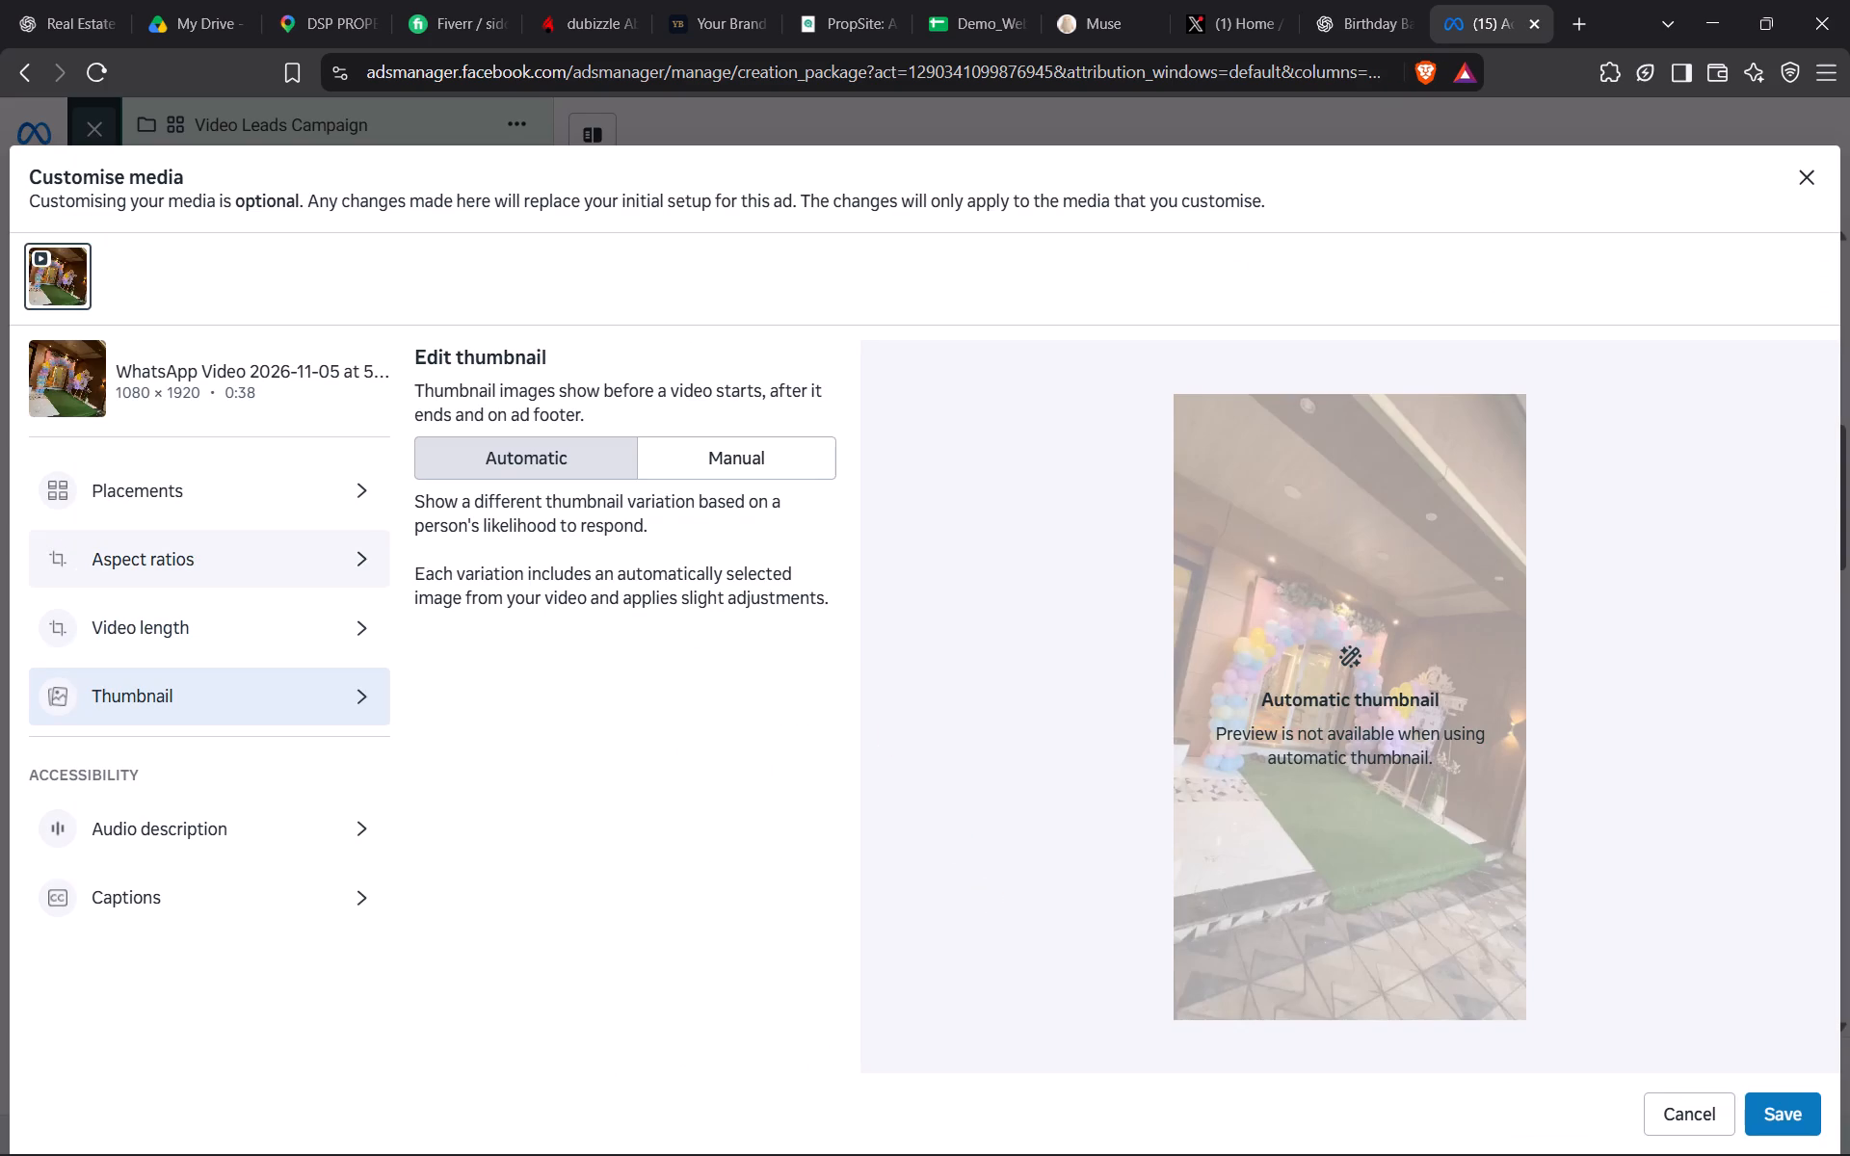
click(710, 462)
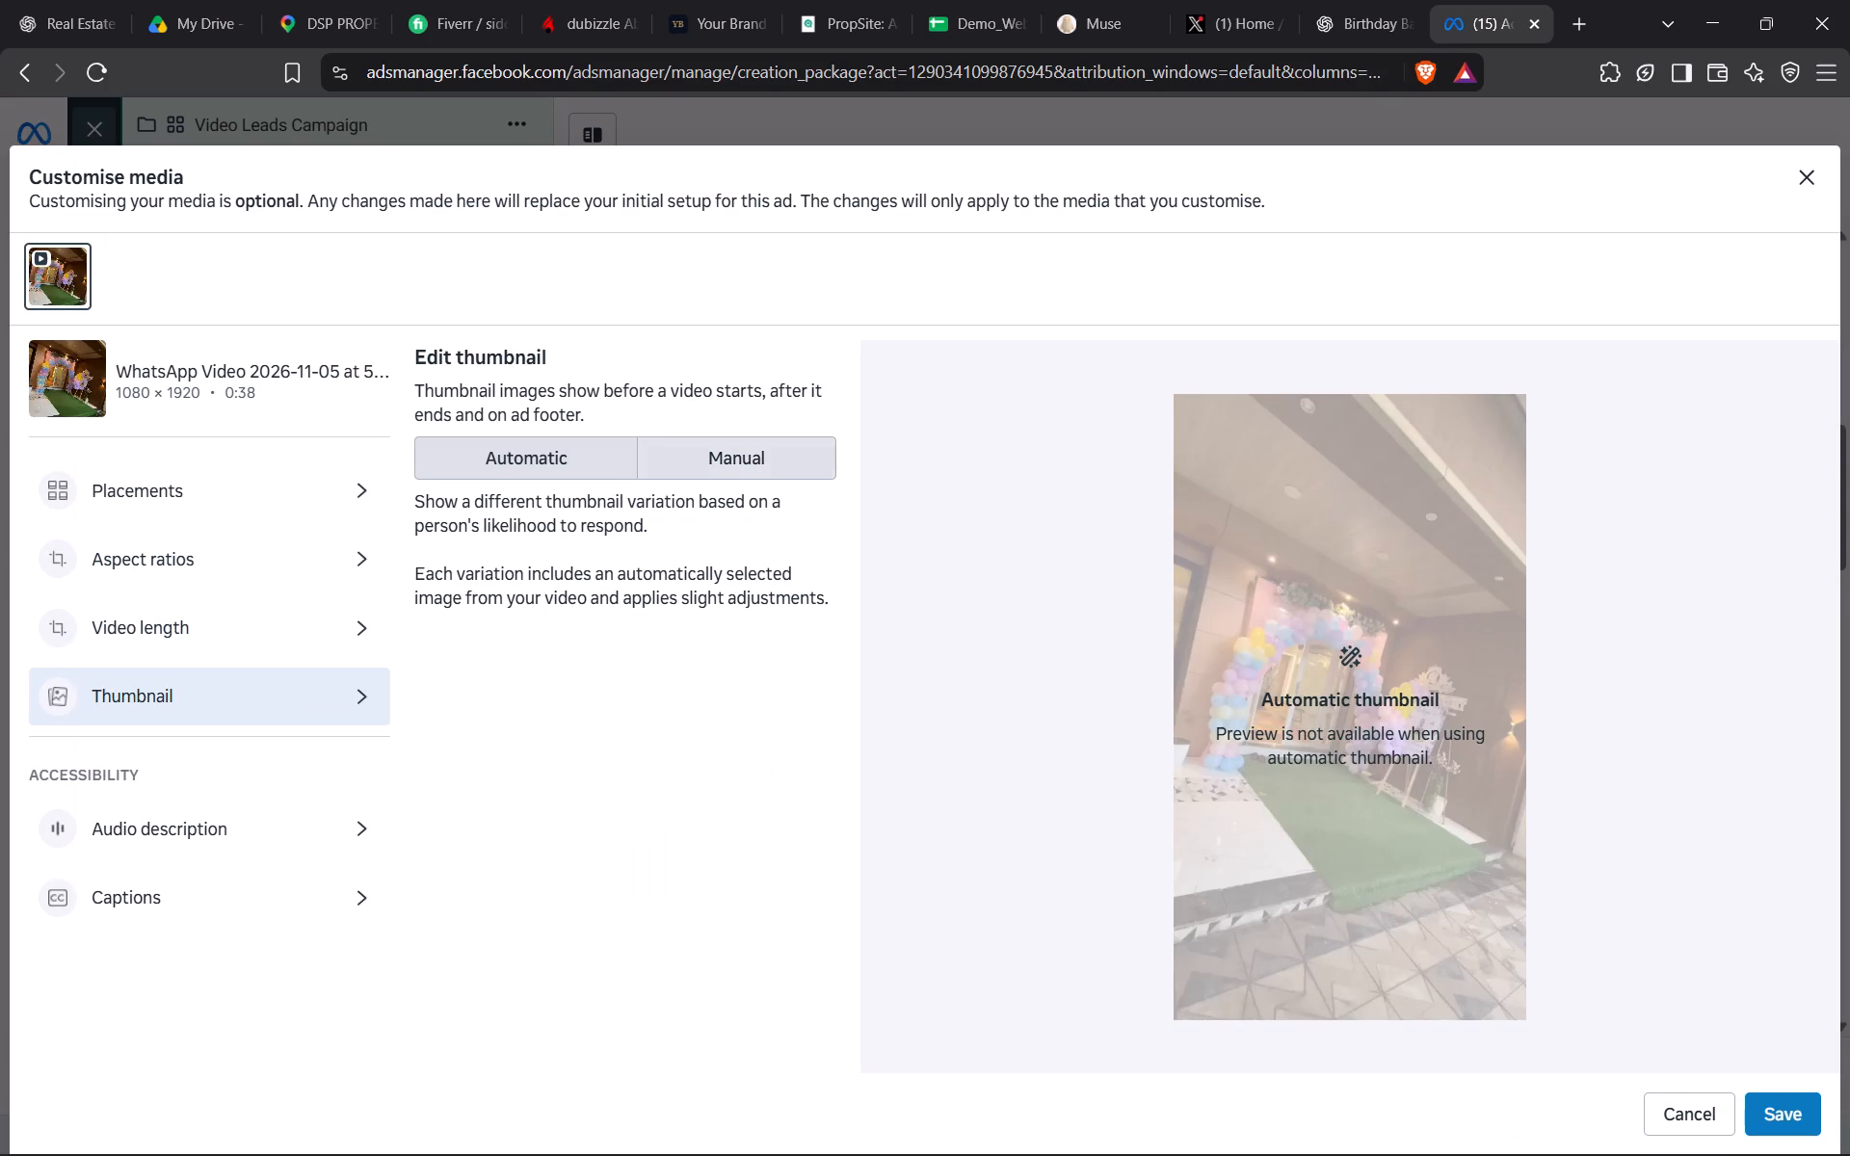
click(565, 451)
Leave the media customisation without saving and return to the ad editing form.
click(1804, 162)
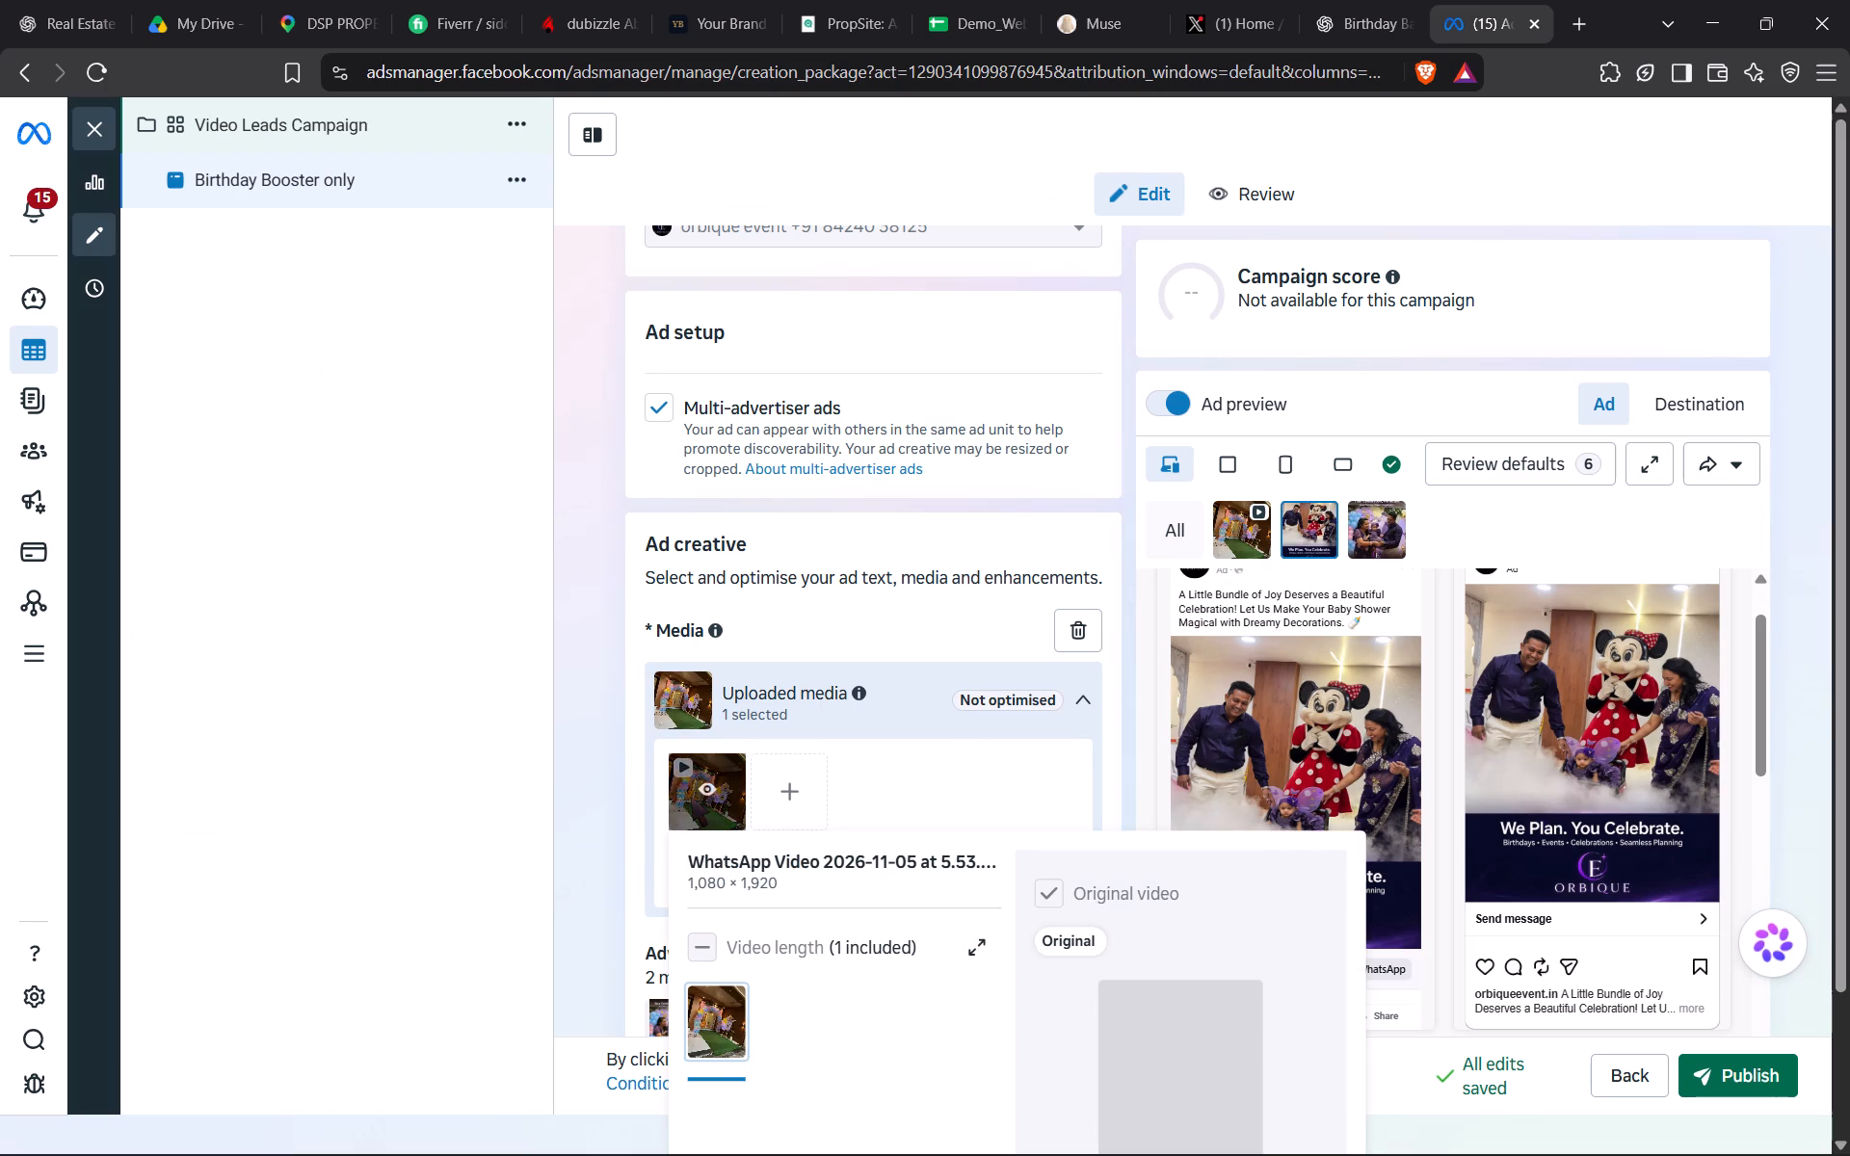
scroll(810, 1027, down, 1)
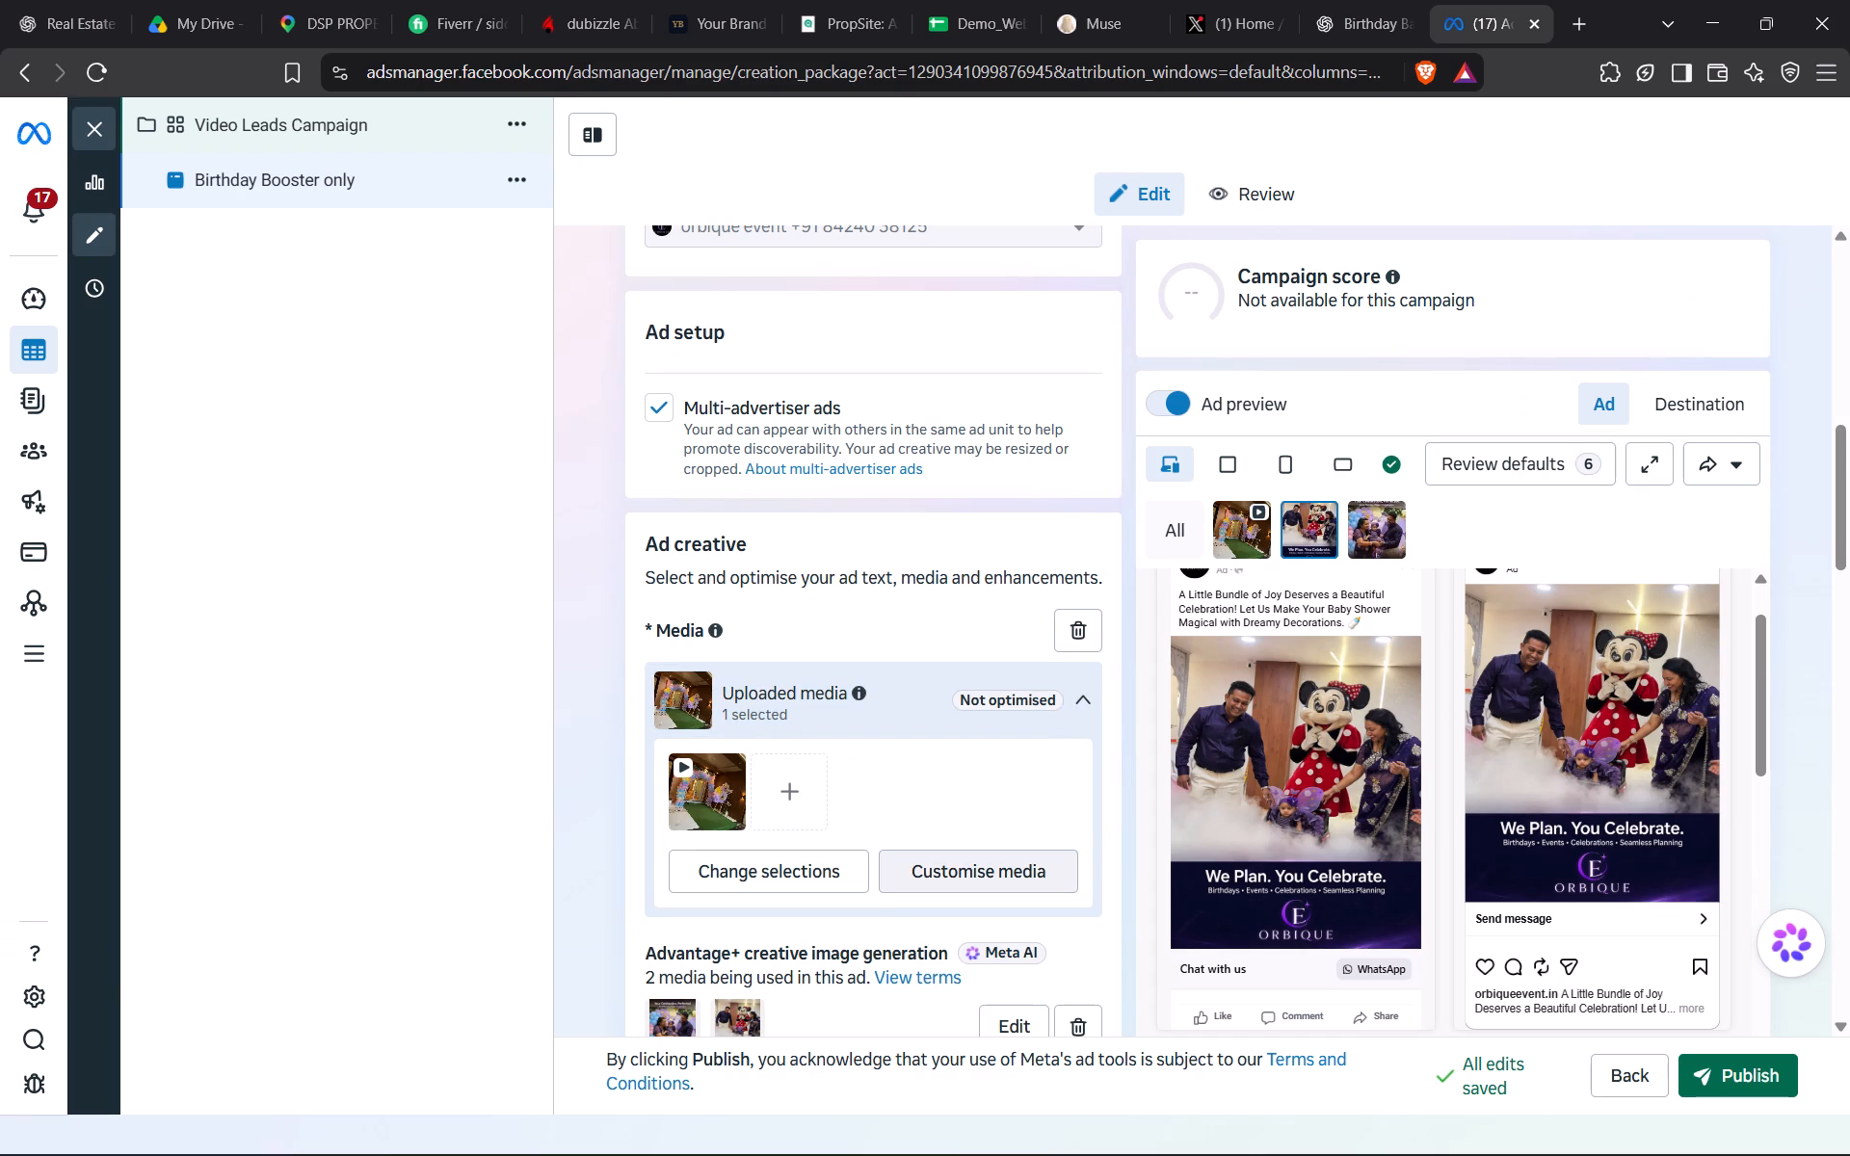
Reopen the creative setup, deselect the "Your Celebration, Perfected" and "We Plan. You Celebrate." companion images, and finish with only the uploaded video.
click(820, 870)
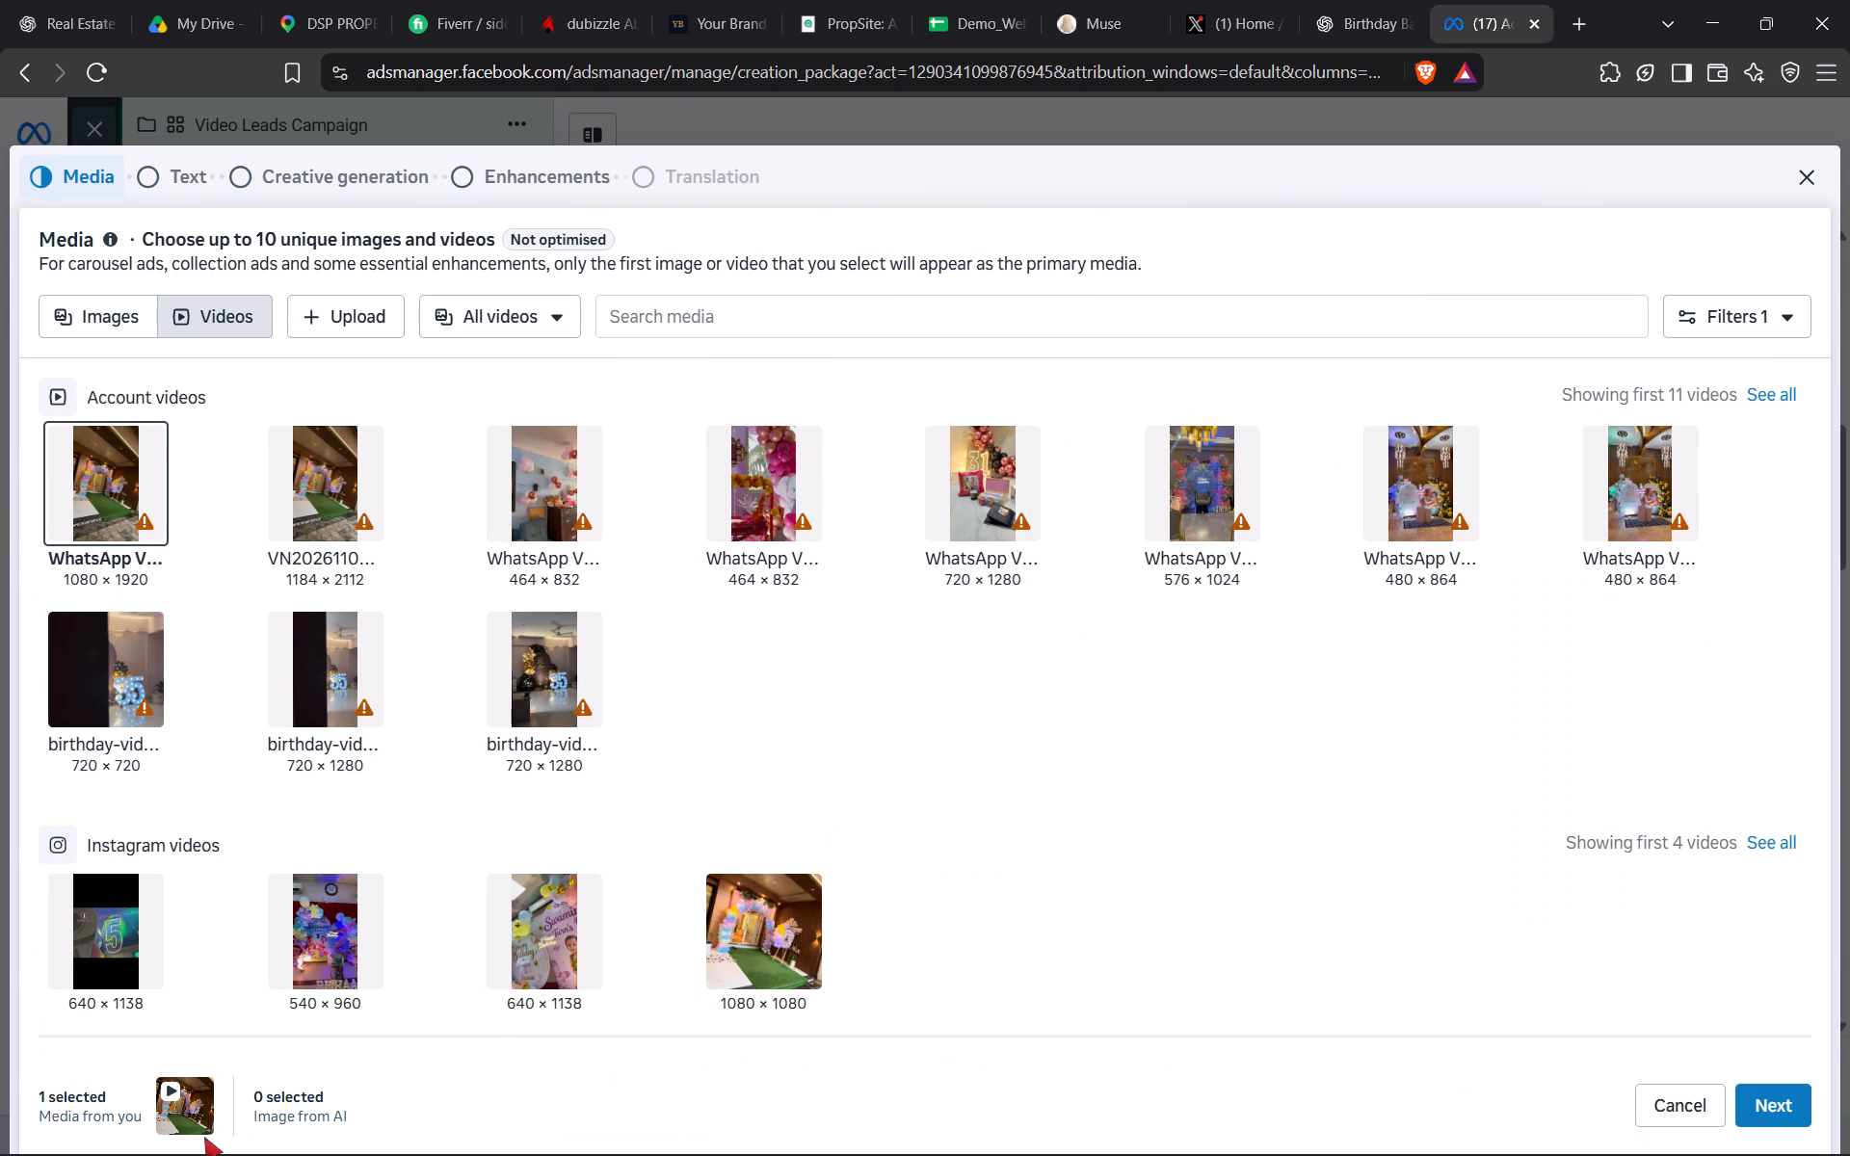
click(287, 1093)
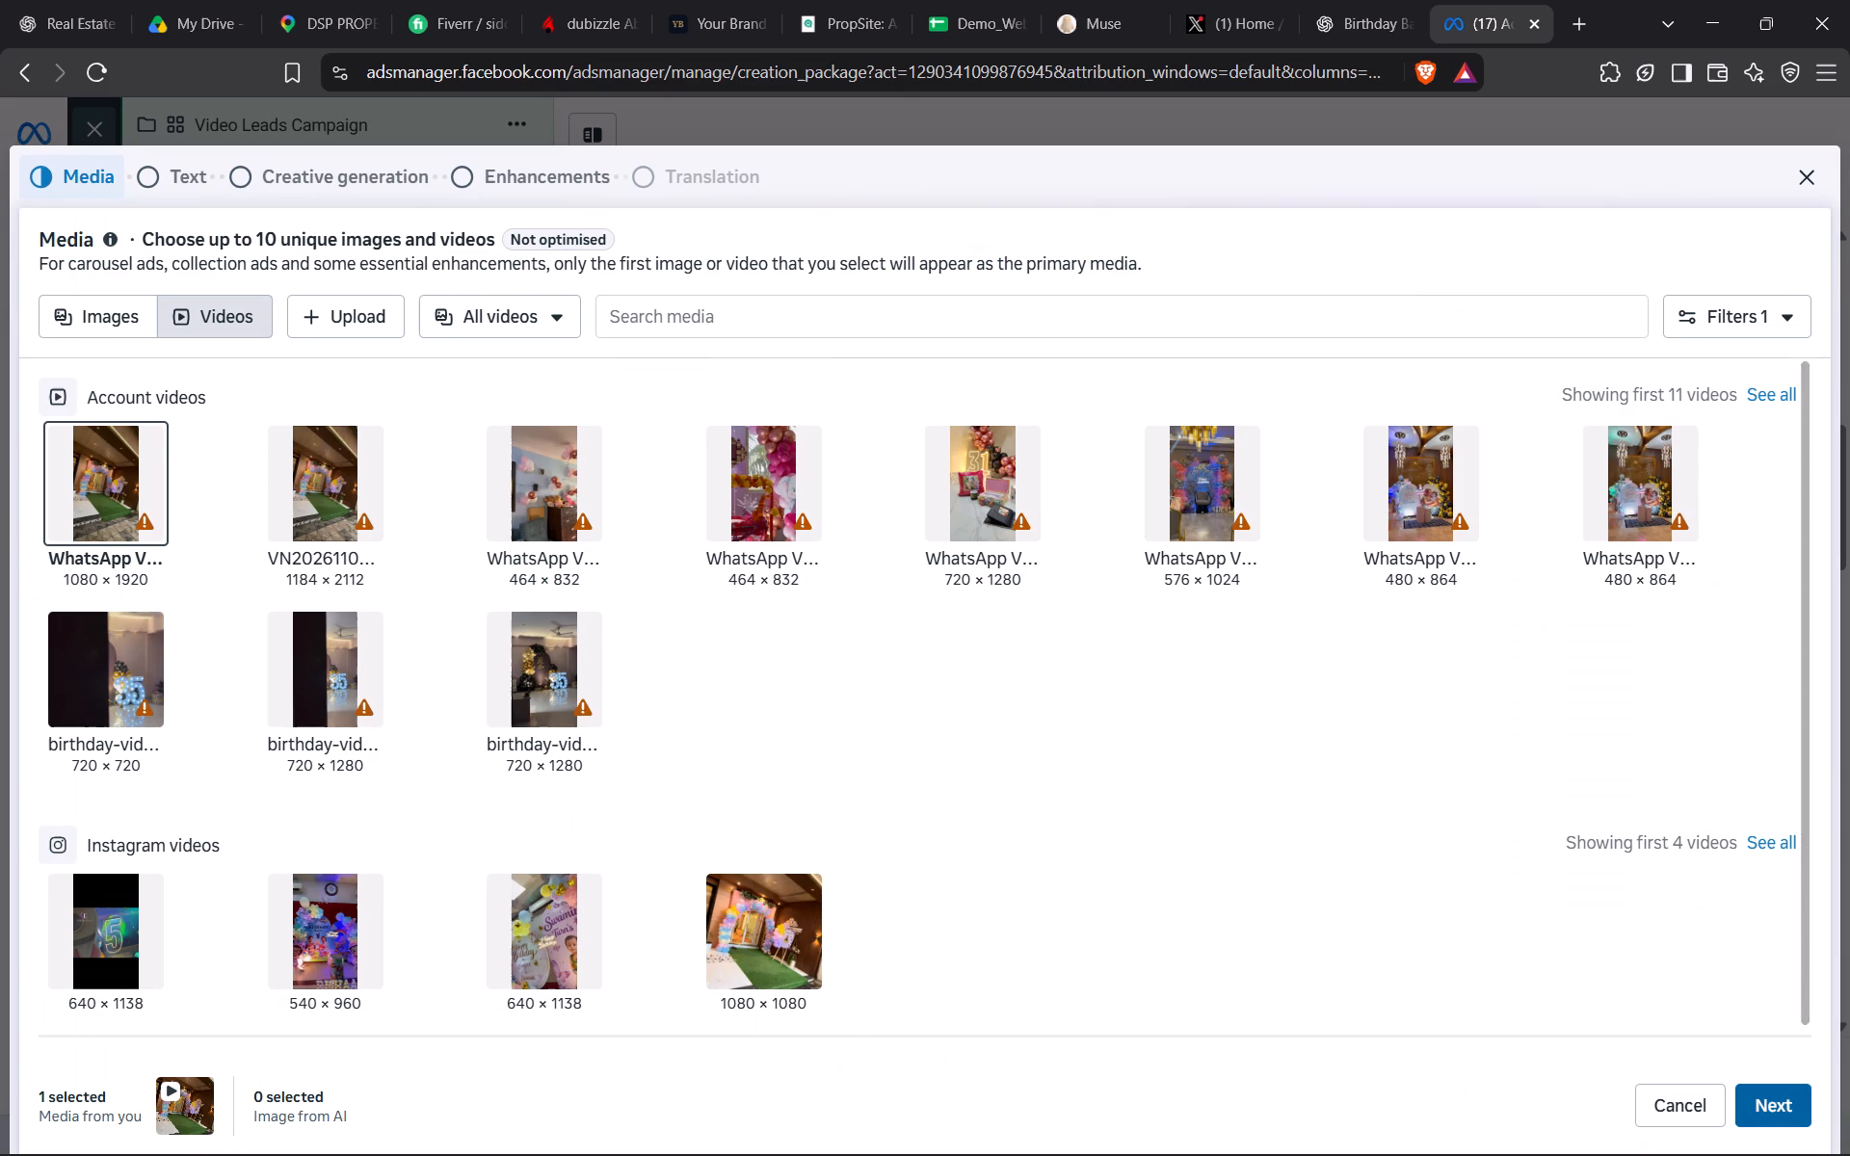
click(1777, 1105)
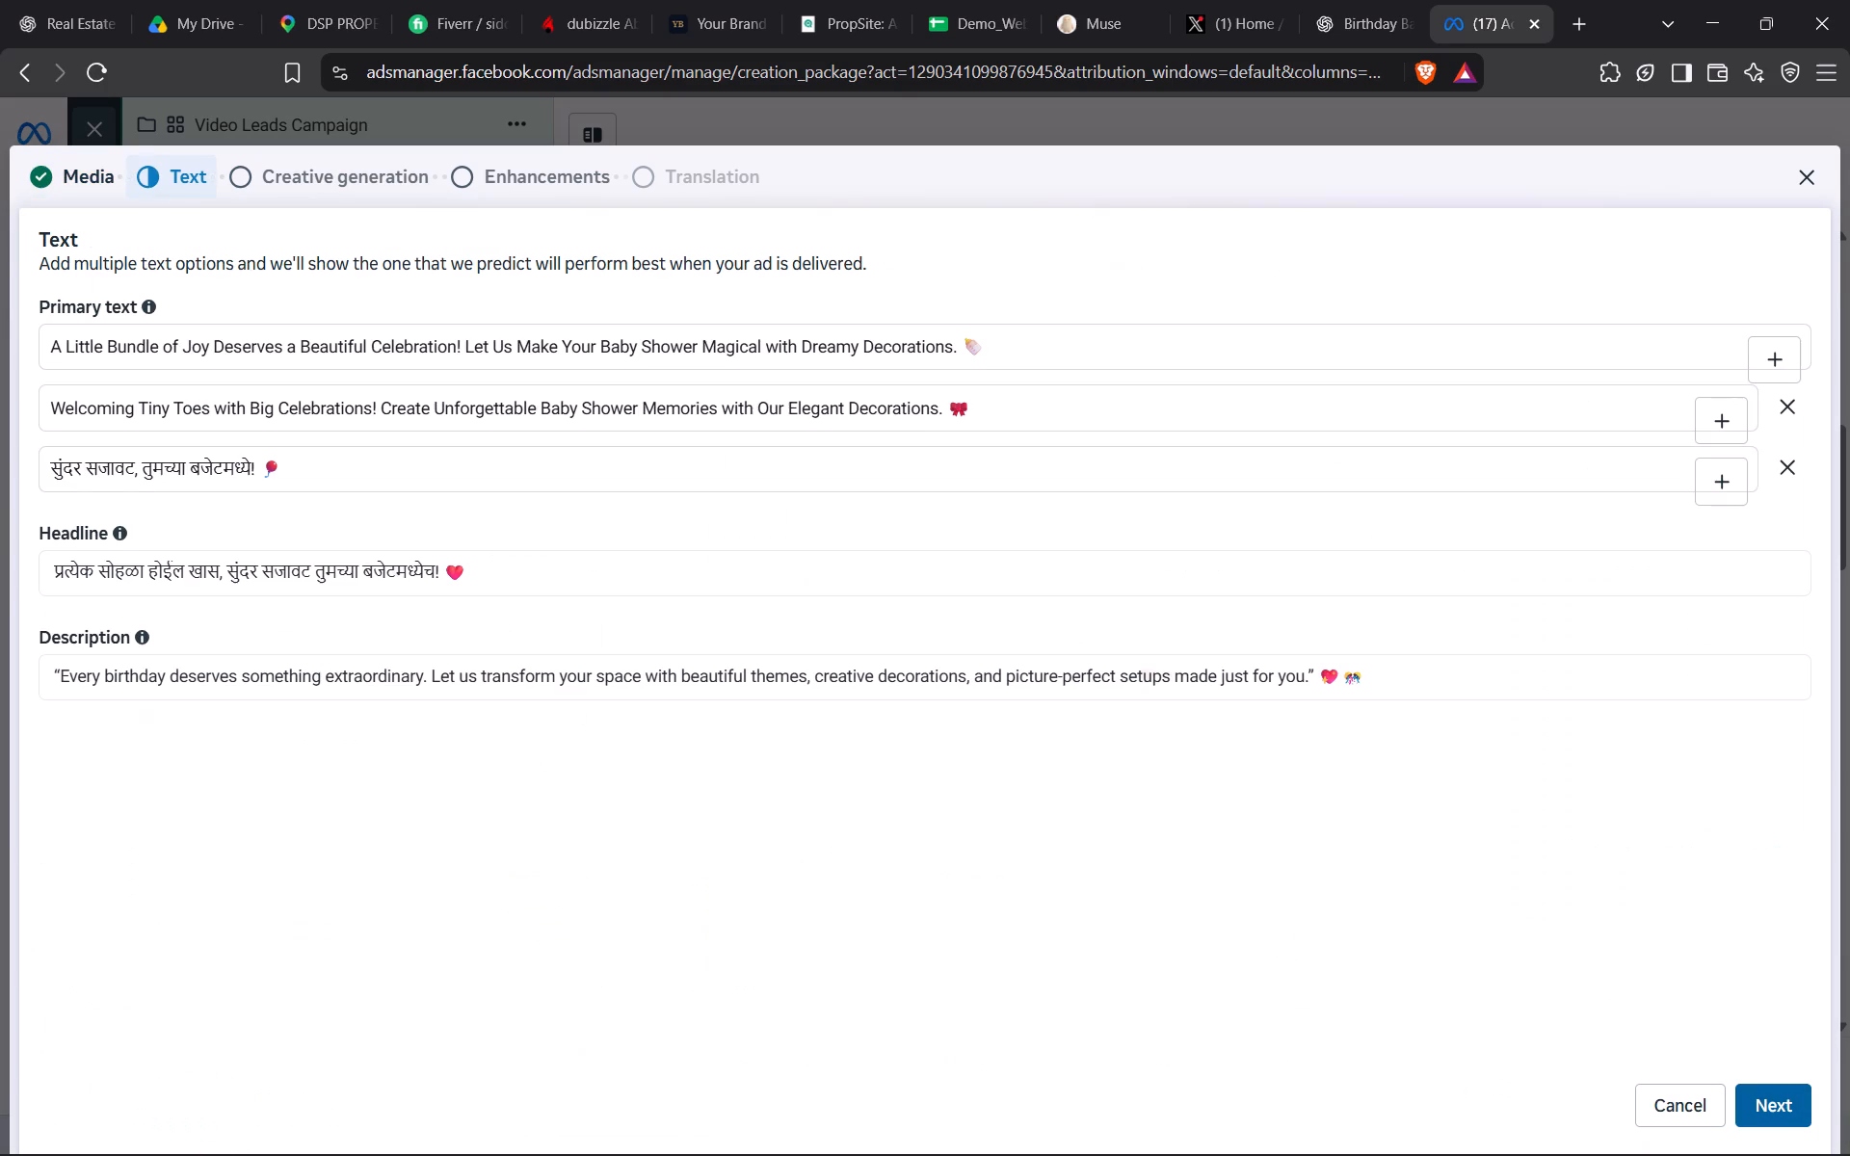
click(1777, 1105)
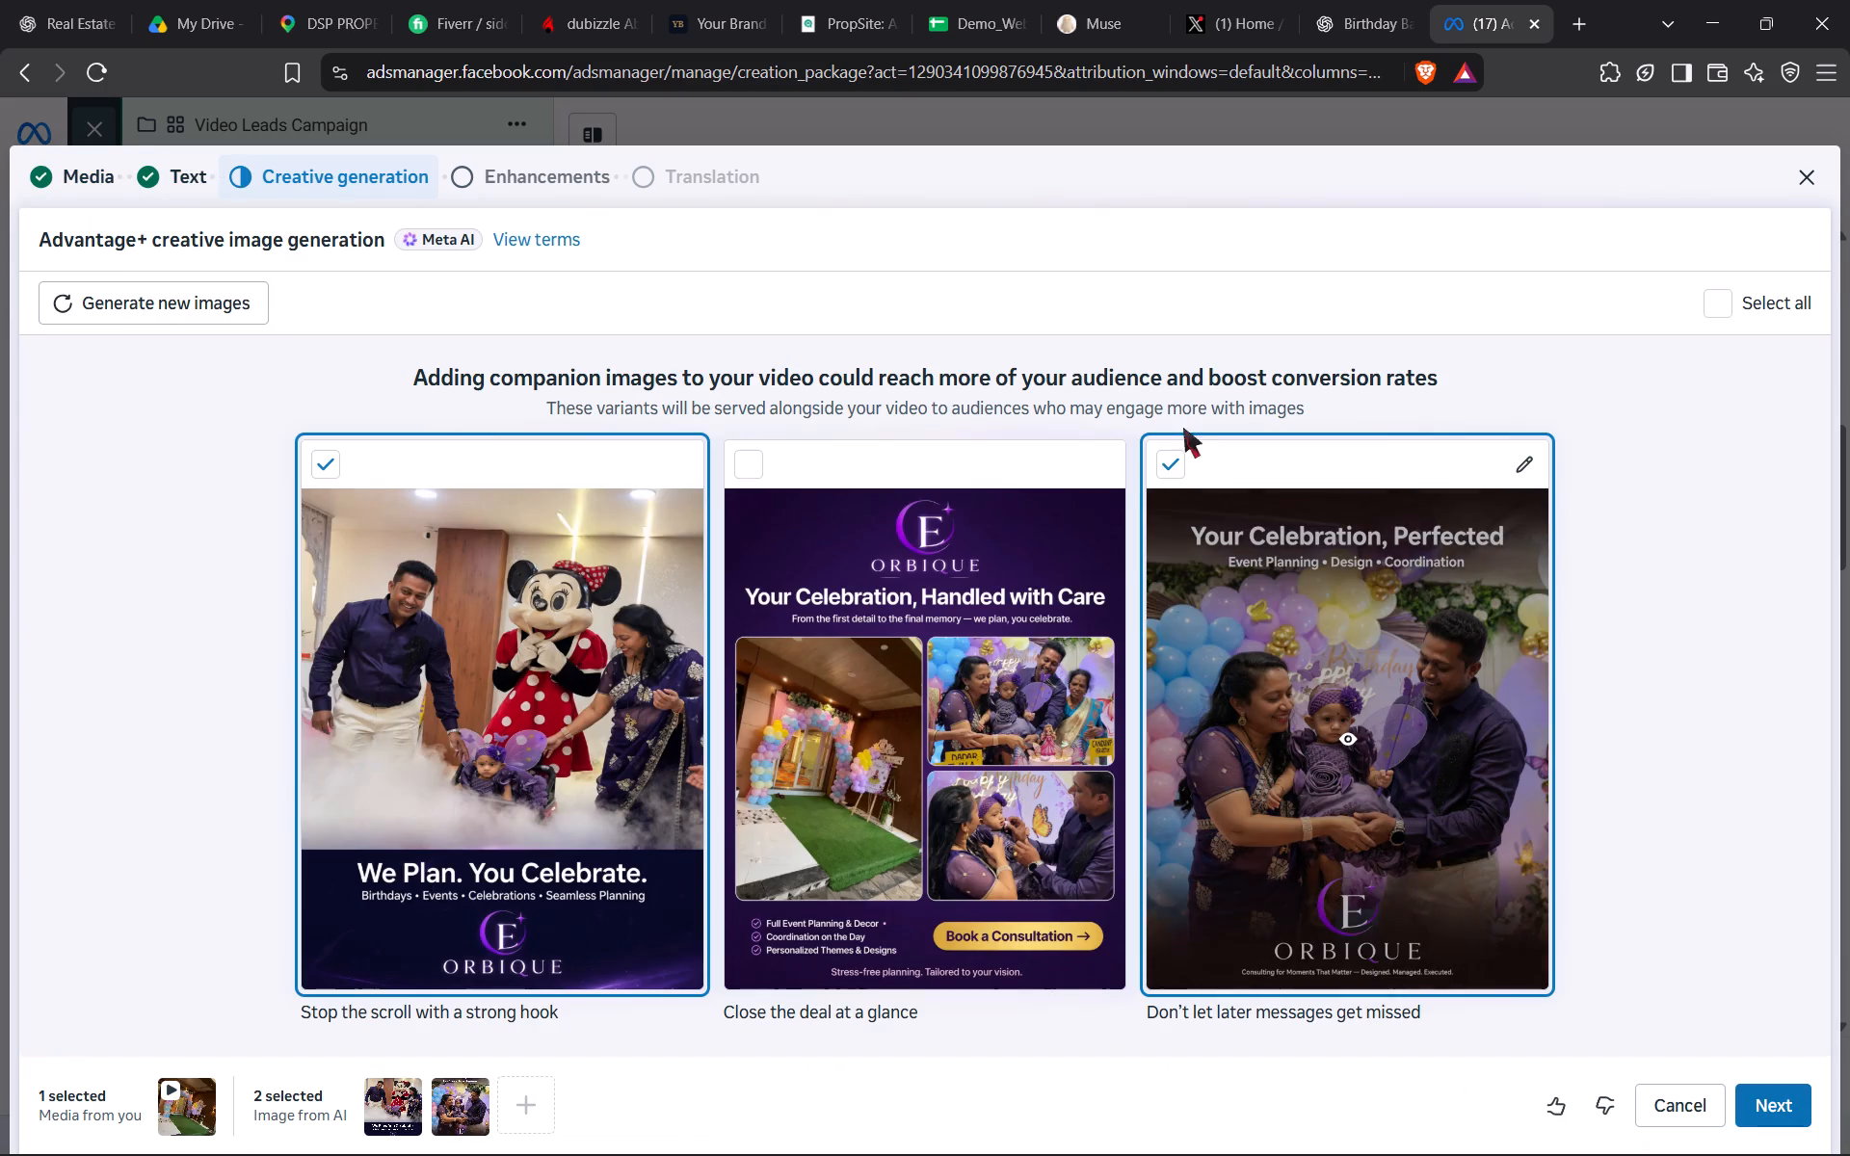
click(1157, 472)
scroll(457, 478, left, 1)
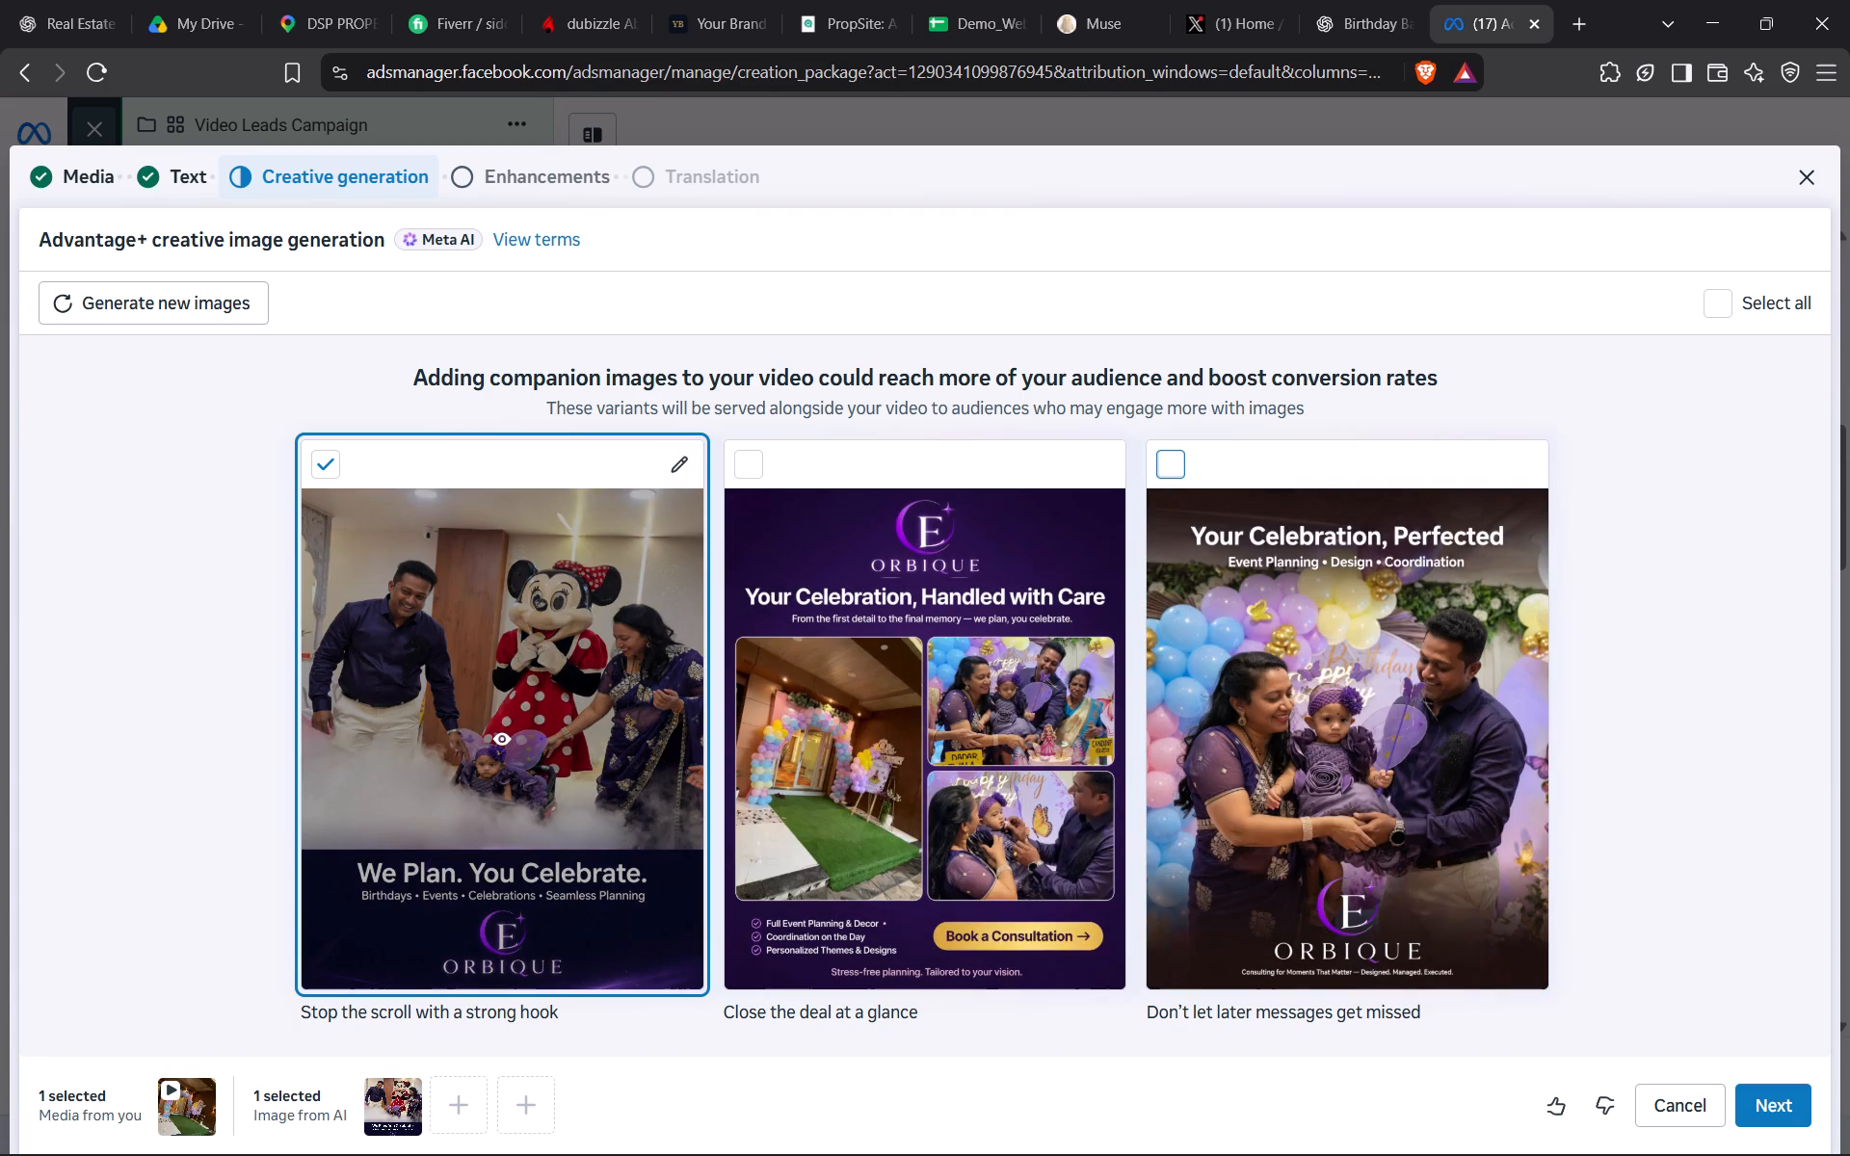
click(330, 465)
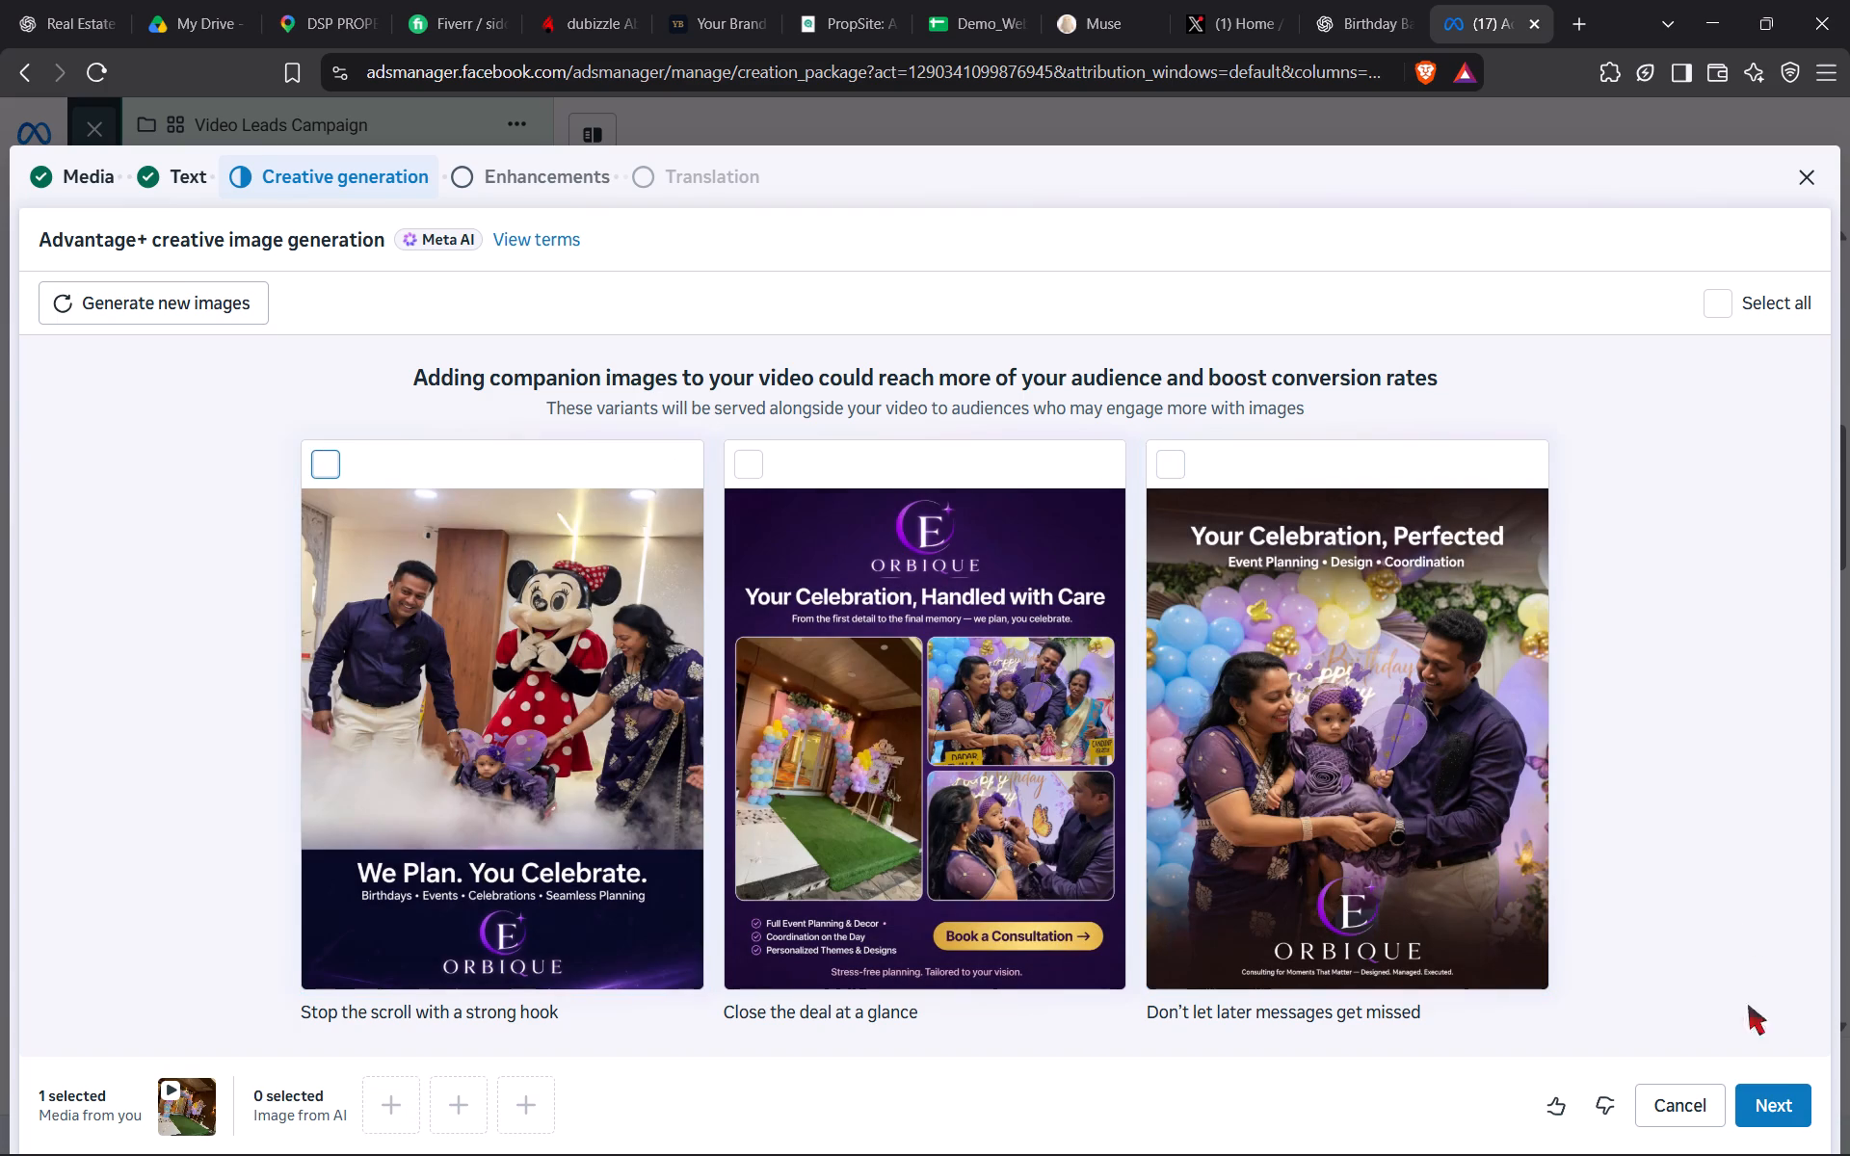
click(1788, 1100)
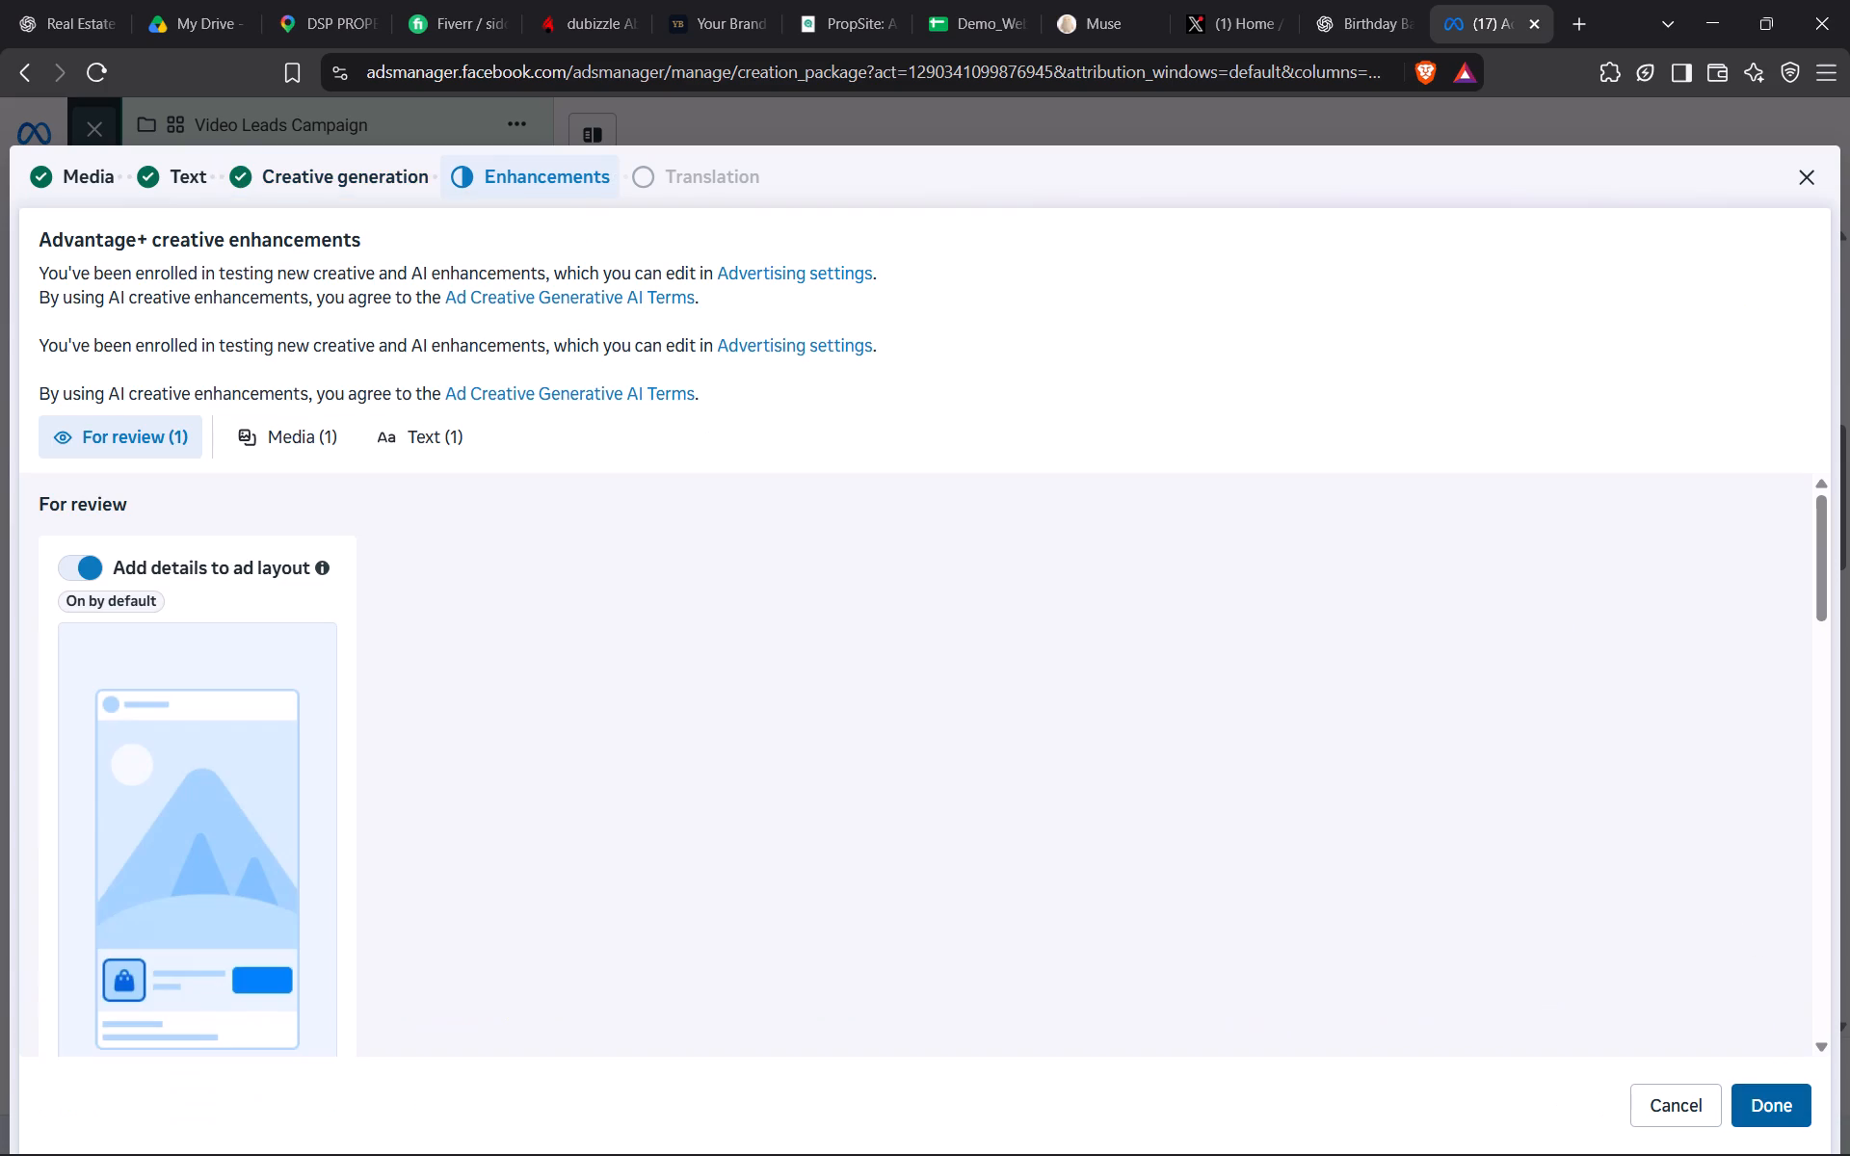
click(1788, 1100)
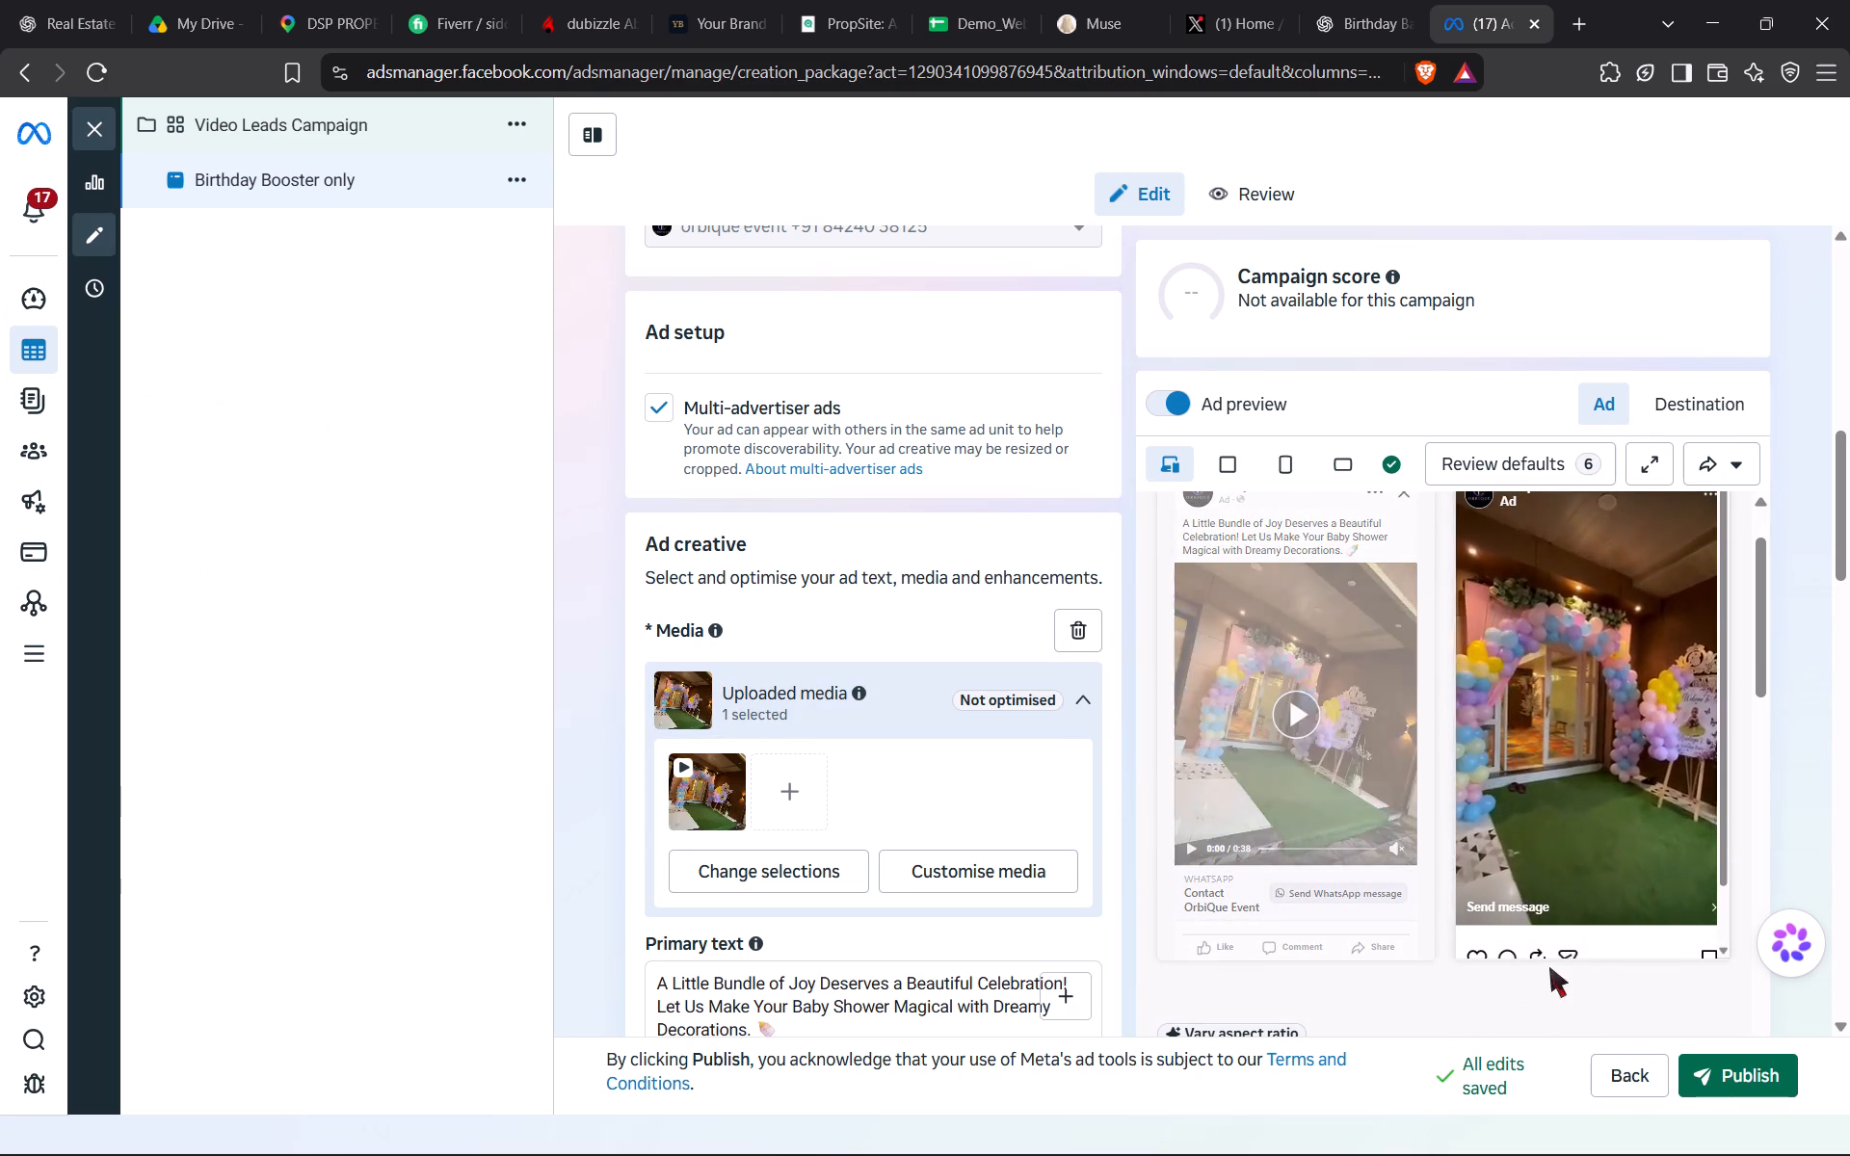
Review the video's placement previews and the ad form, including primary text, headline, description, message template and tracking.
scroll(1589, 906, down, 1)
scroll(1488, 962, down, 1)
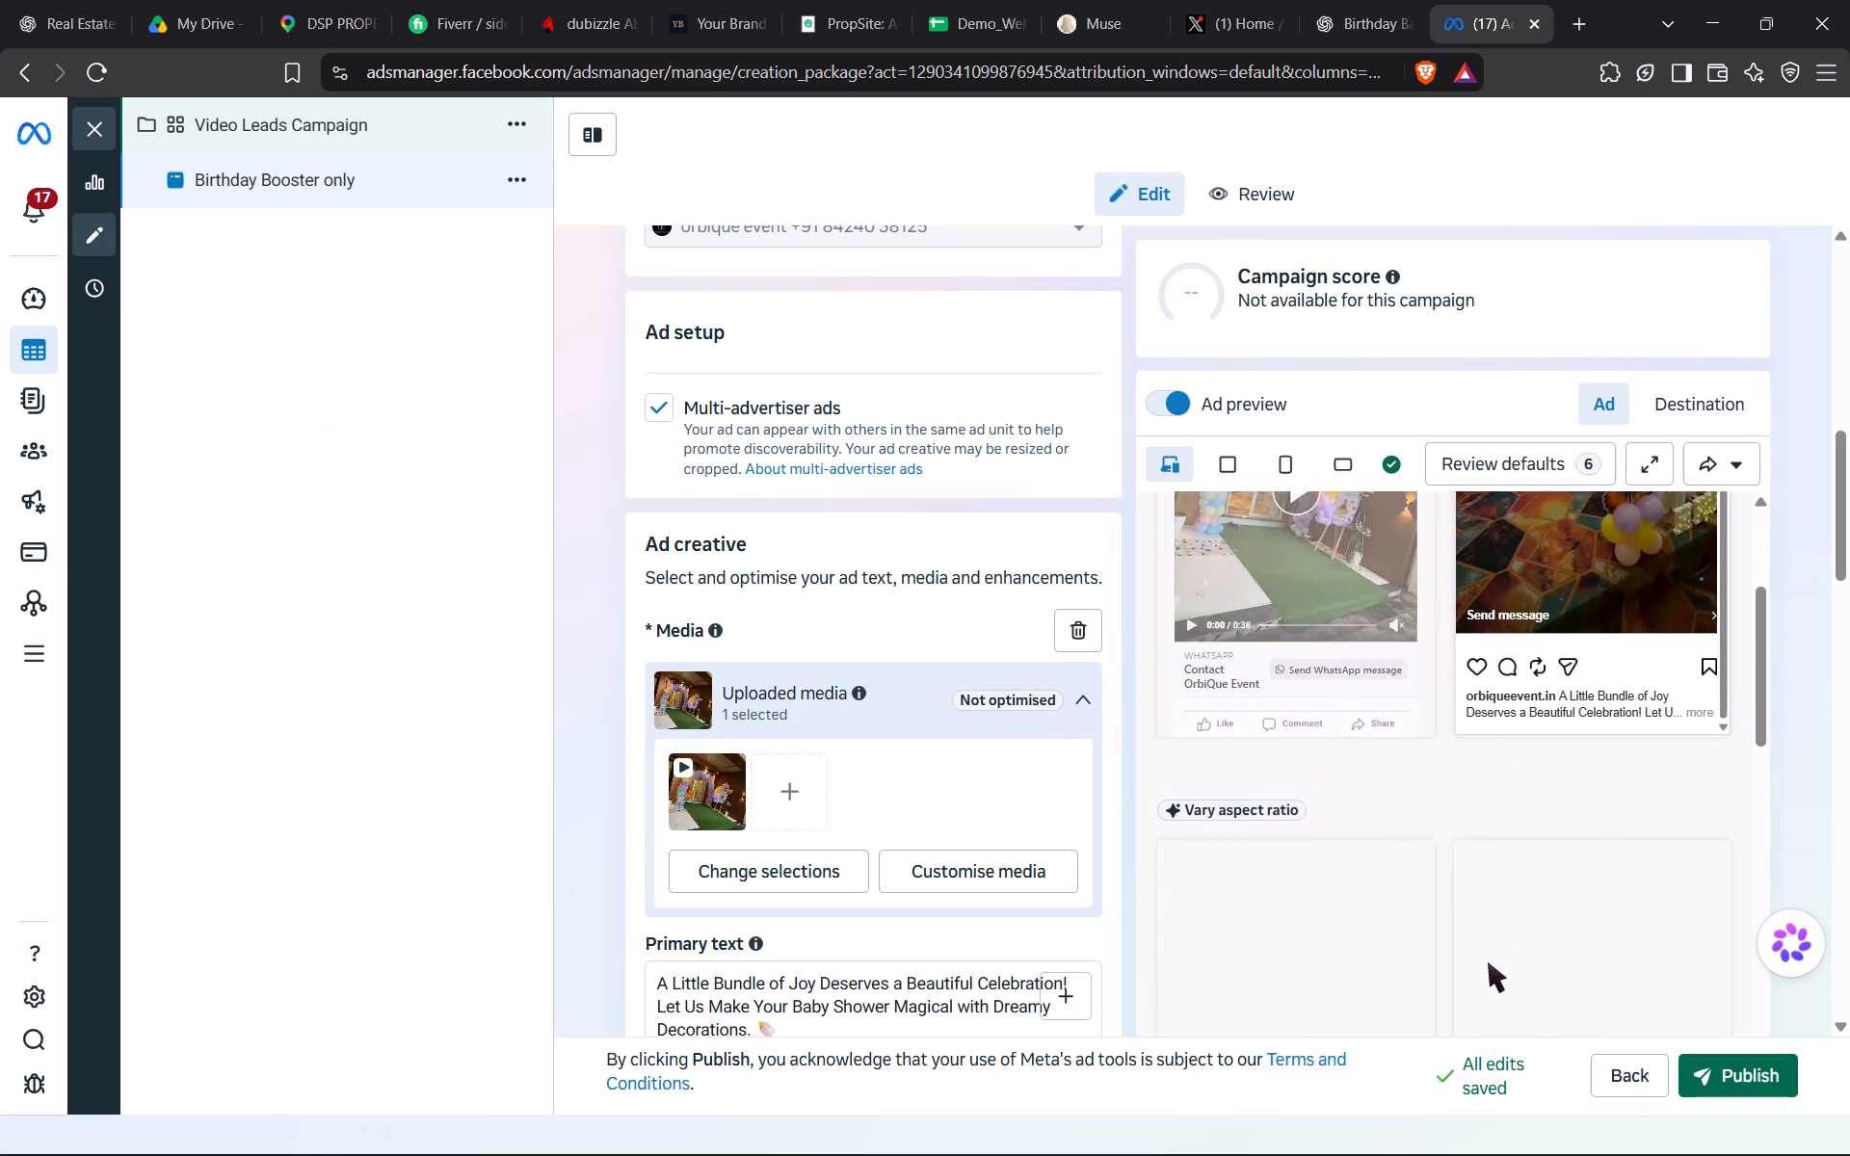
scroll(1488, 962, down, 4)
scroll(940, 923, down, 2)
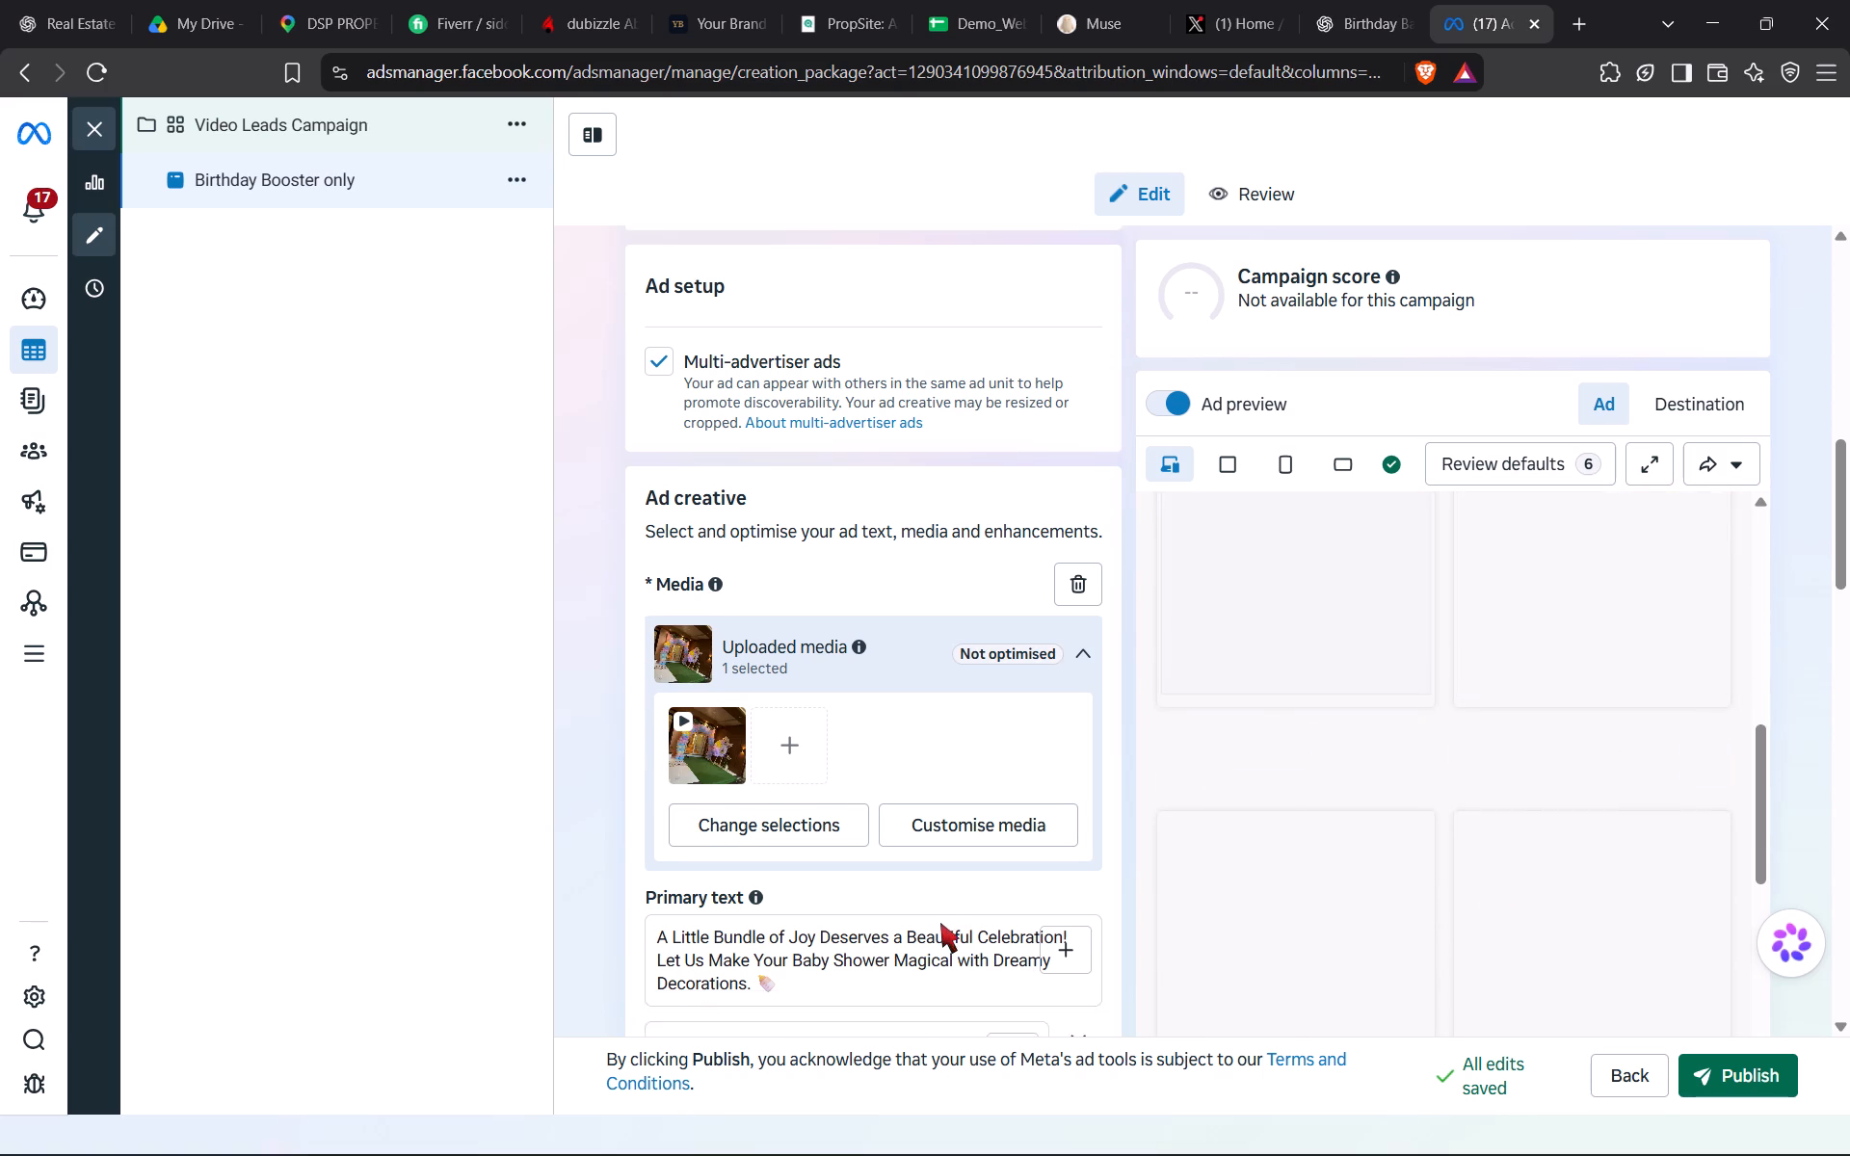
scroll(940, 923, down, 8)
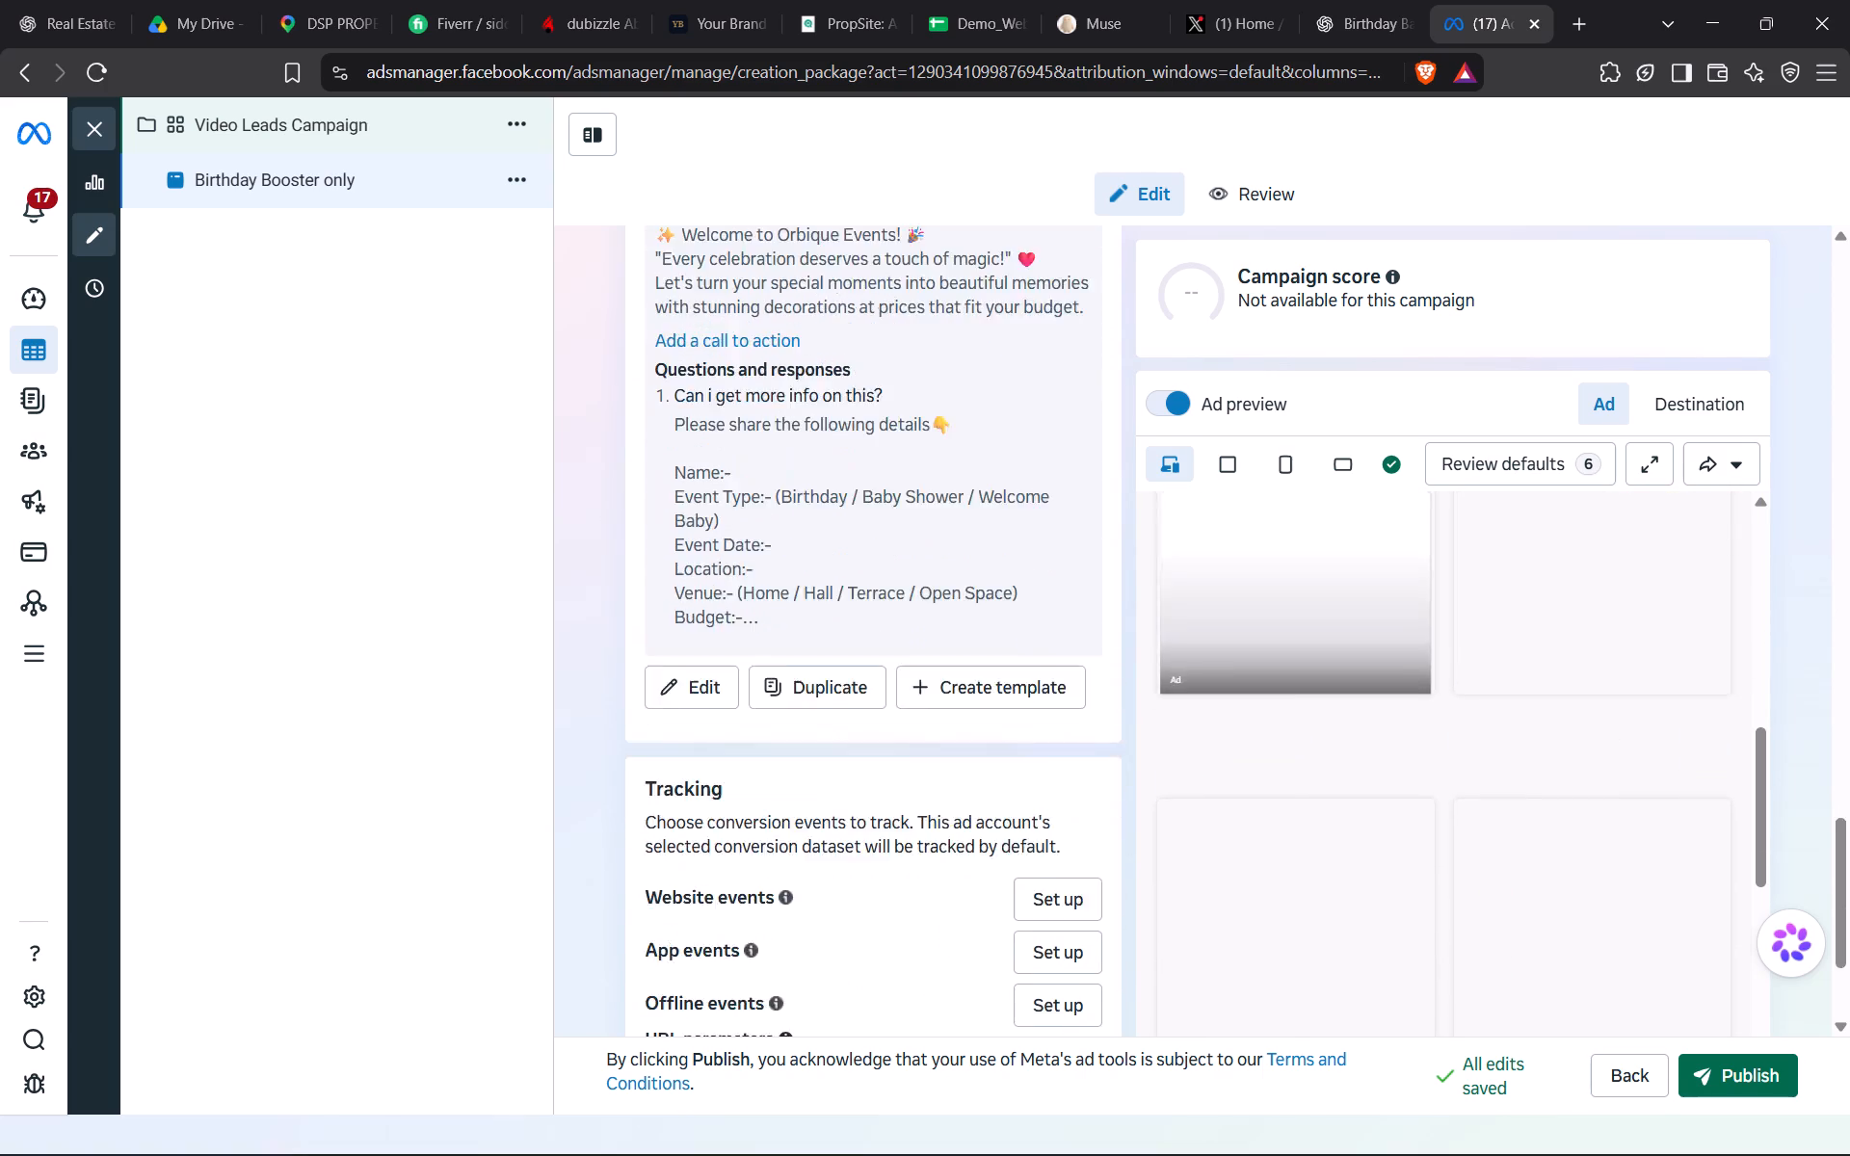
scroll(940, 923, down, 6)
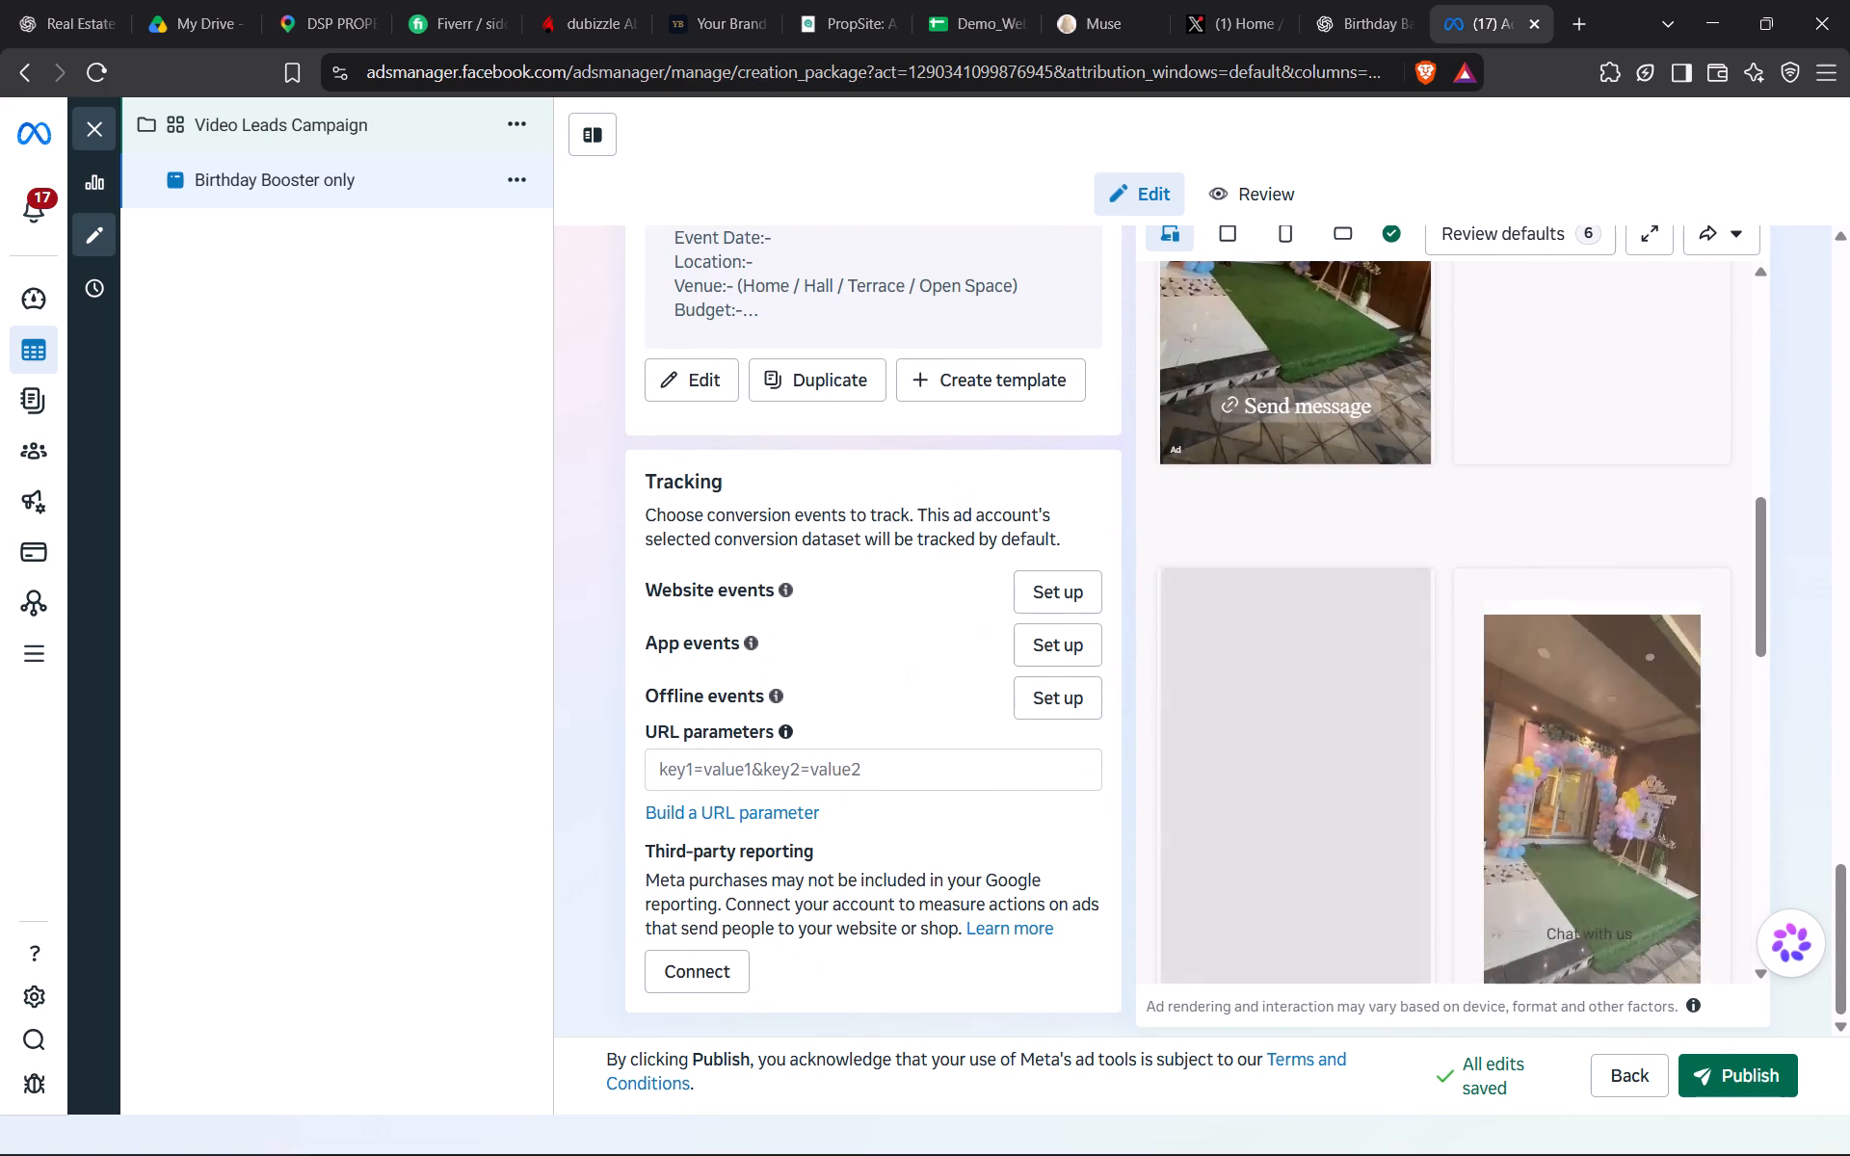
scroll(826, 684, up, 9)
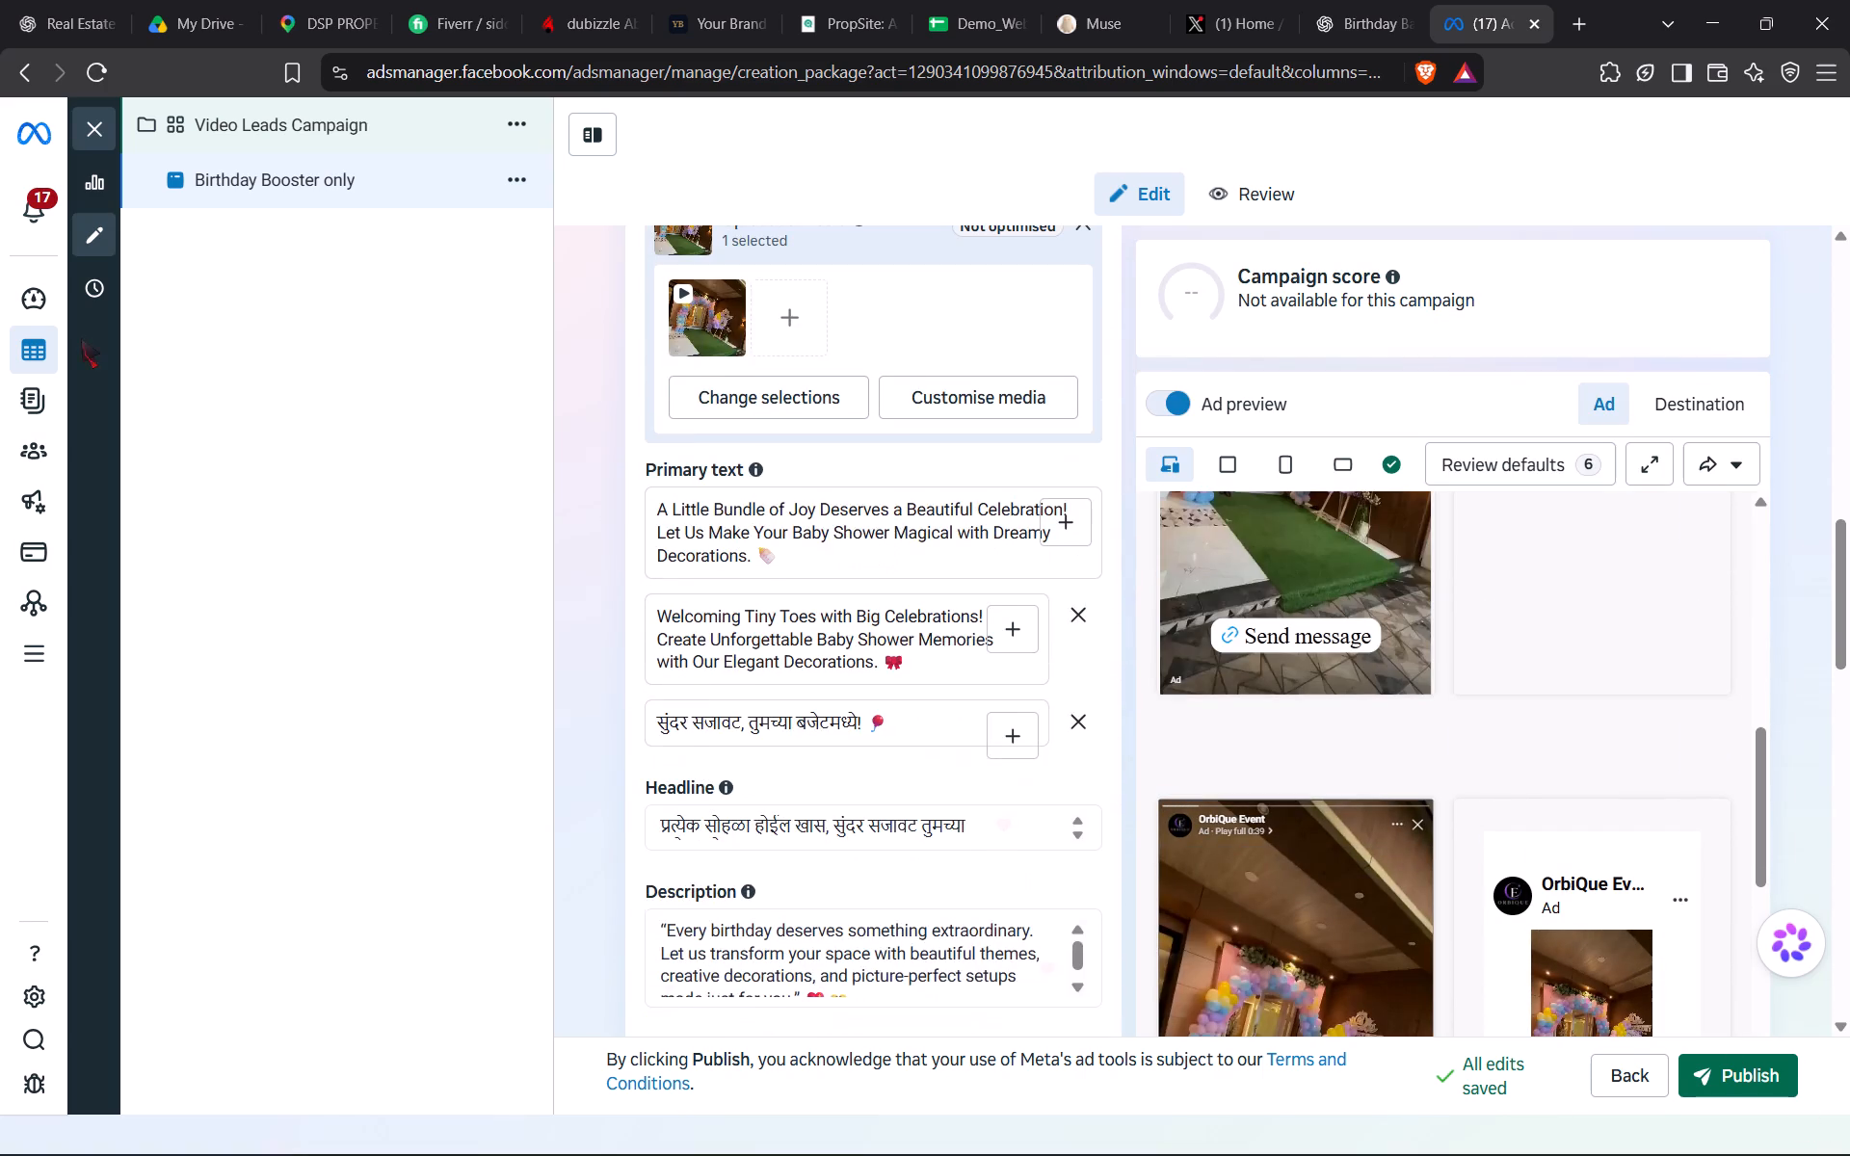
scroll(444, 471, up, 9)
scroll(828, 529, up, 8)
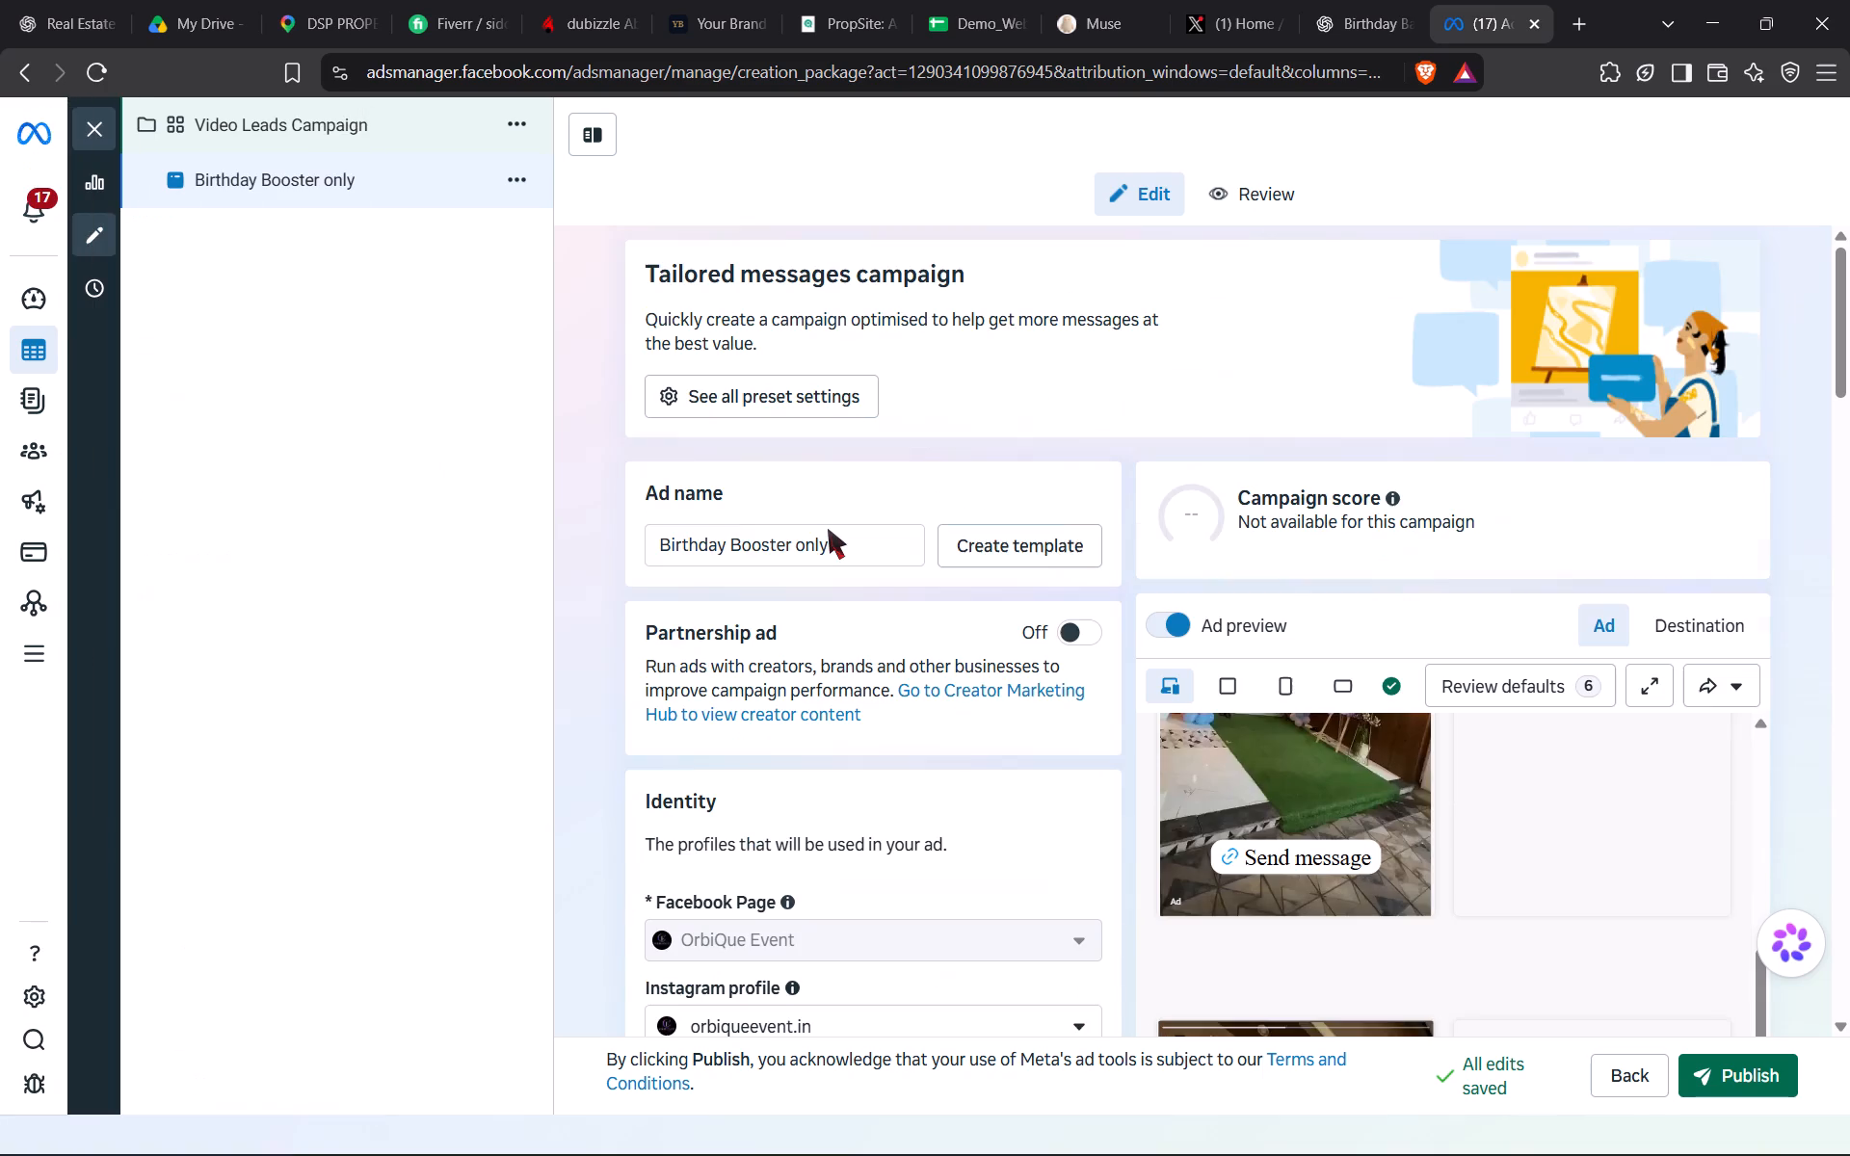
scroll(828, 529, up, 5)
Open the Video Leads Campaign settings and review its special ad categories, message destinations, budget and schedule.
click(238, 124)
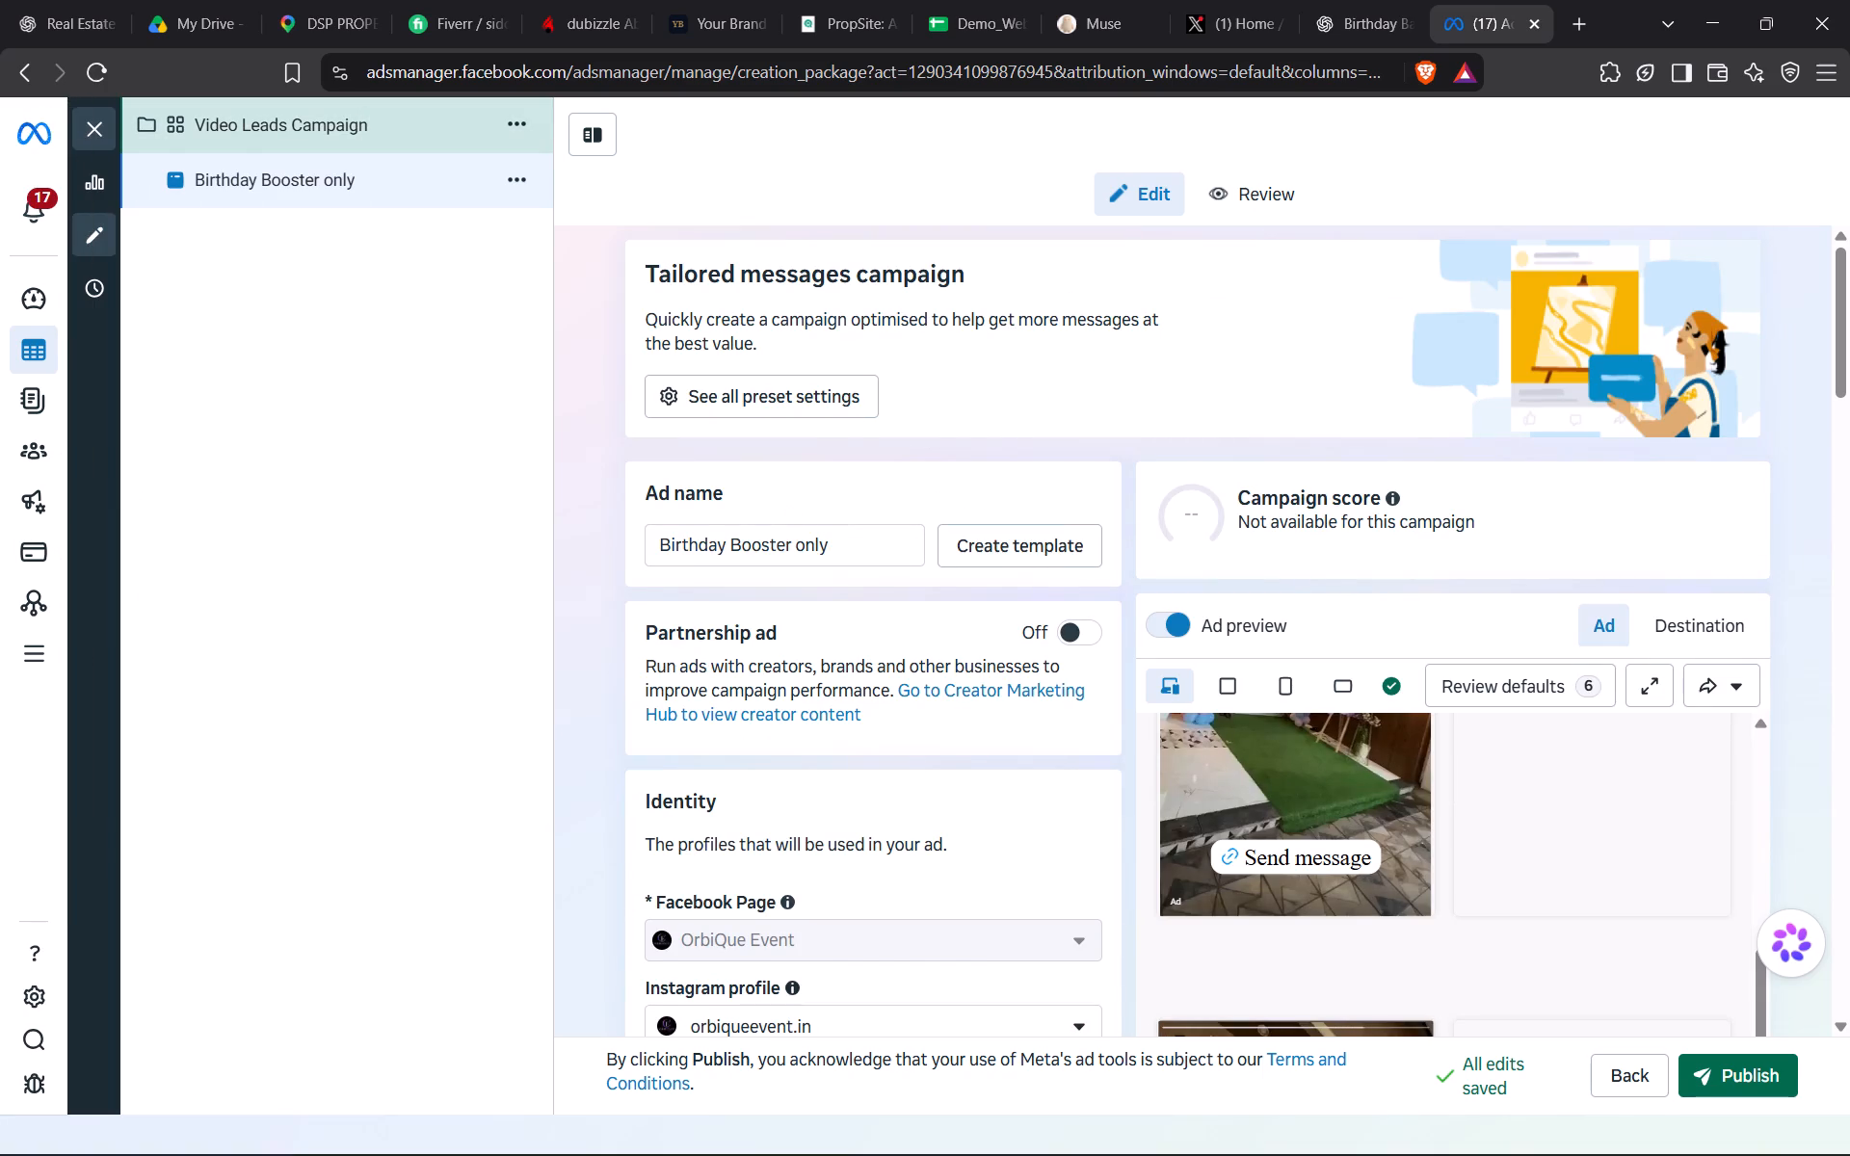
scroll(815, 549, down, 3)
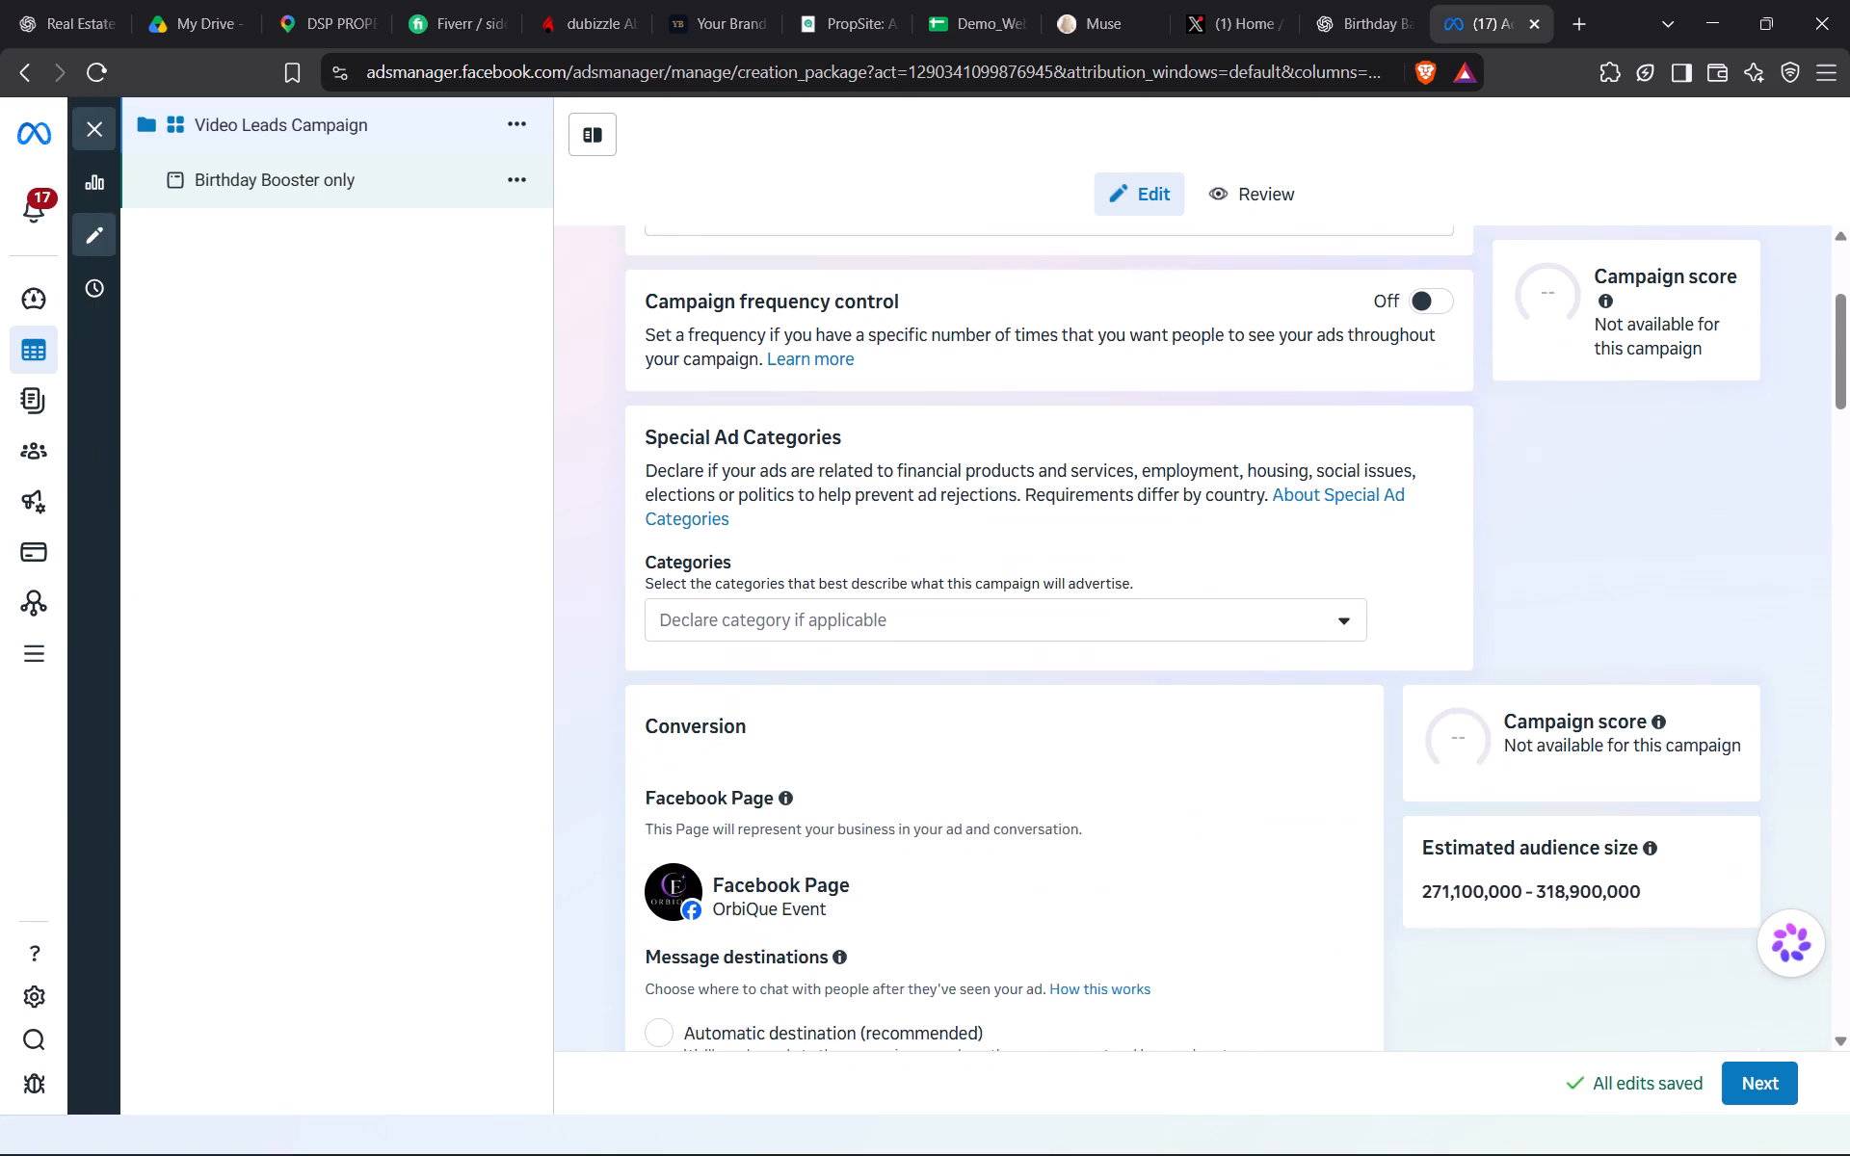
scroll(815, 549, down, 7)
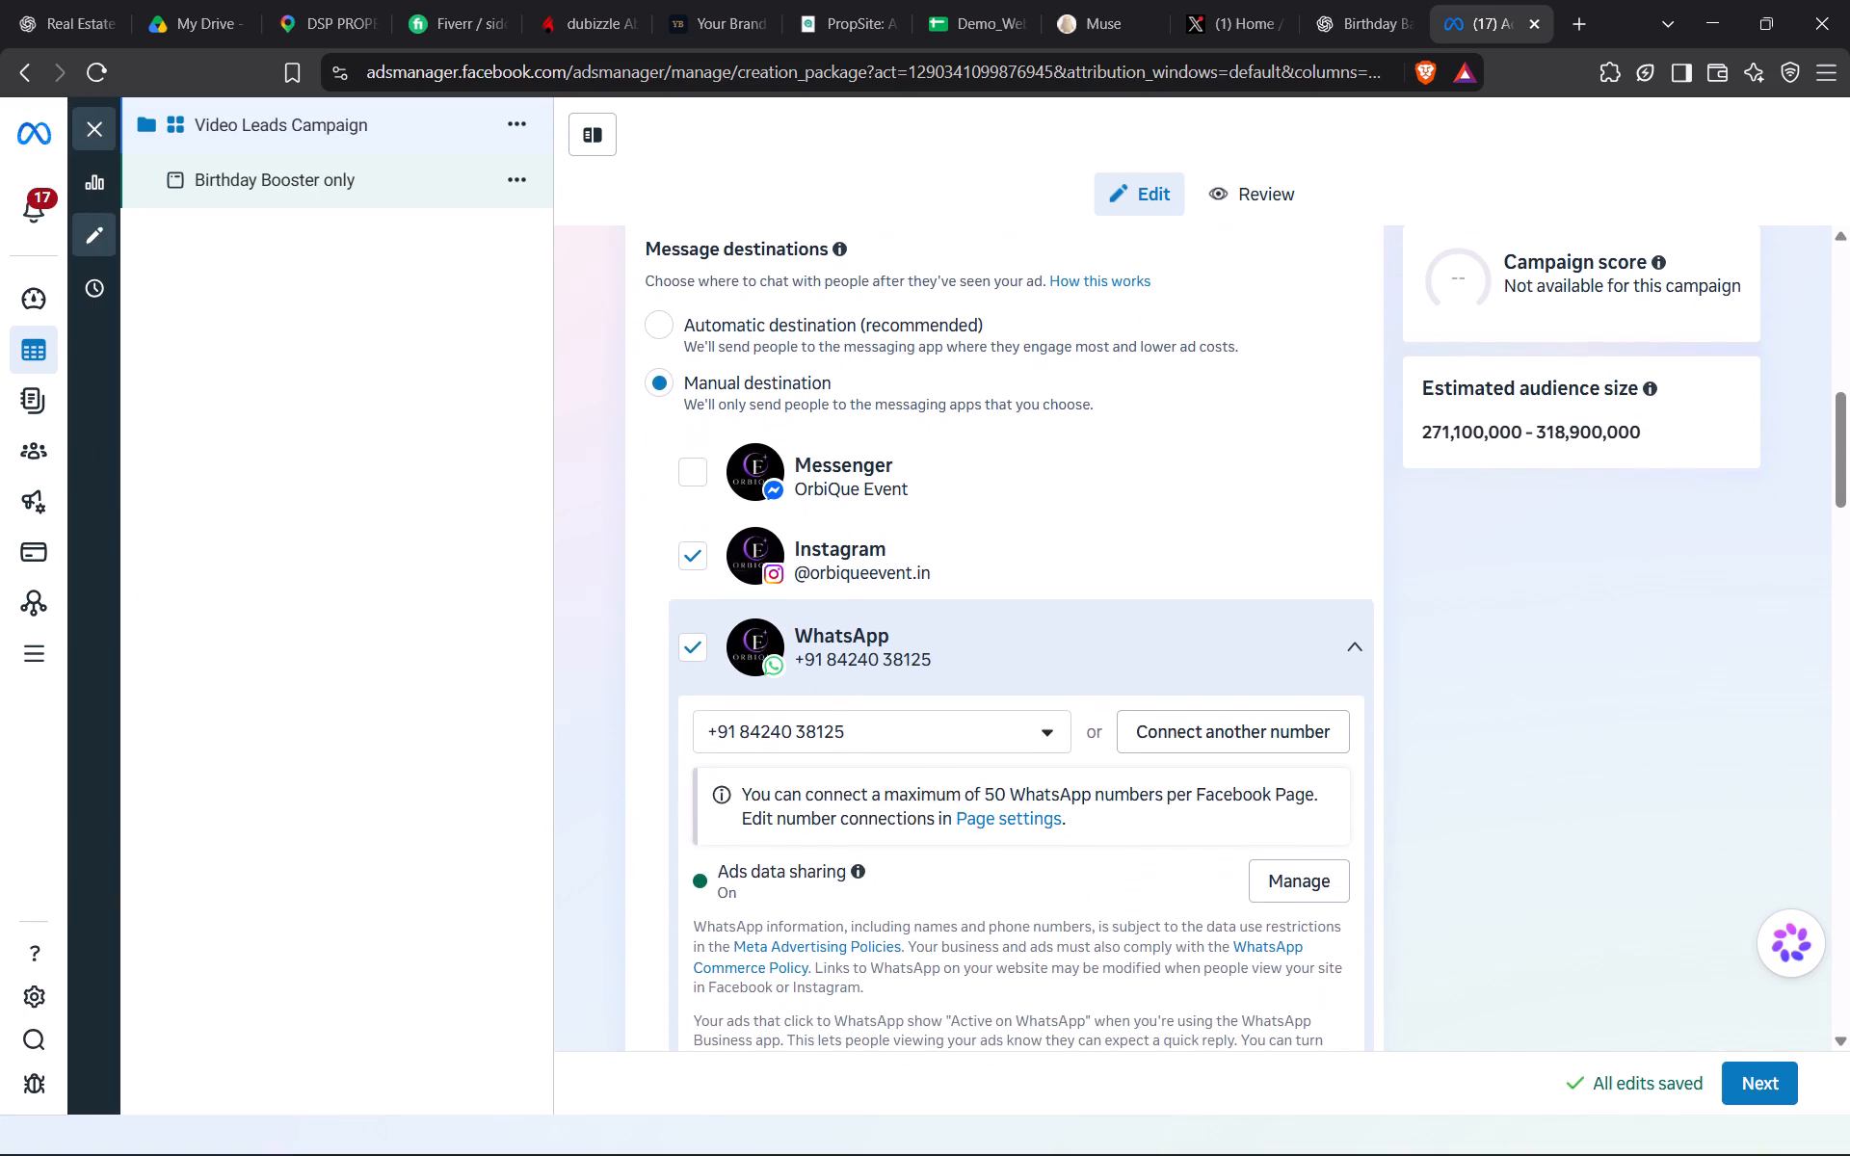
scroll(815, 549, down, 1)
scroll(953, 714, down, 1)
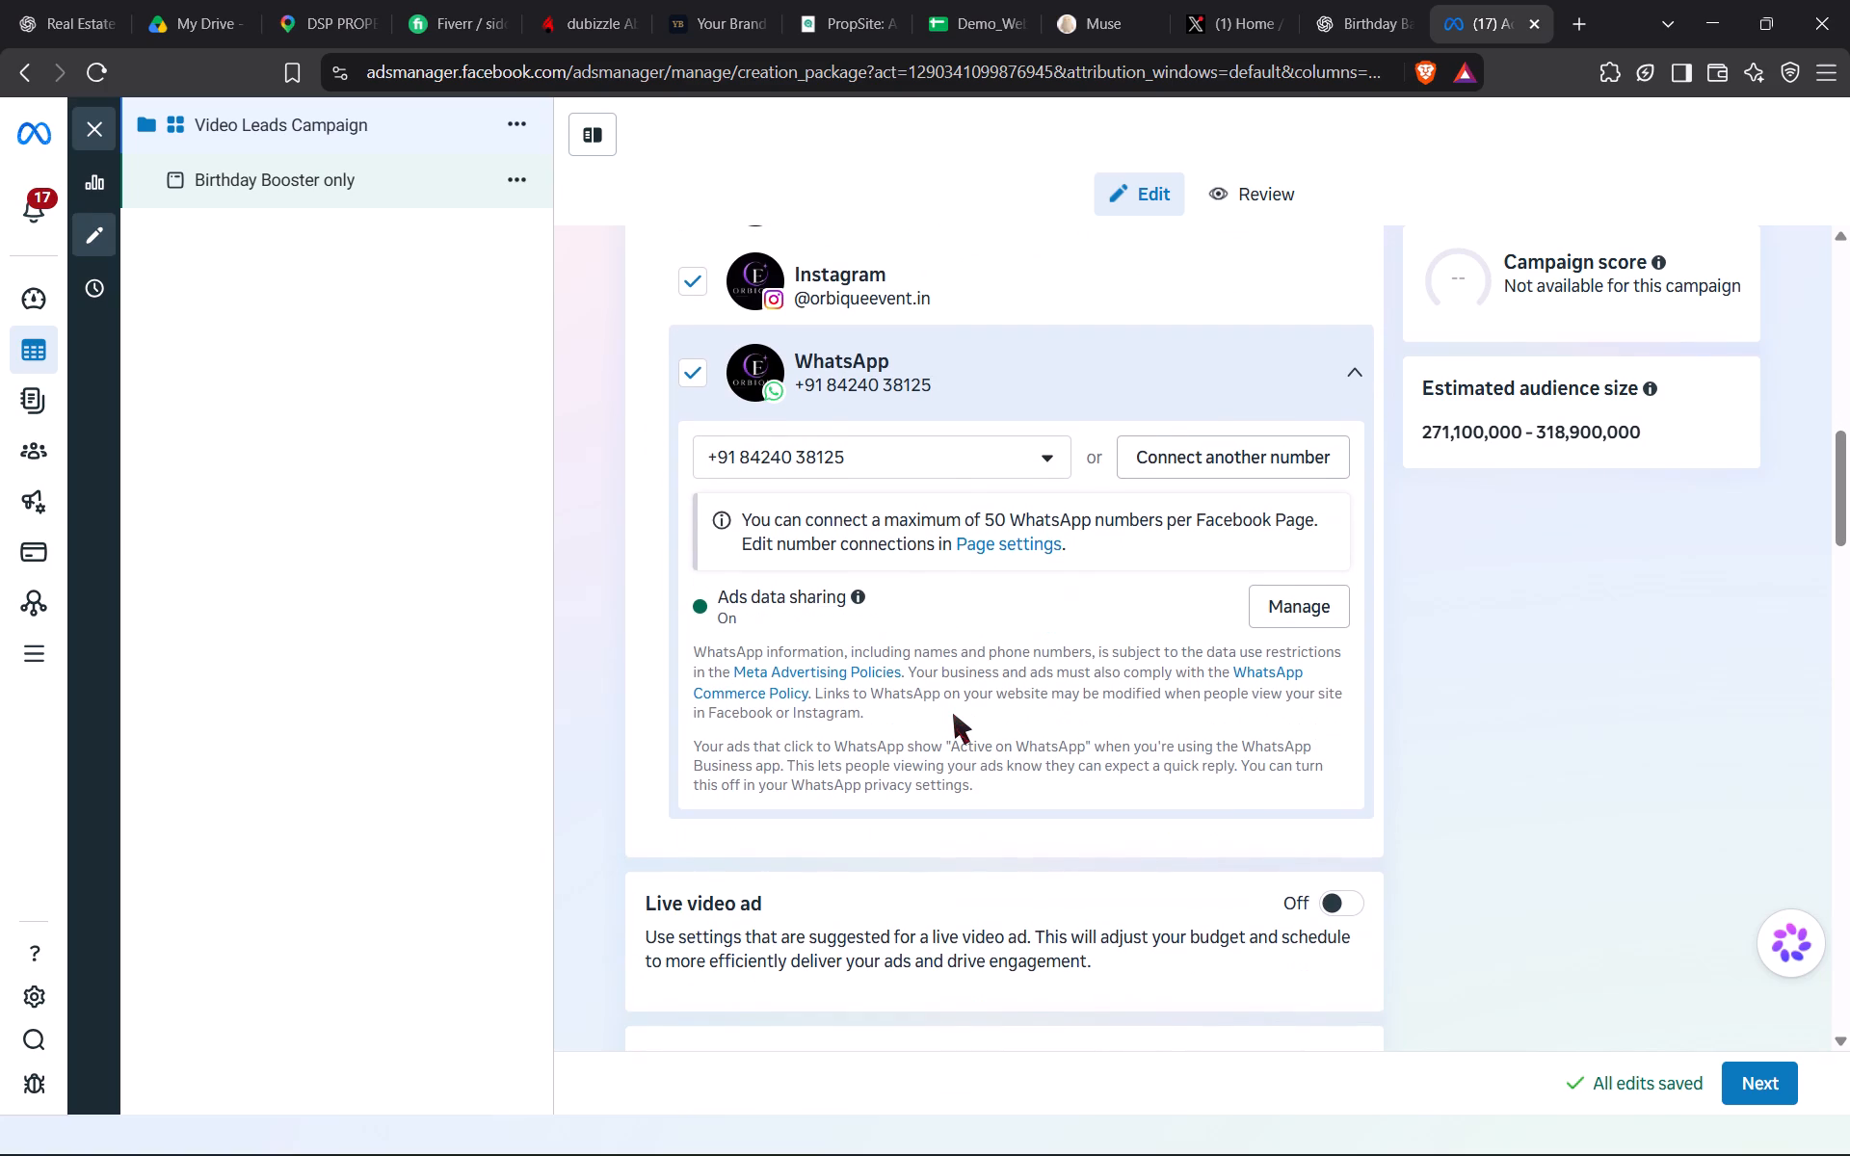
scroll(953, 714, down, 4)
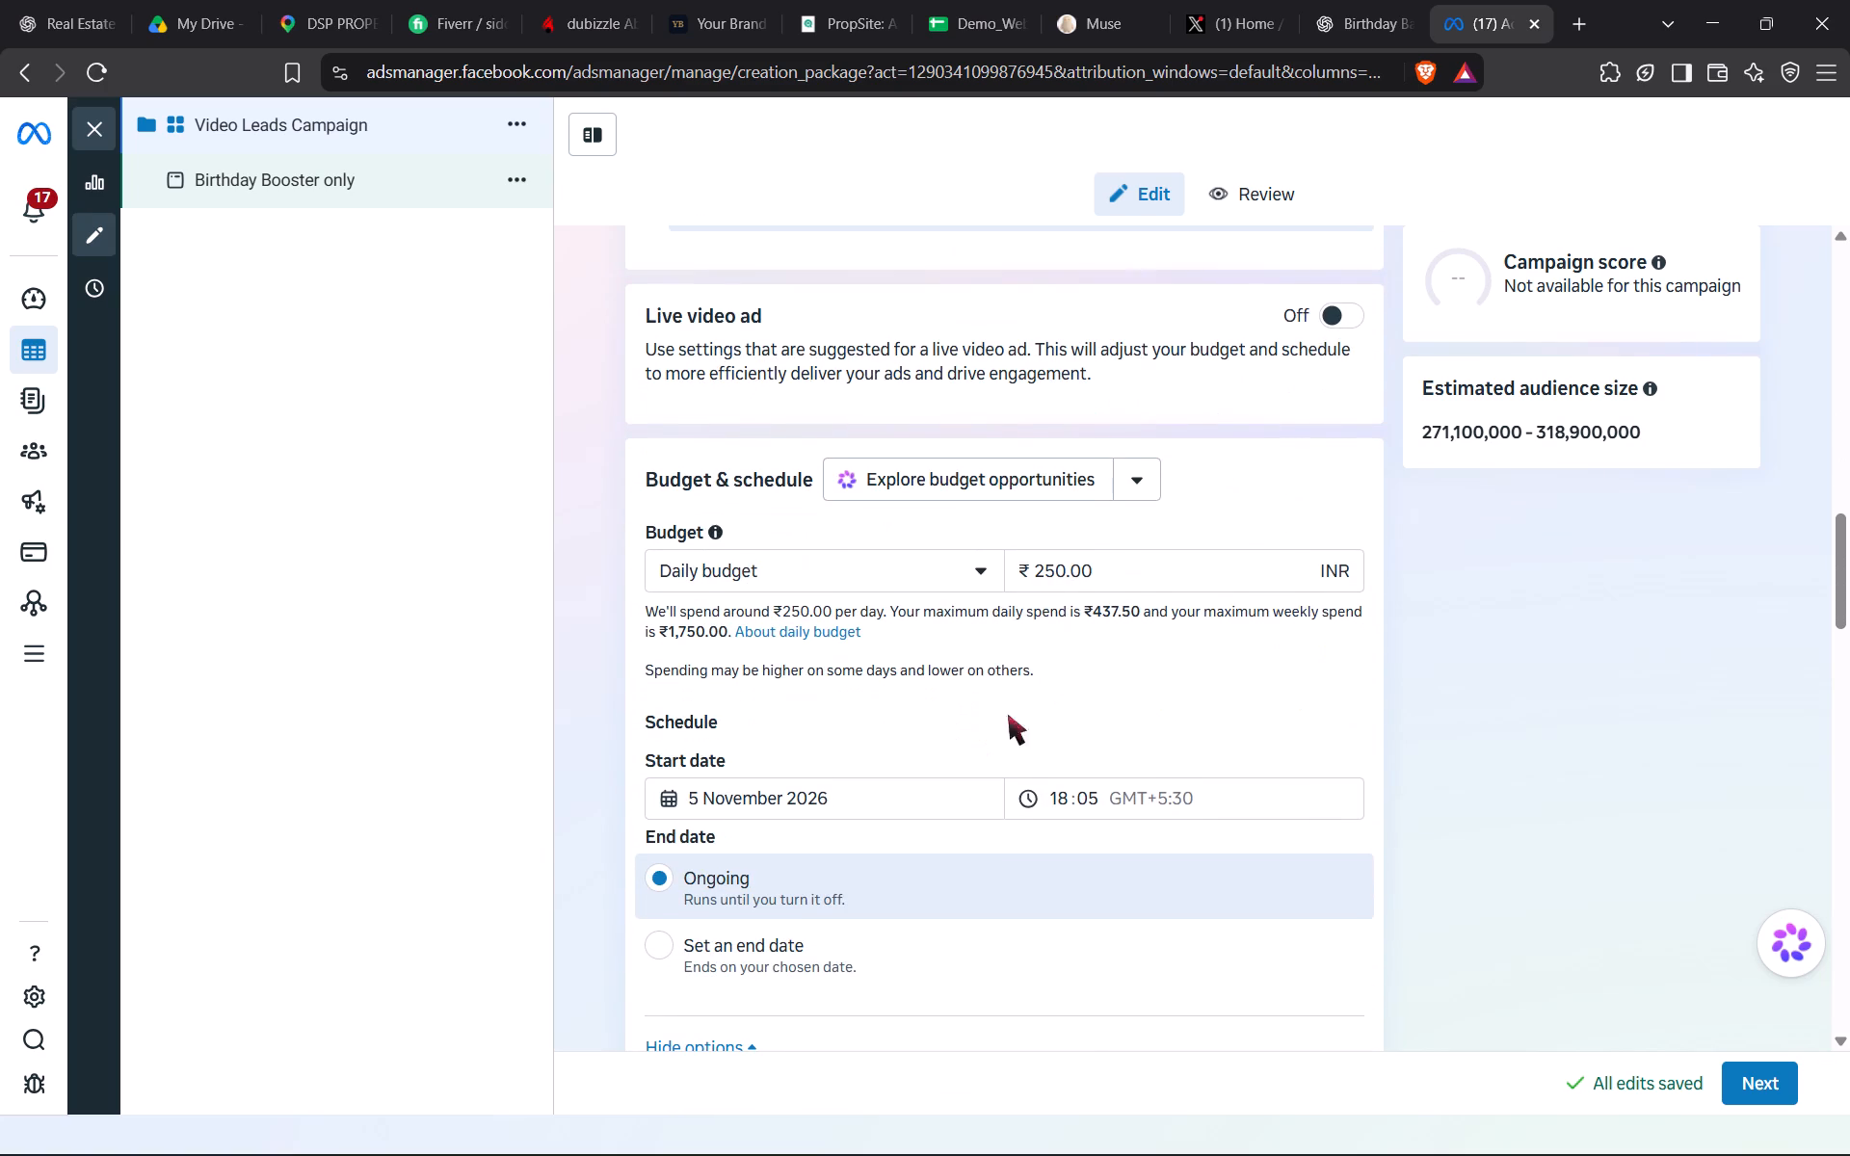
scroll(1074, 693, down, 1)
scroll(1139, 818, down, 1)
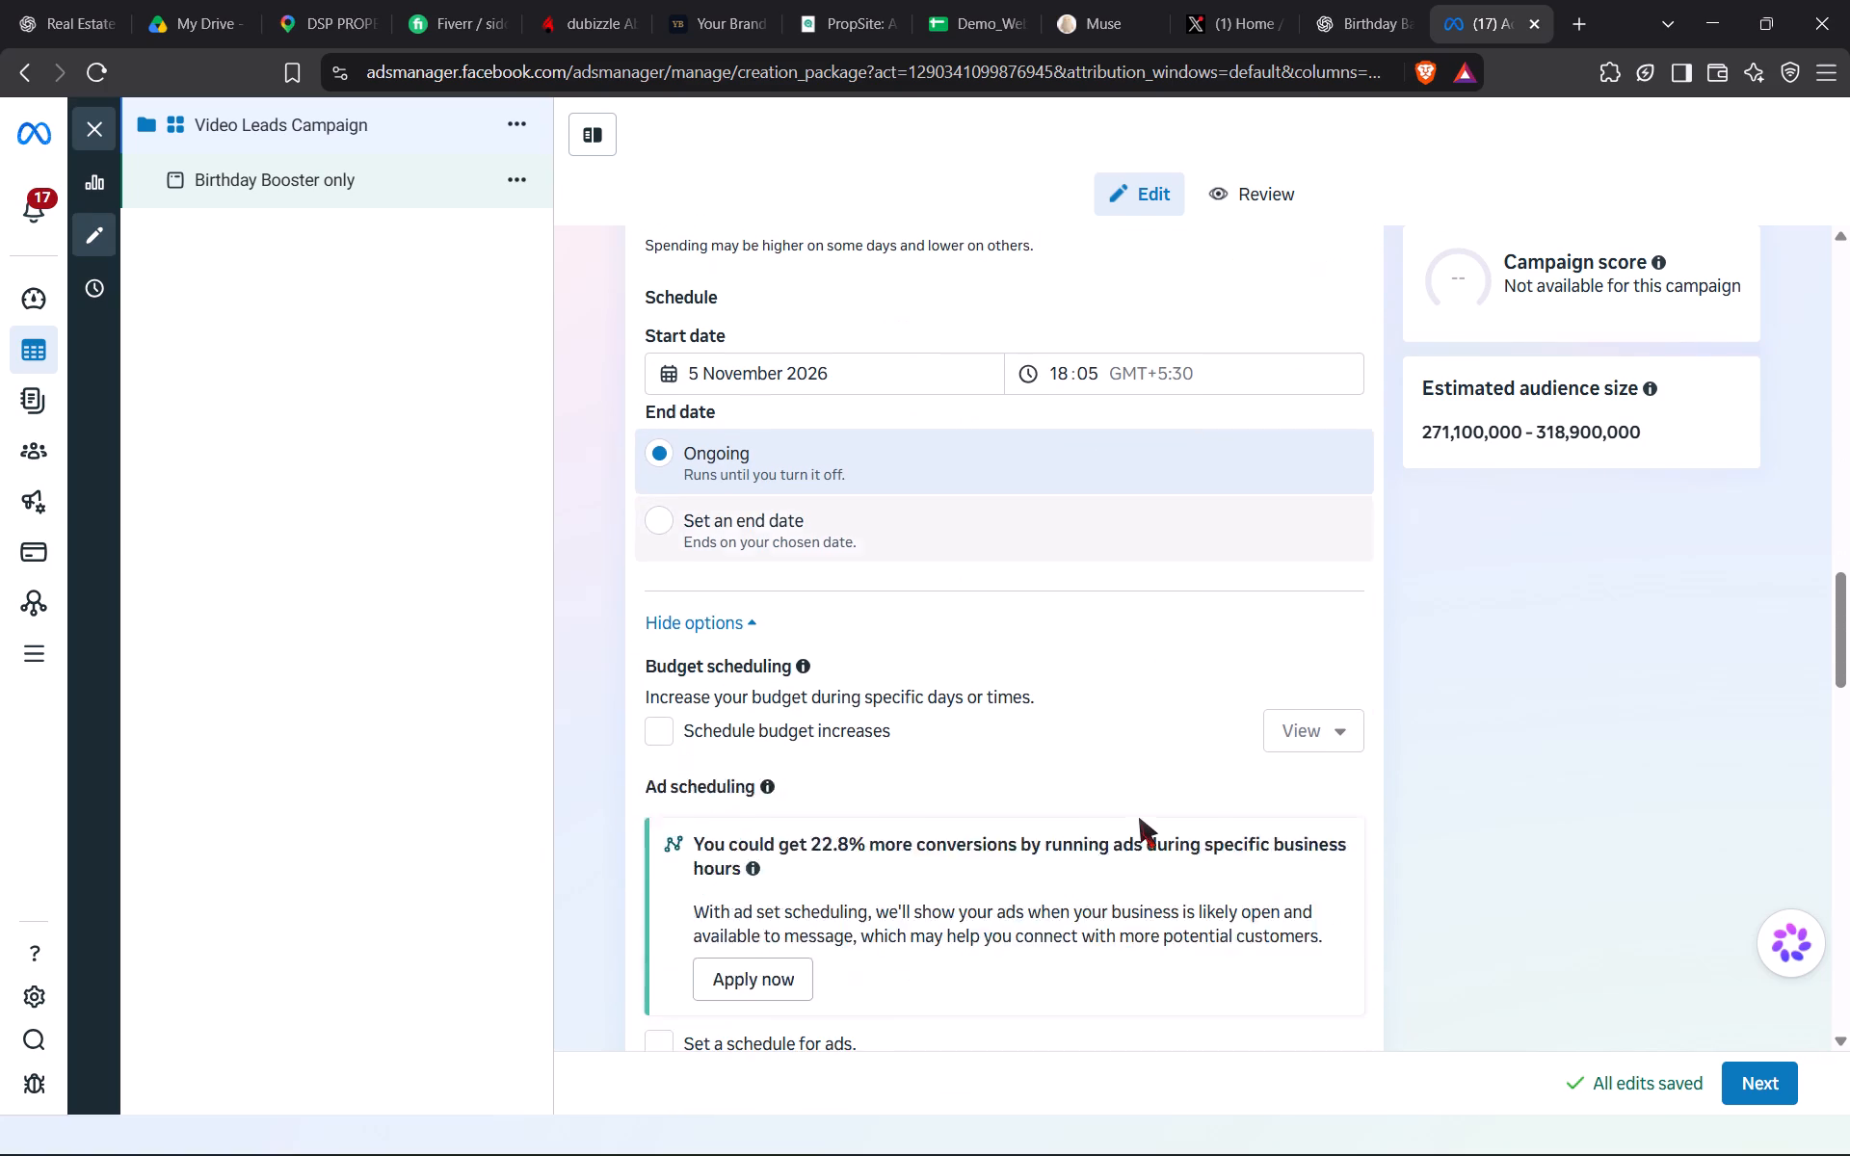
Review the campaign's audience, India policy requirements, placements and brand safety settings.
scroll(1139, 818, down, 9)
scroll(1139, 818, up, 1)
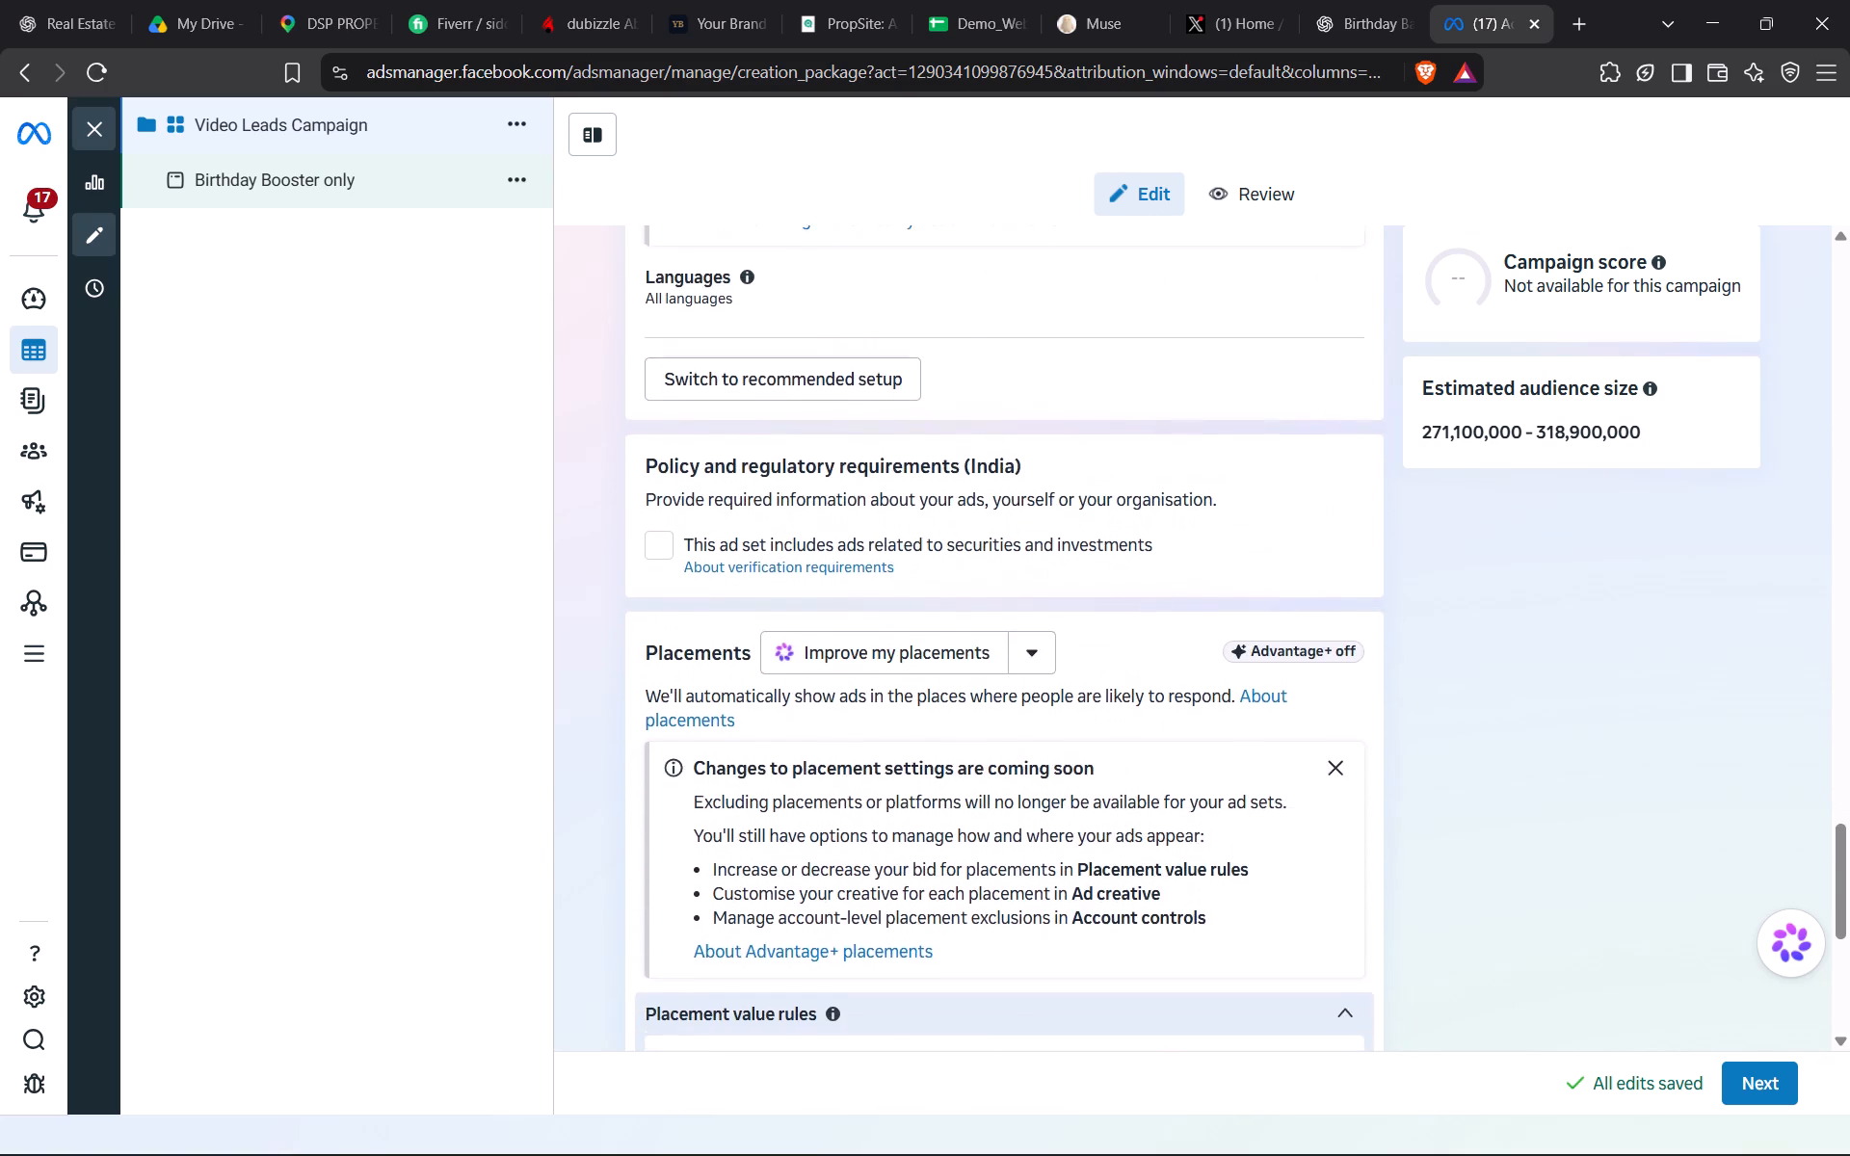
scroll(1139, 818, up, 1)
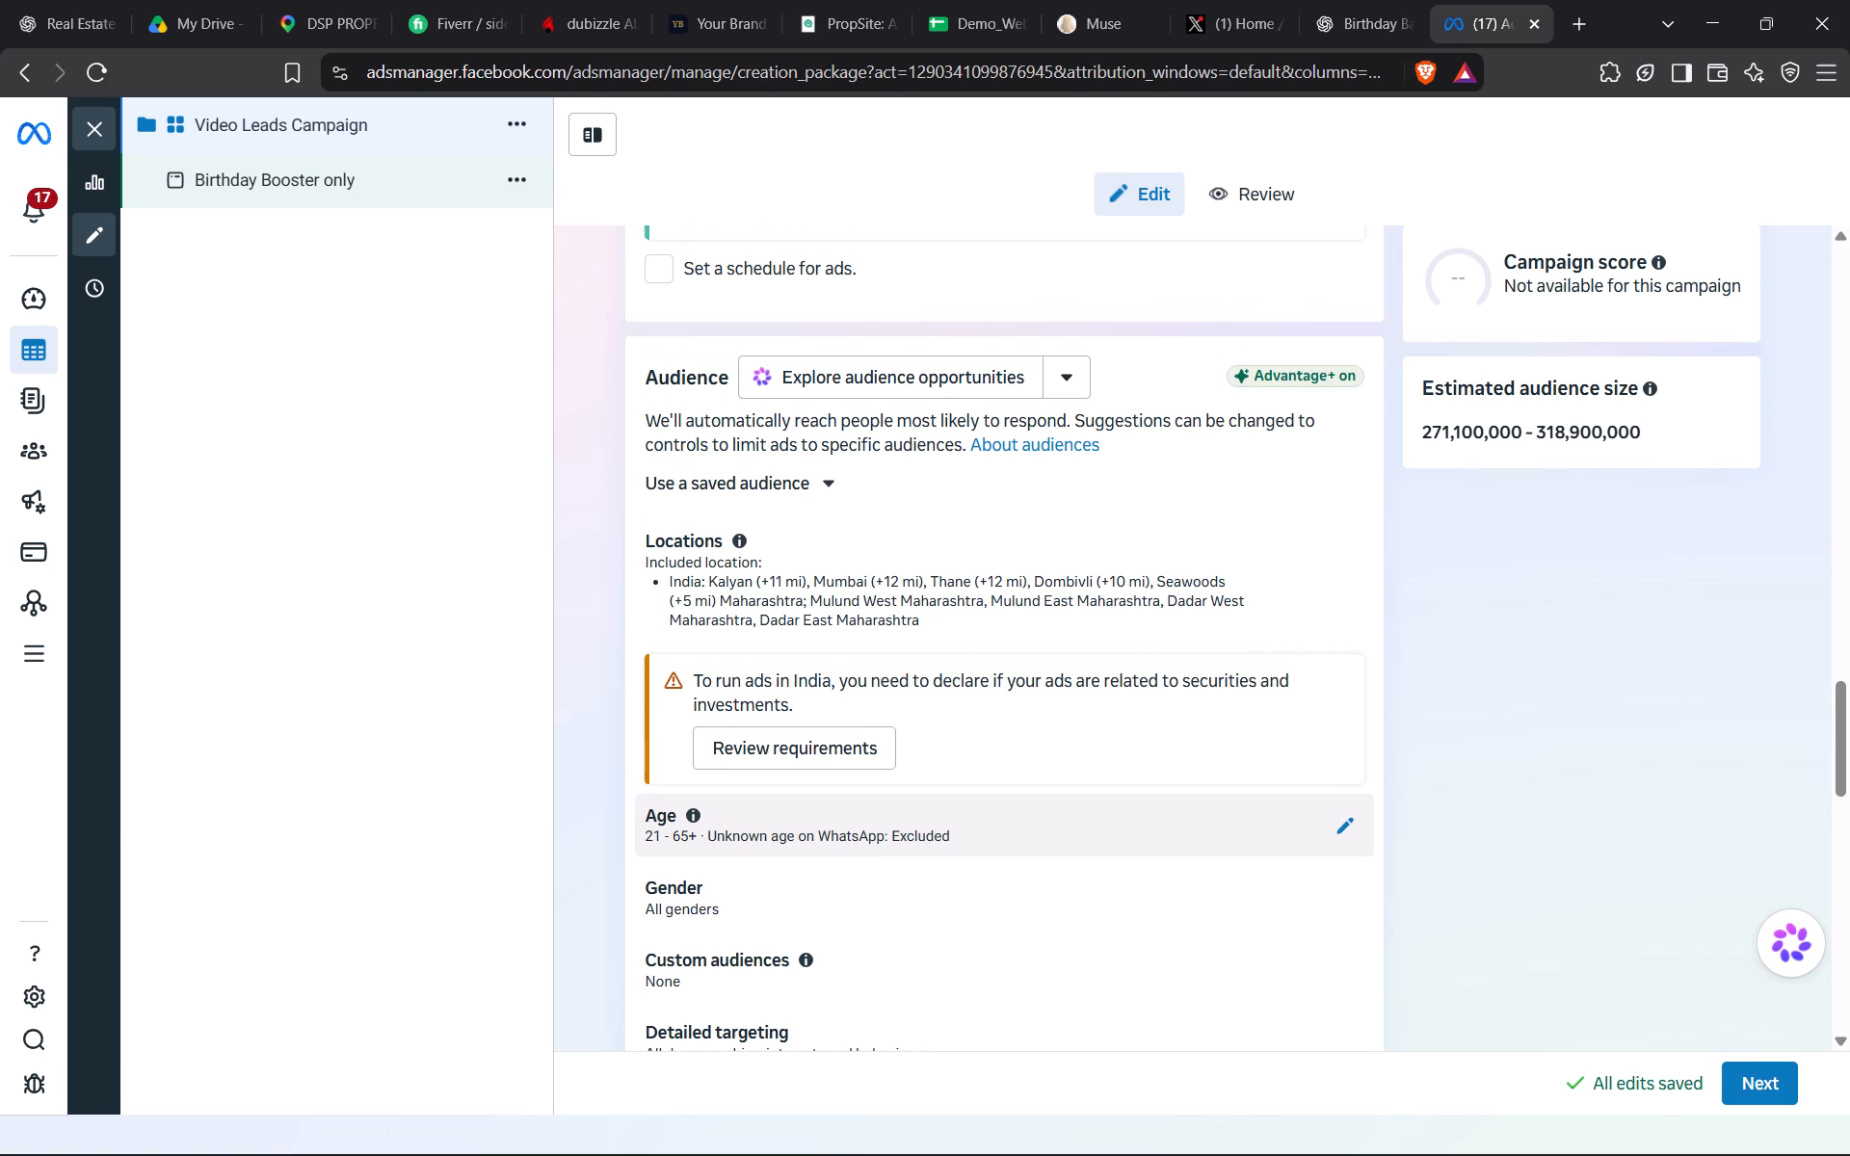
scroll(1057, 907, down, 7)
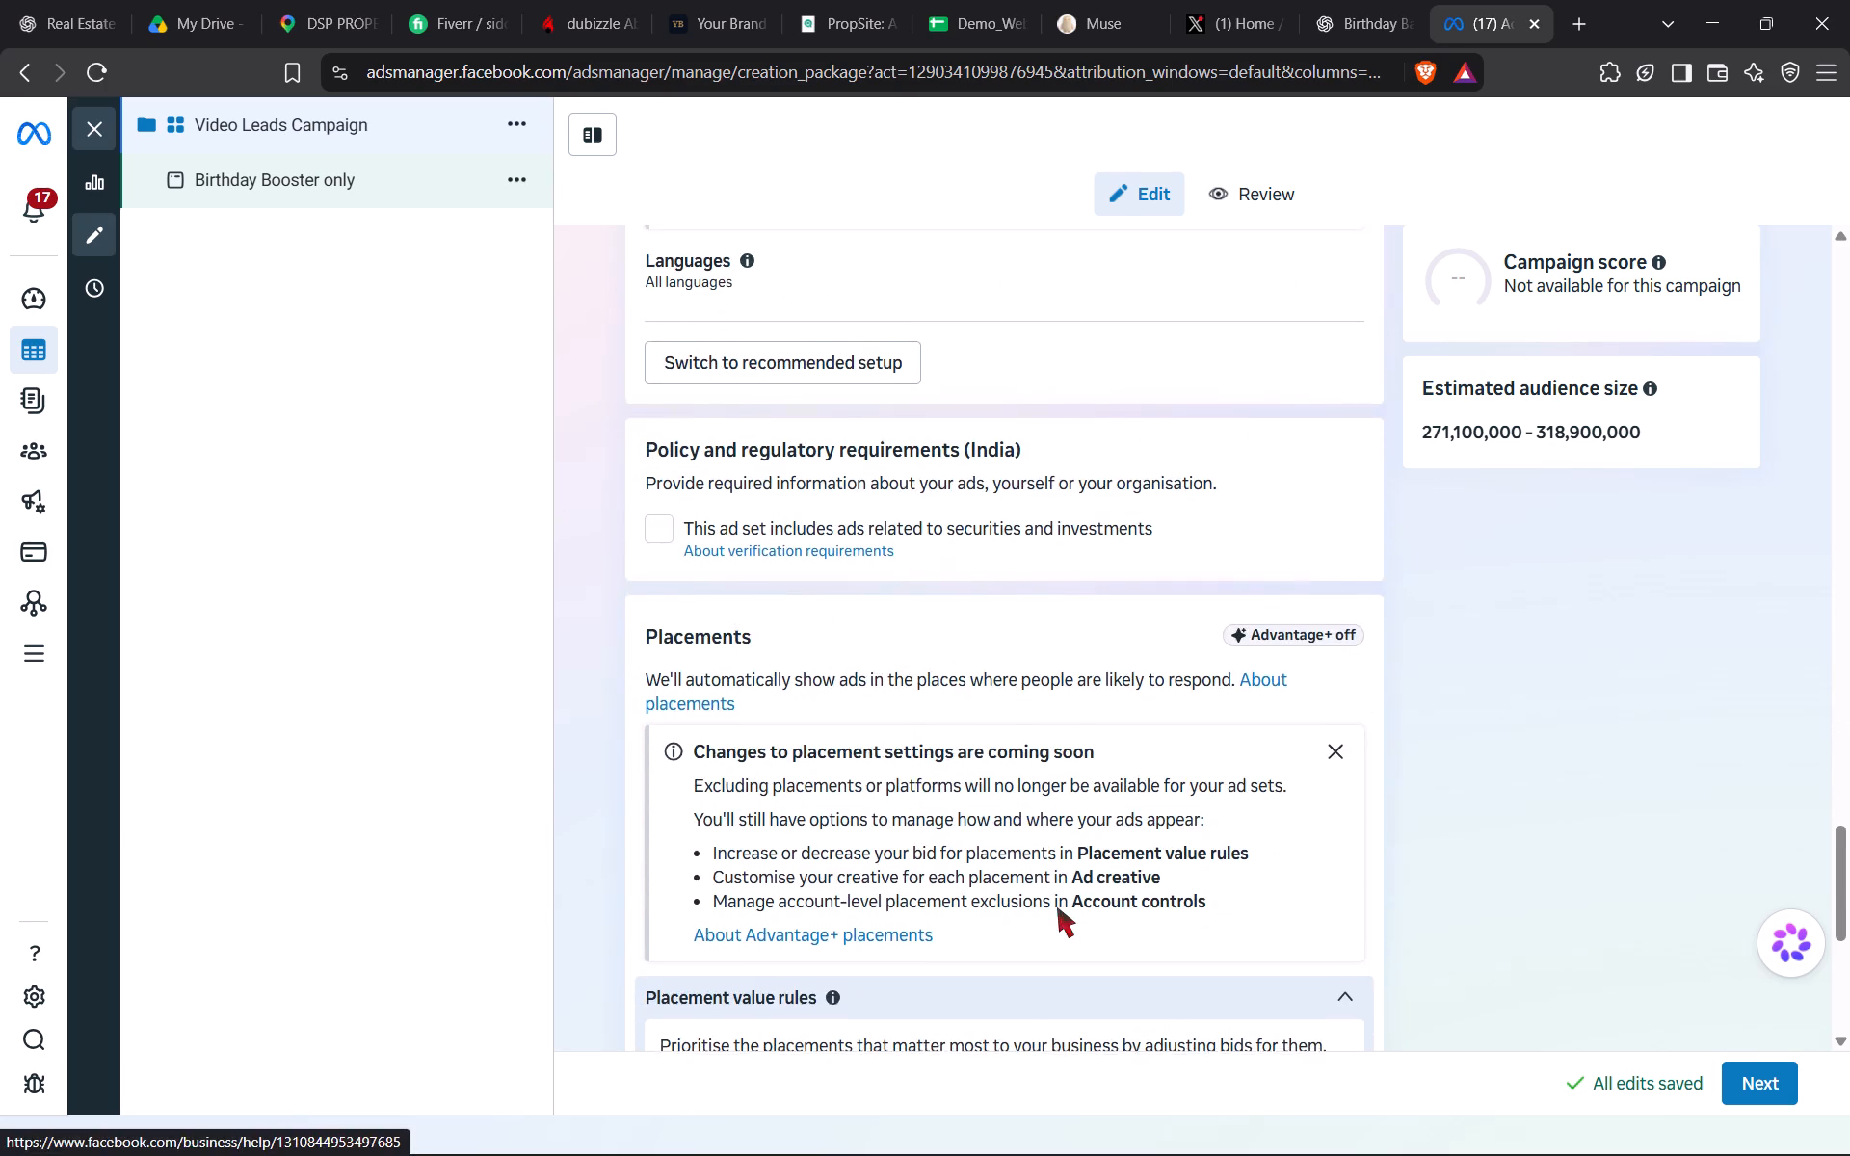
scroll(1057, 907, up, 3)
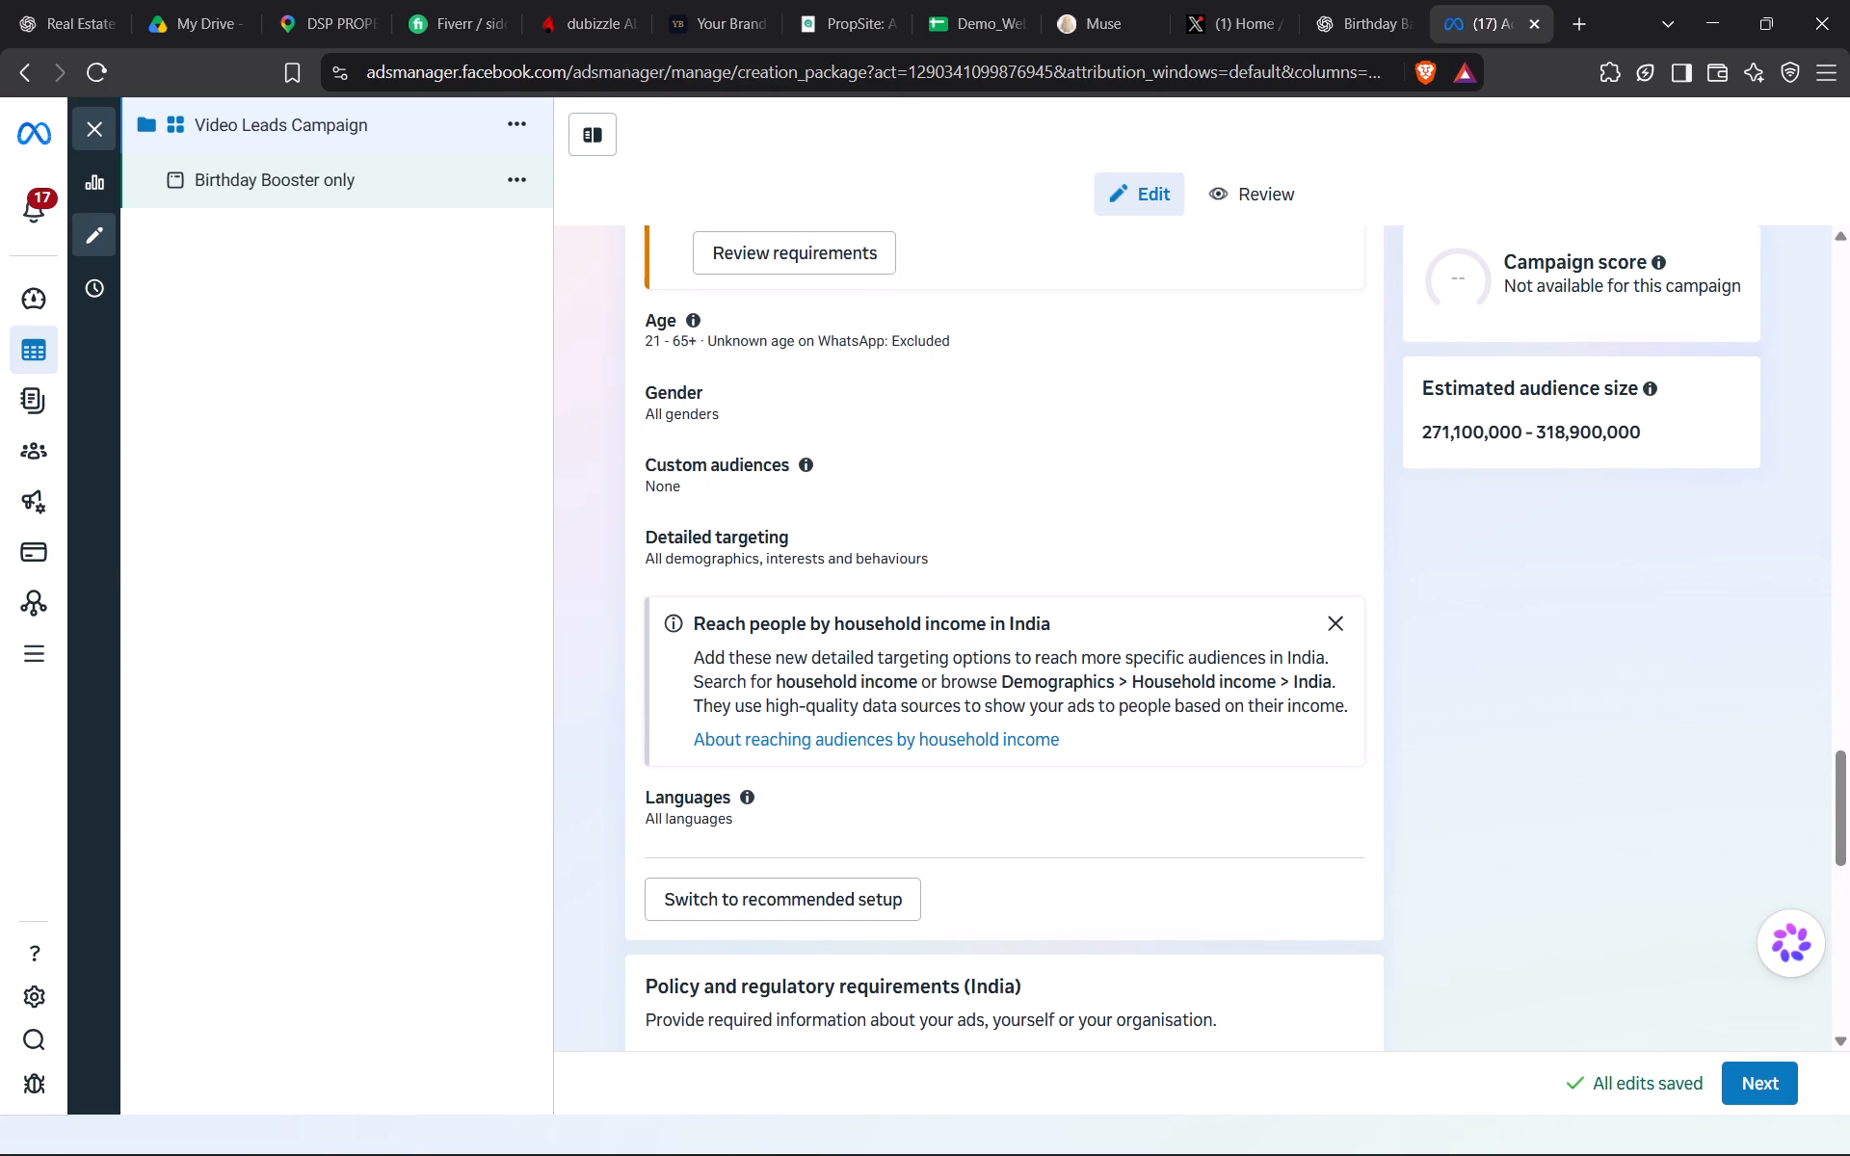
scroll(1026, 857, down, 9)
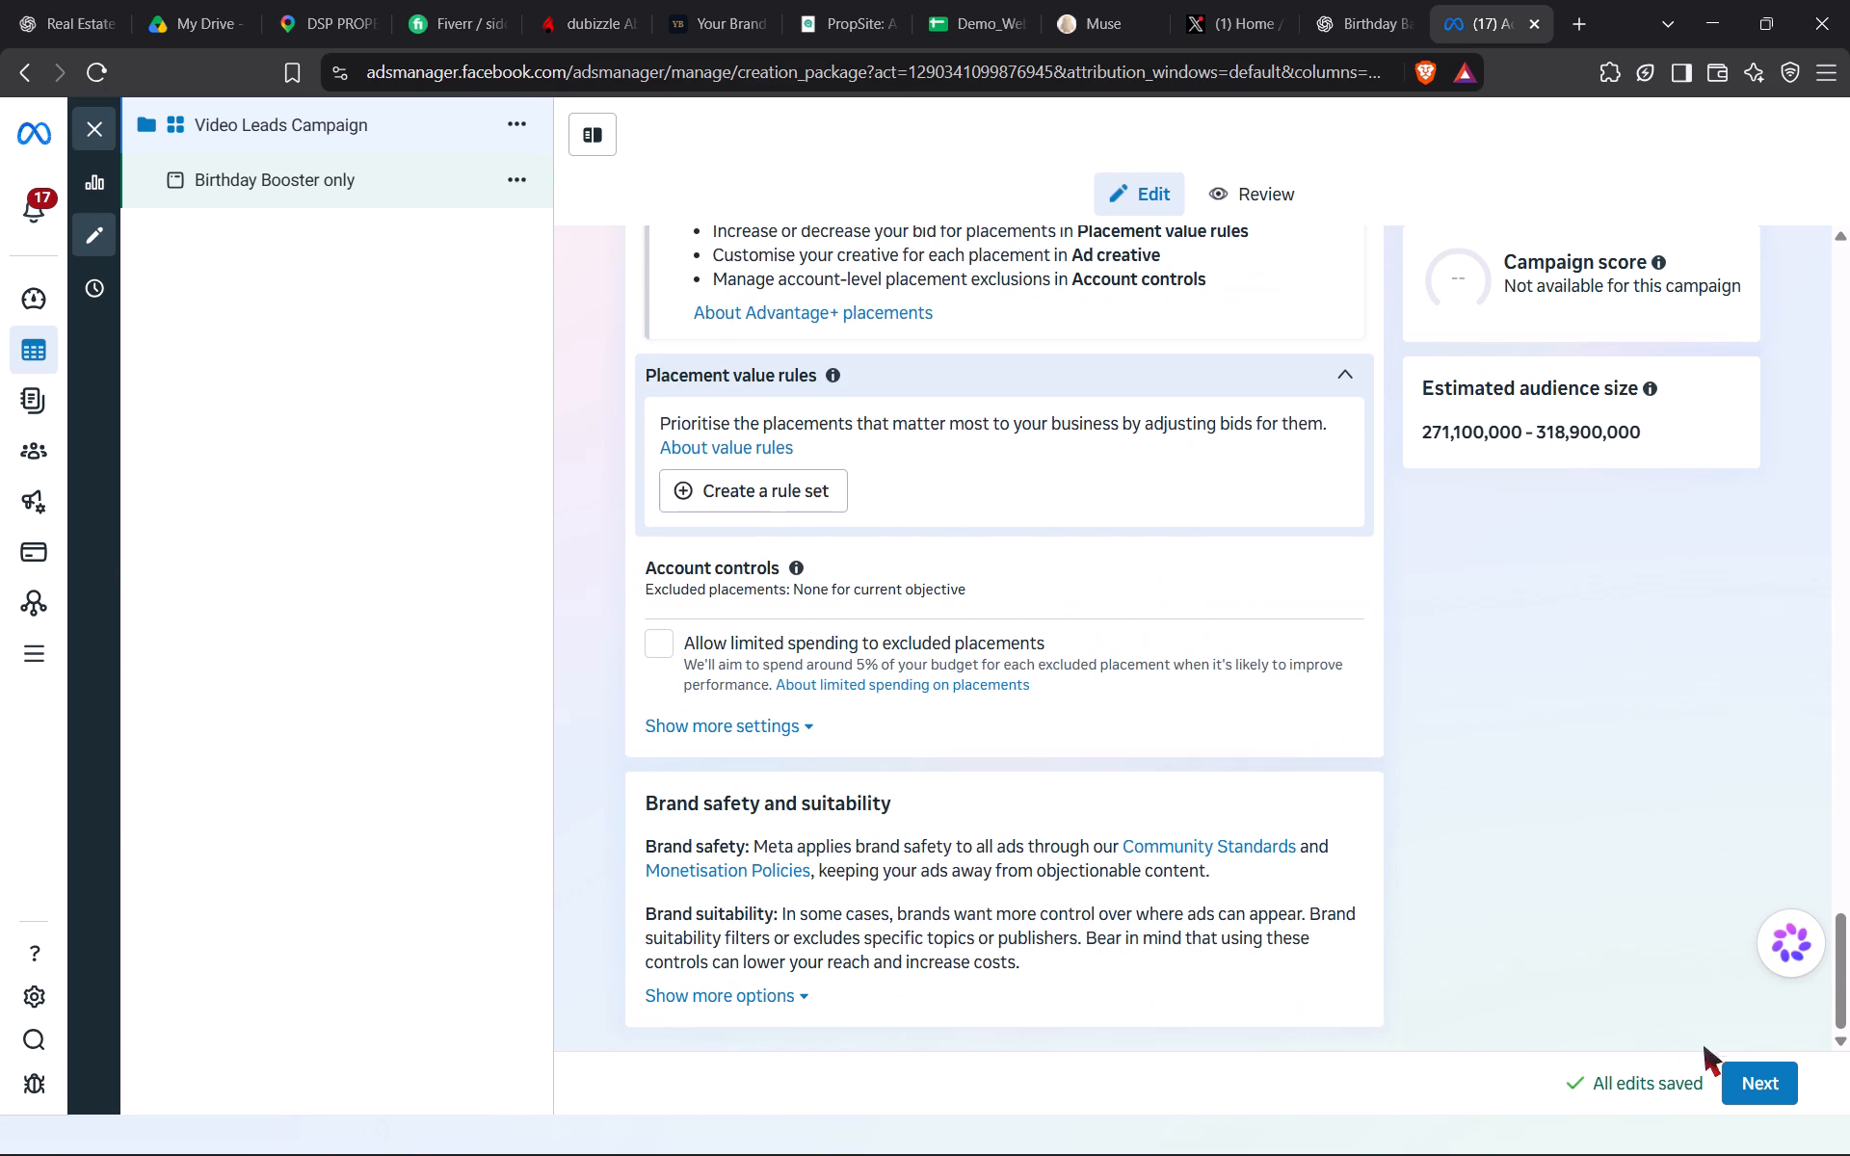
Return to the "Birthday Booster only" ad, check its video previews once more and publish the Video Leads Campaign.
click(1757, 1078)
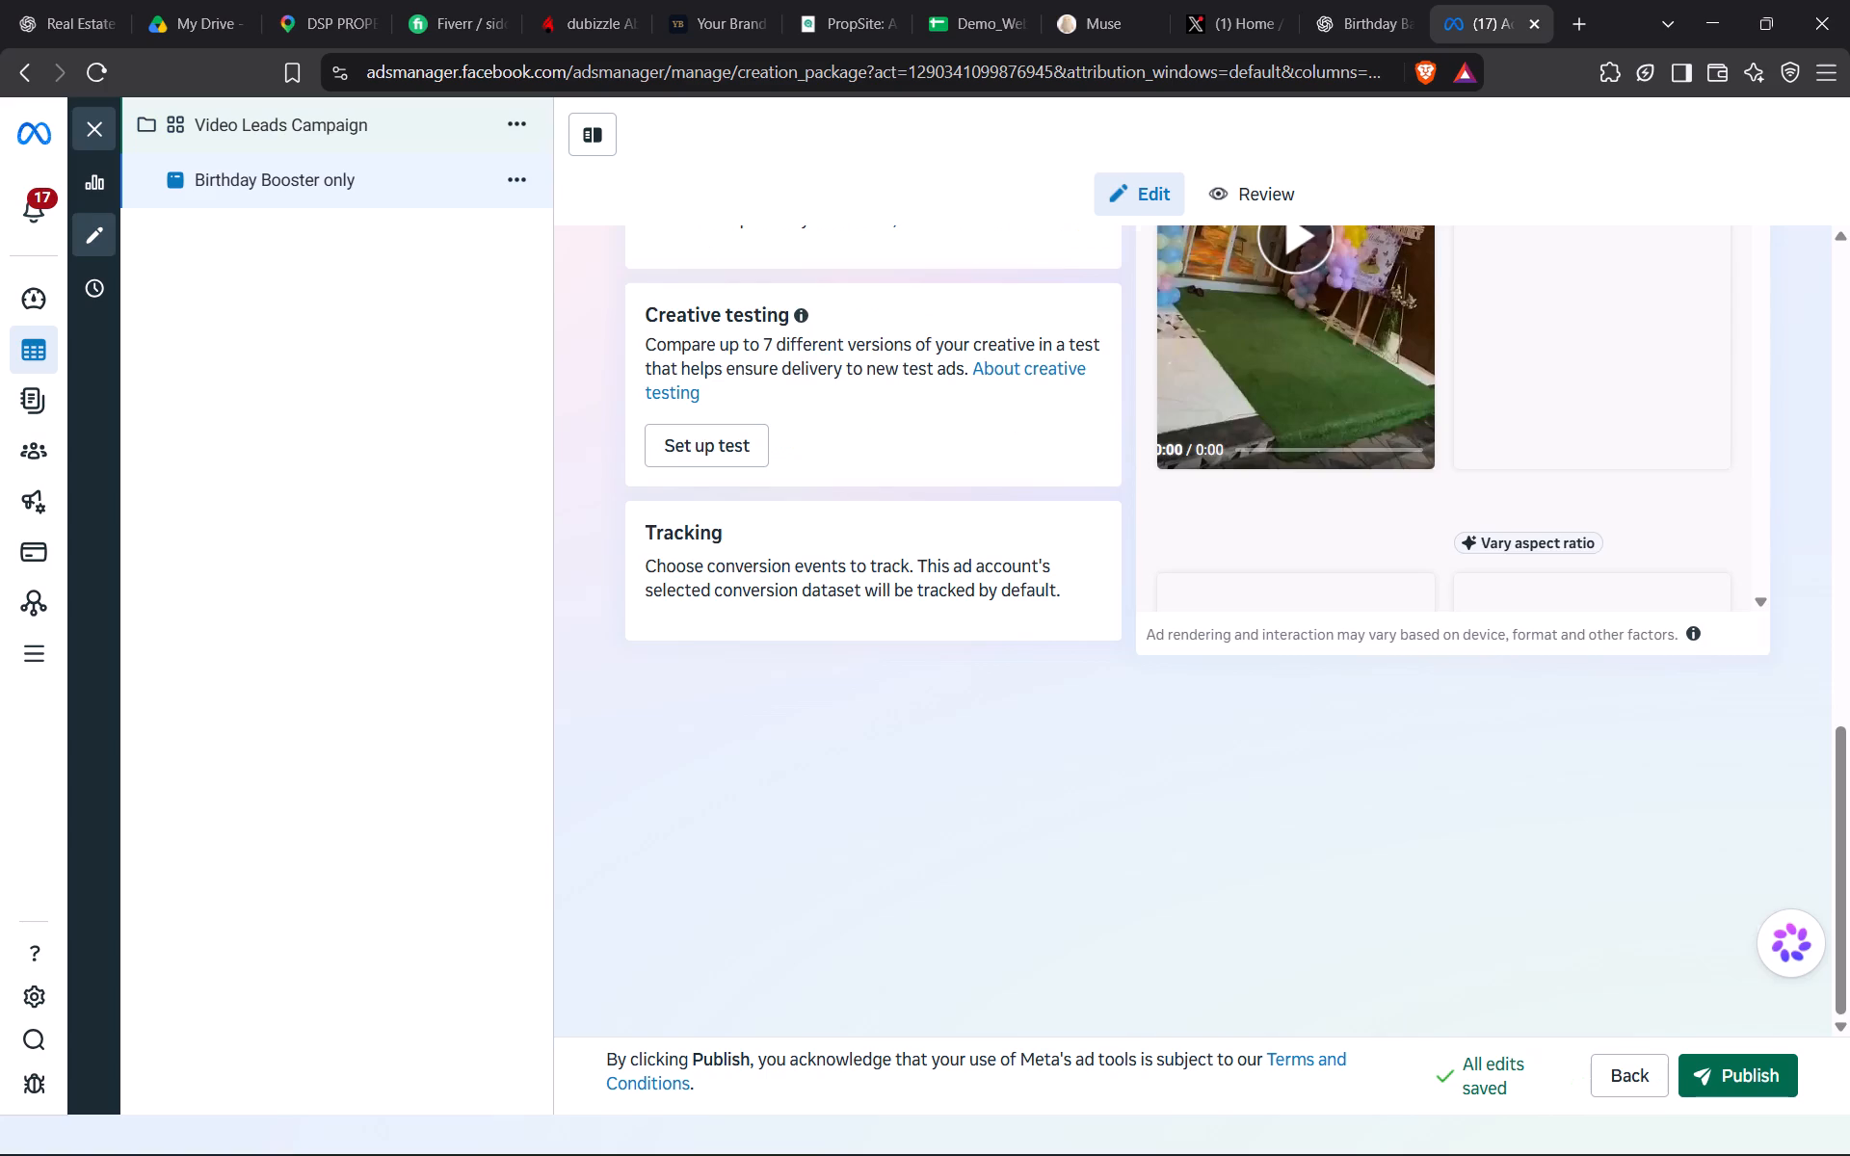
scroll(1498, 678, down, 6)
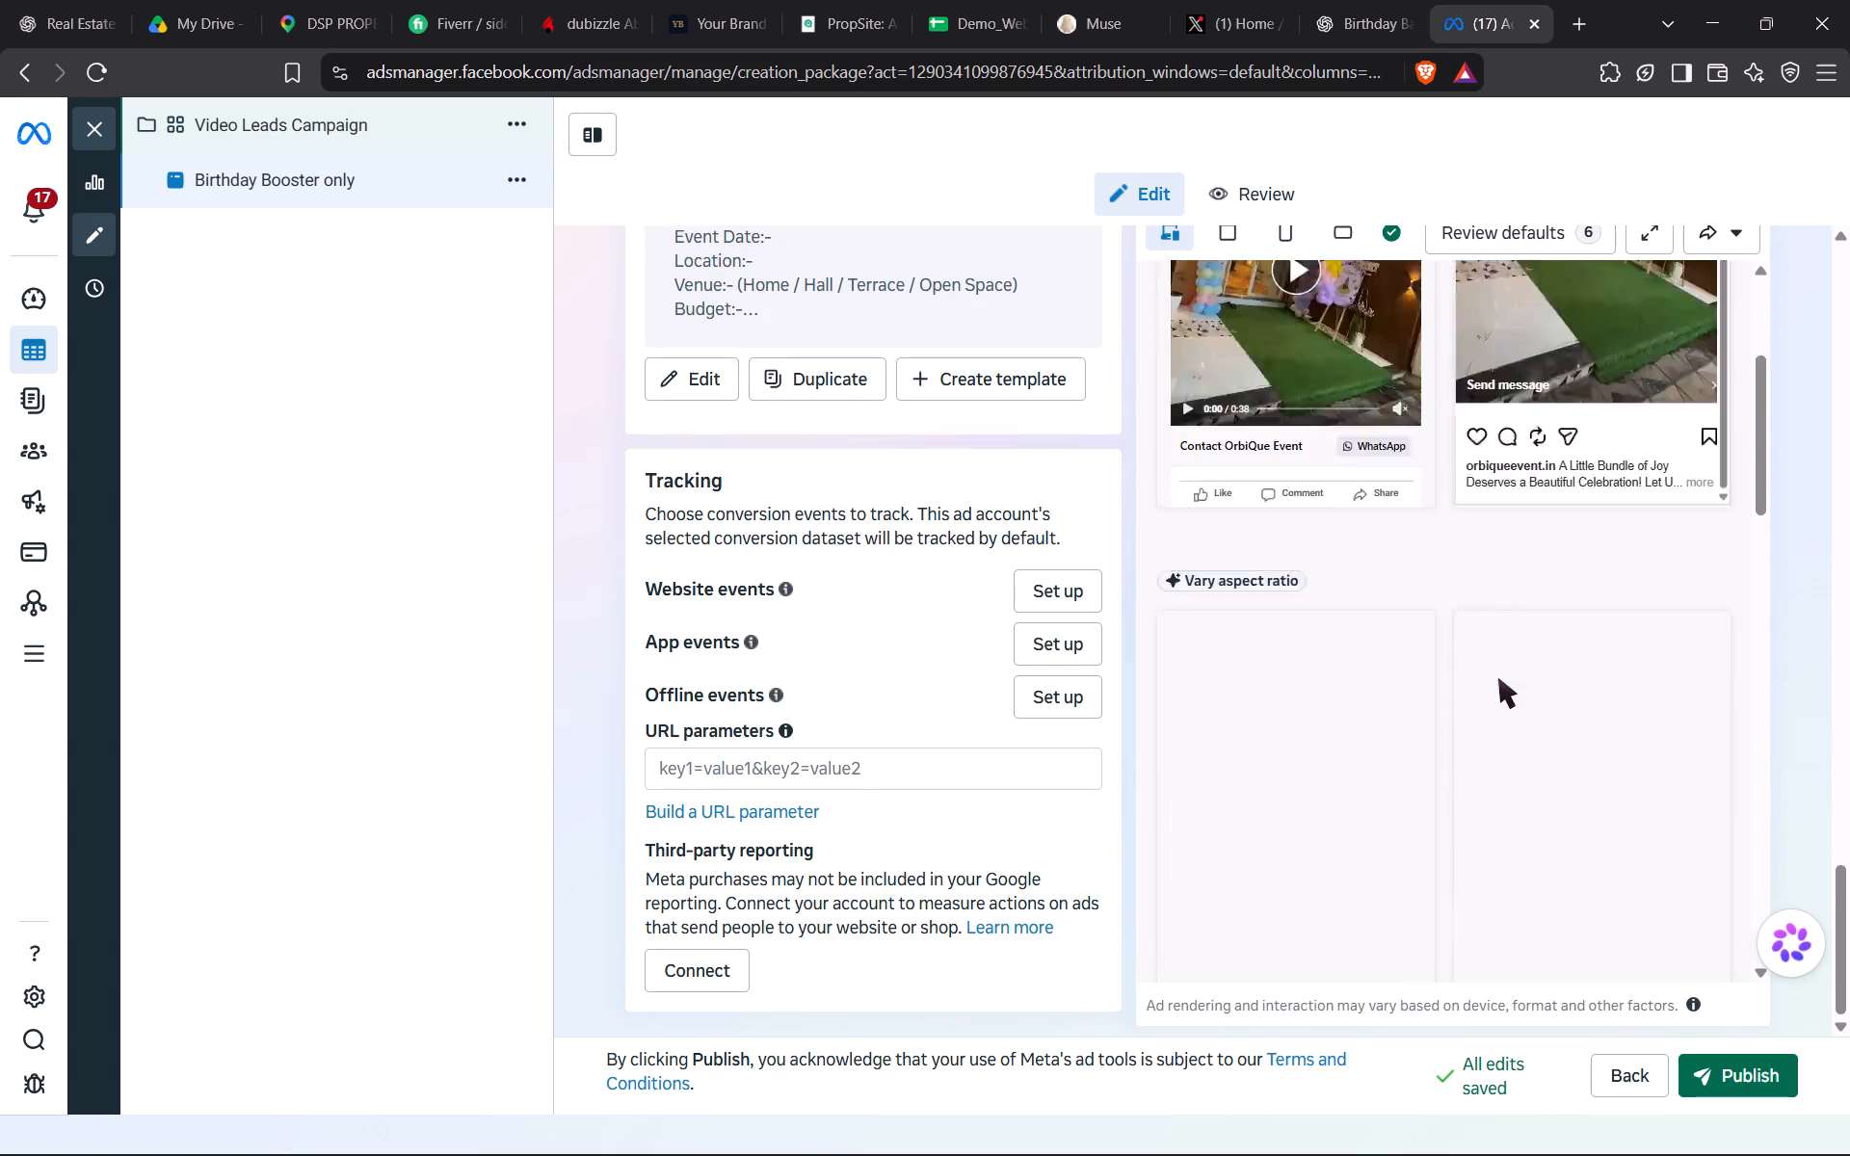
scroll(1498, 678, down, 2)
scroll(1486, 516, down, 16)
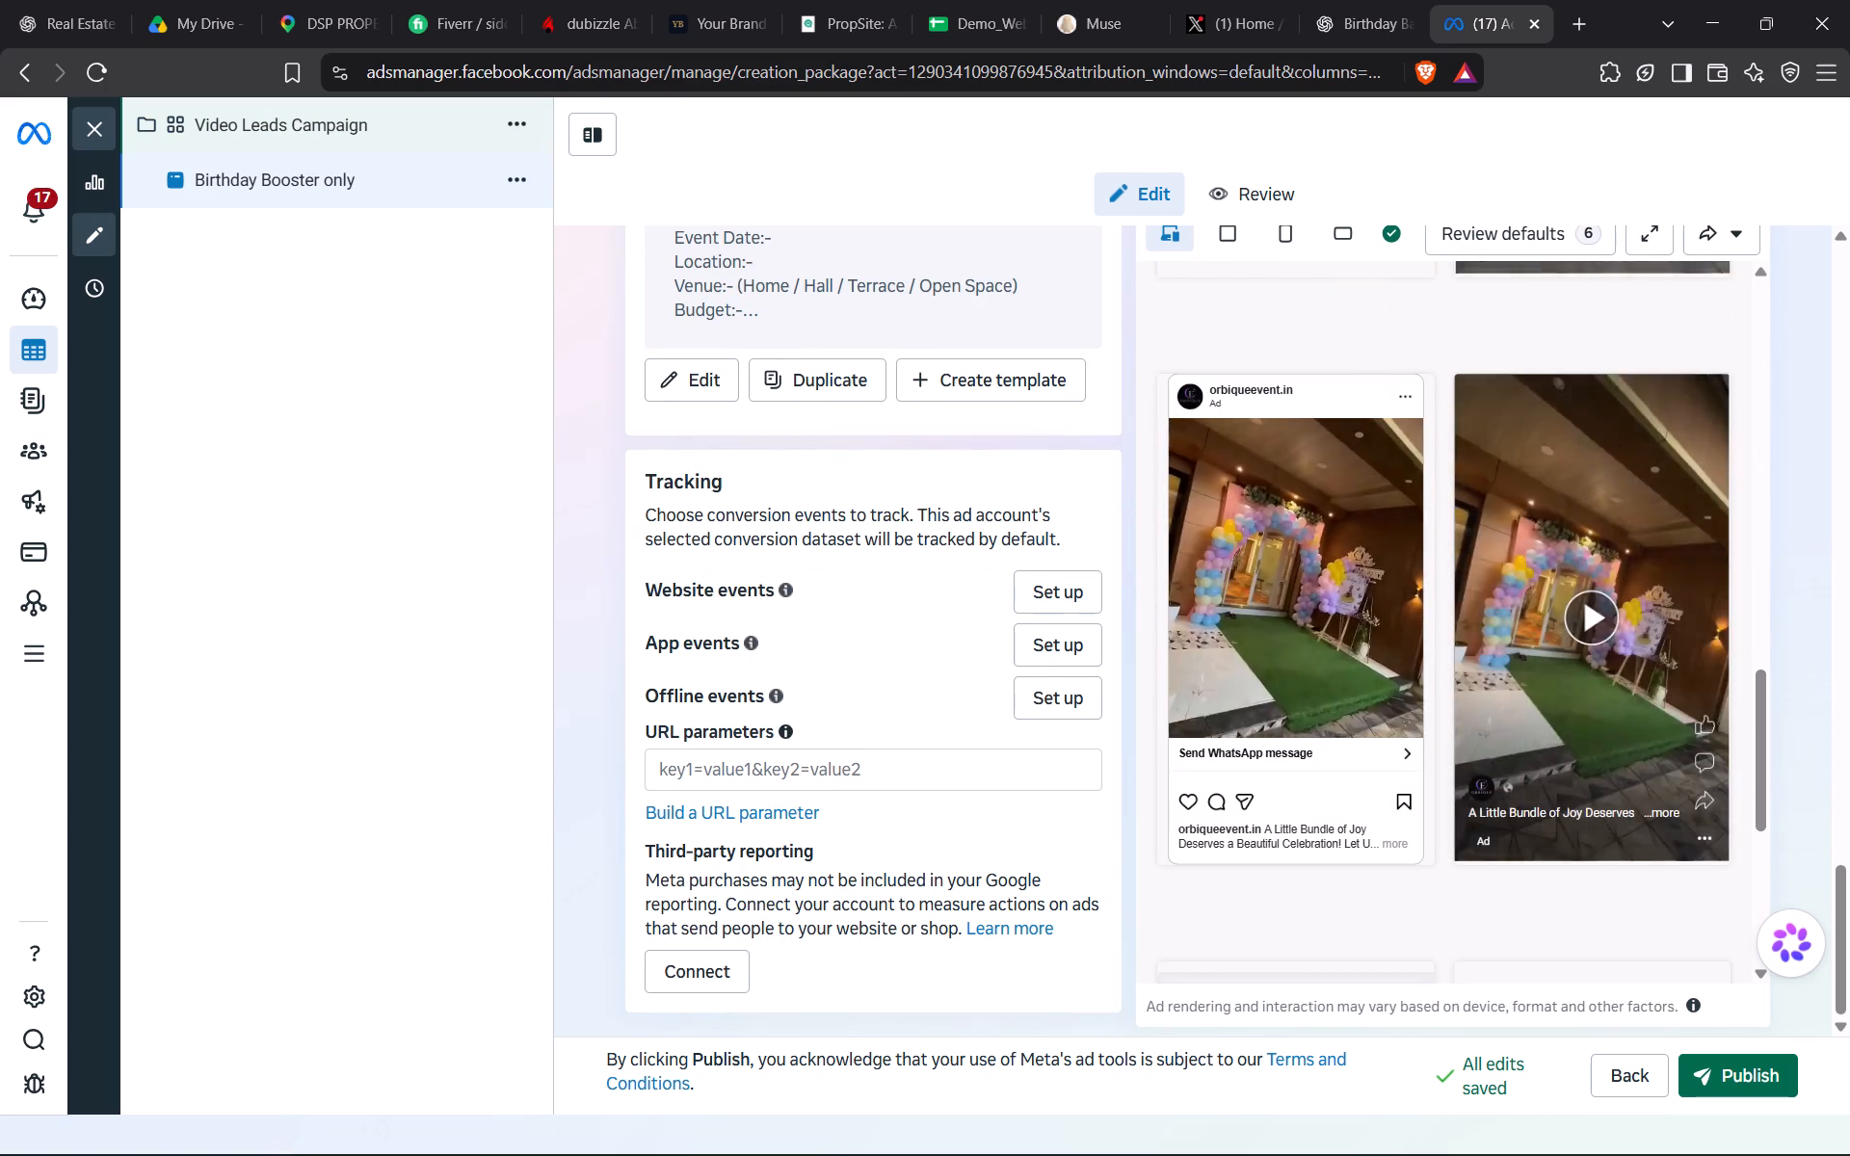
click(1733, 1079)
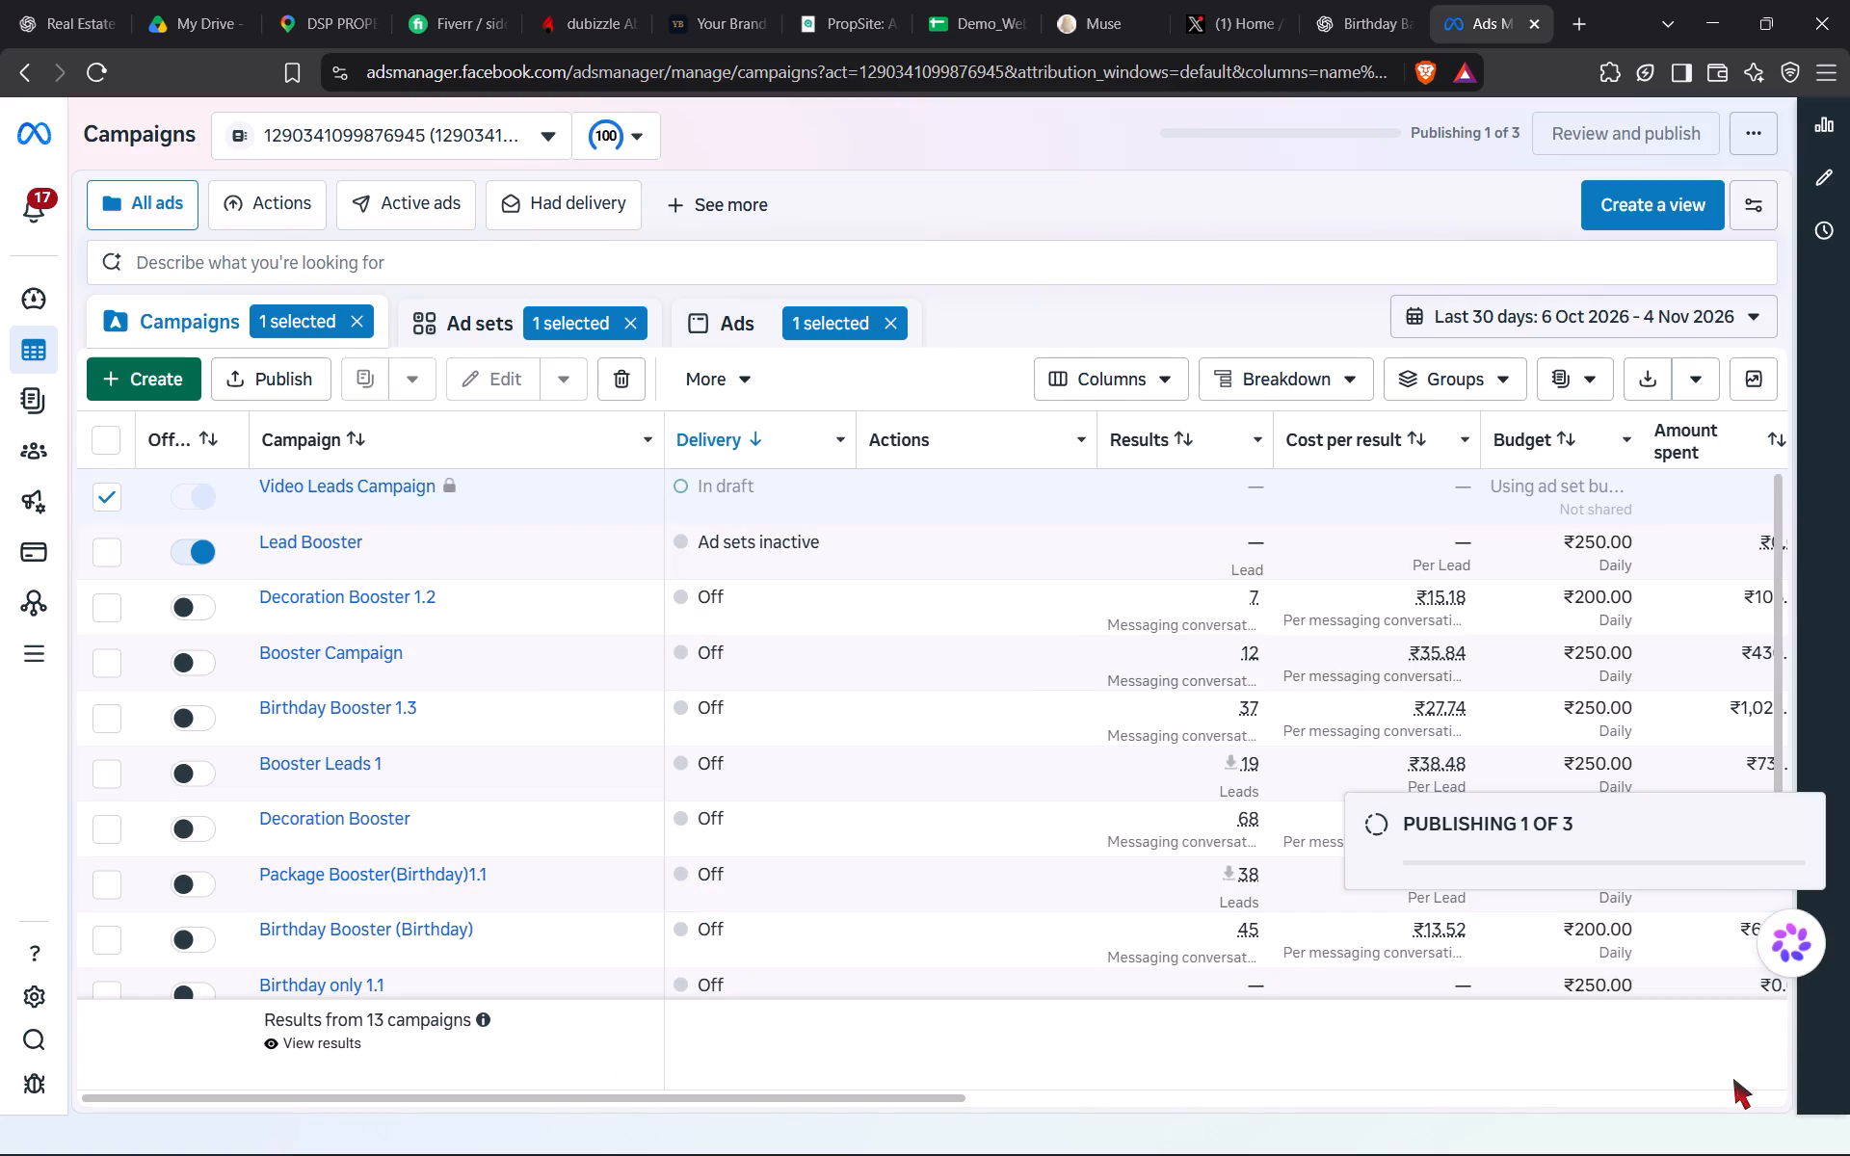
drag(1733, 1079, 1412, 1126)
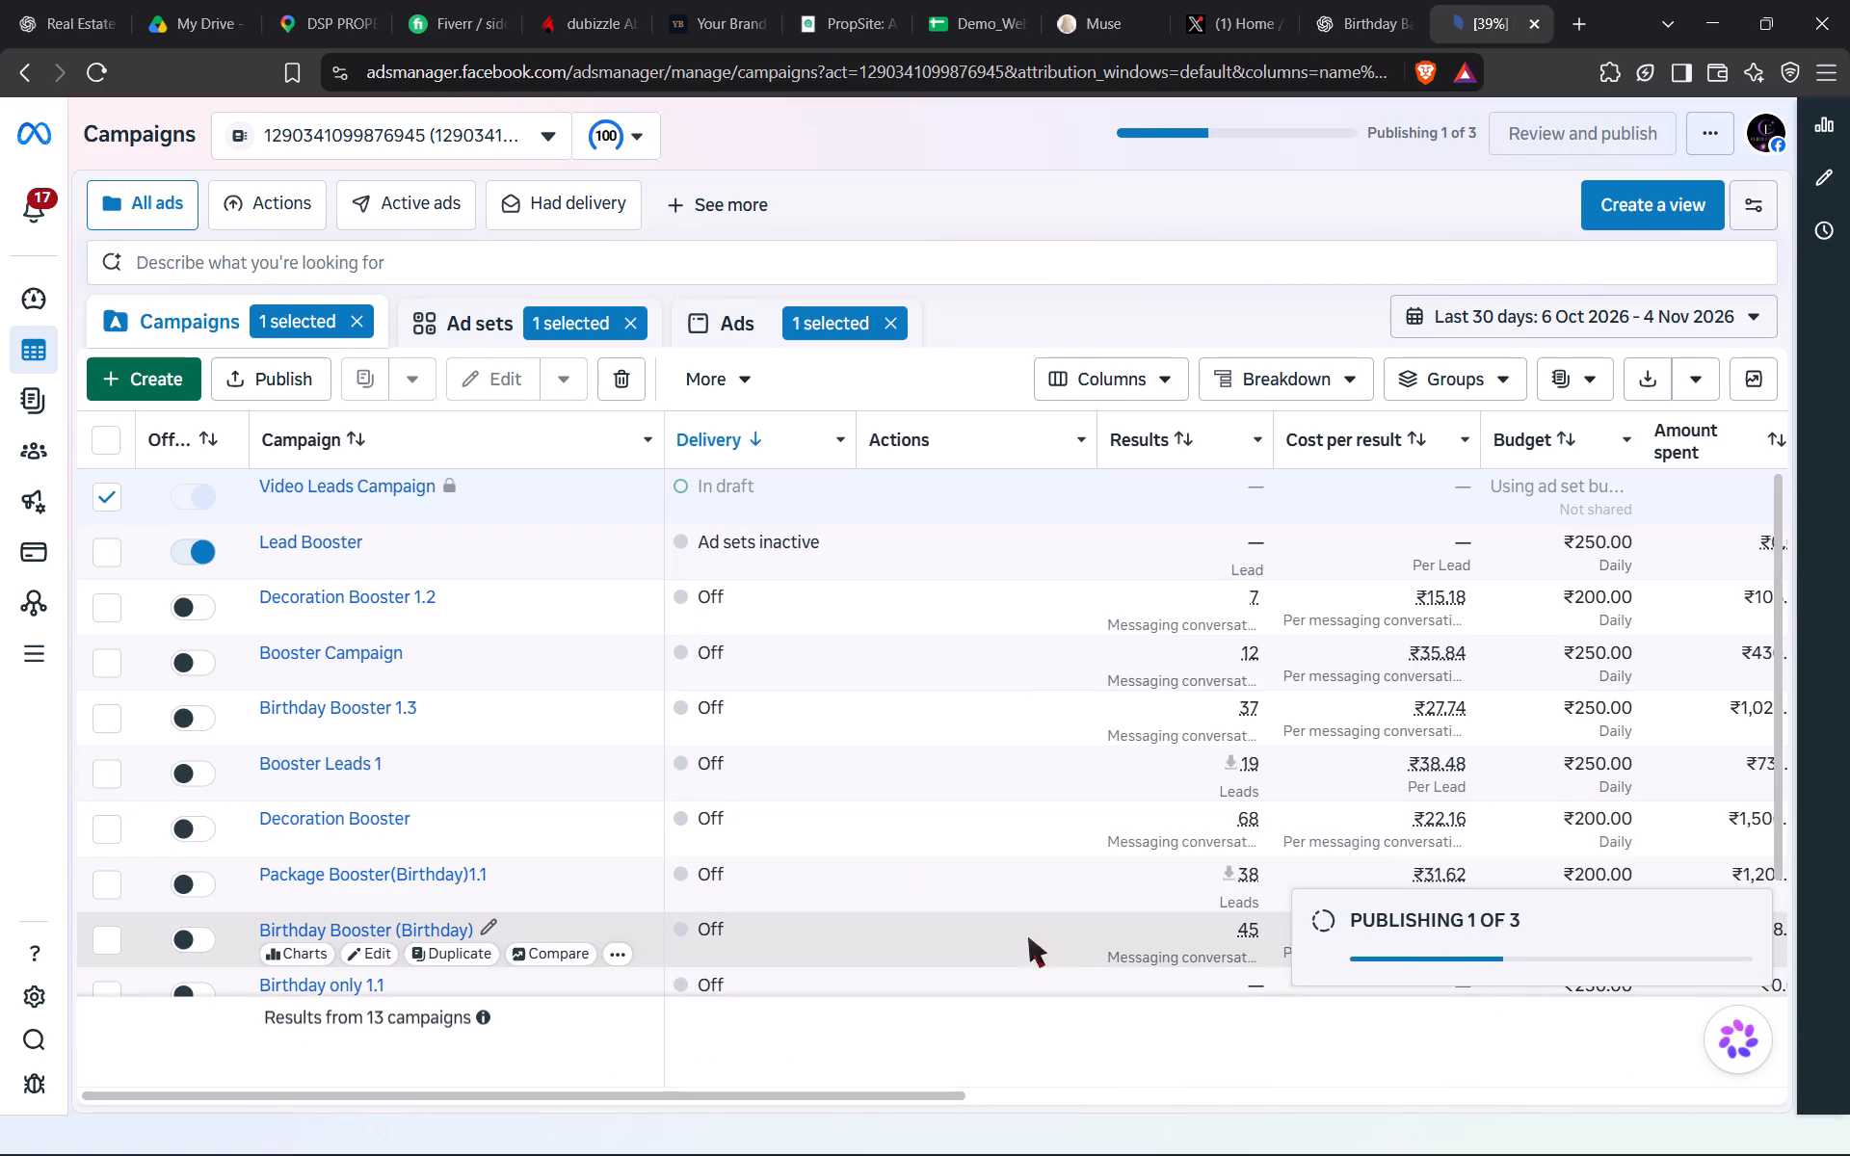
Follow the publishing progress in the campaigns list and dismiss the publication notification.
scroll(1317, 868, left, 1)
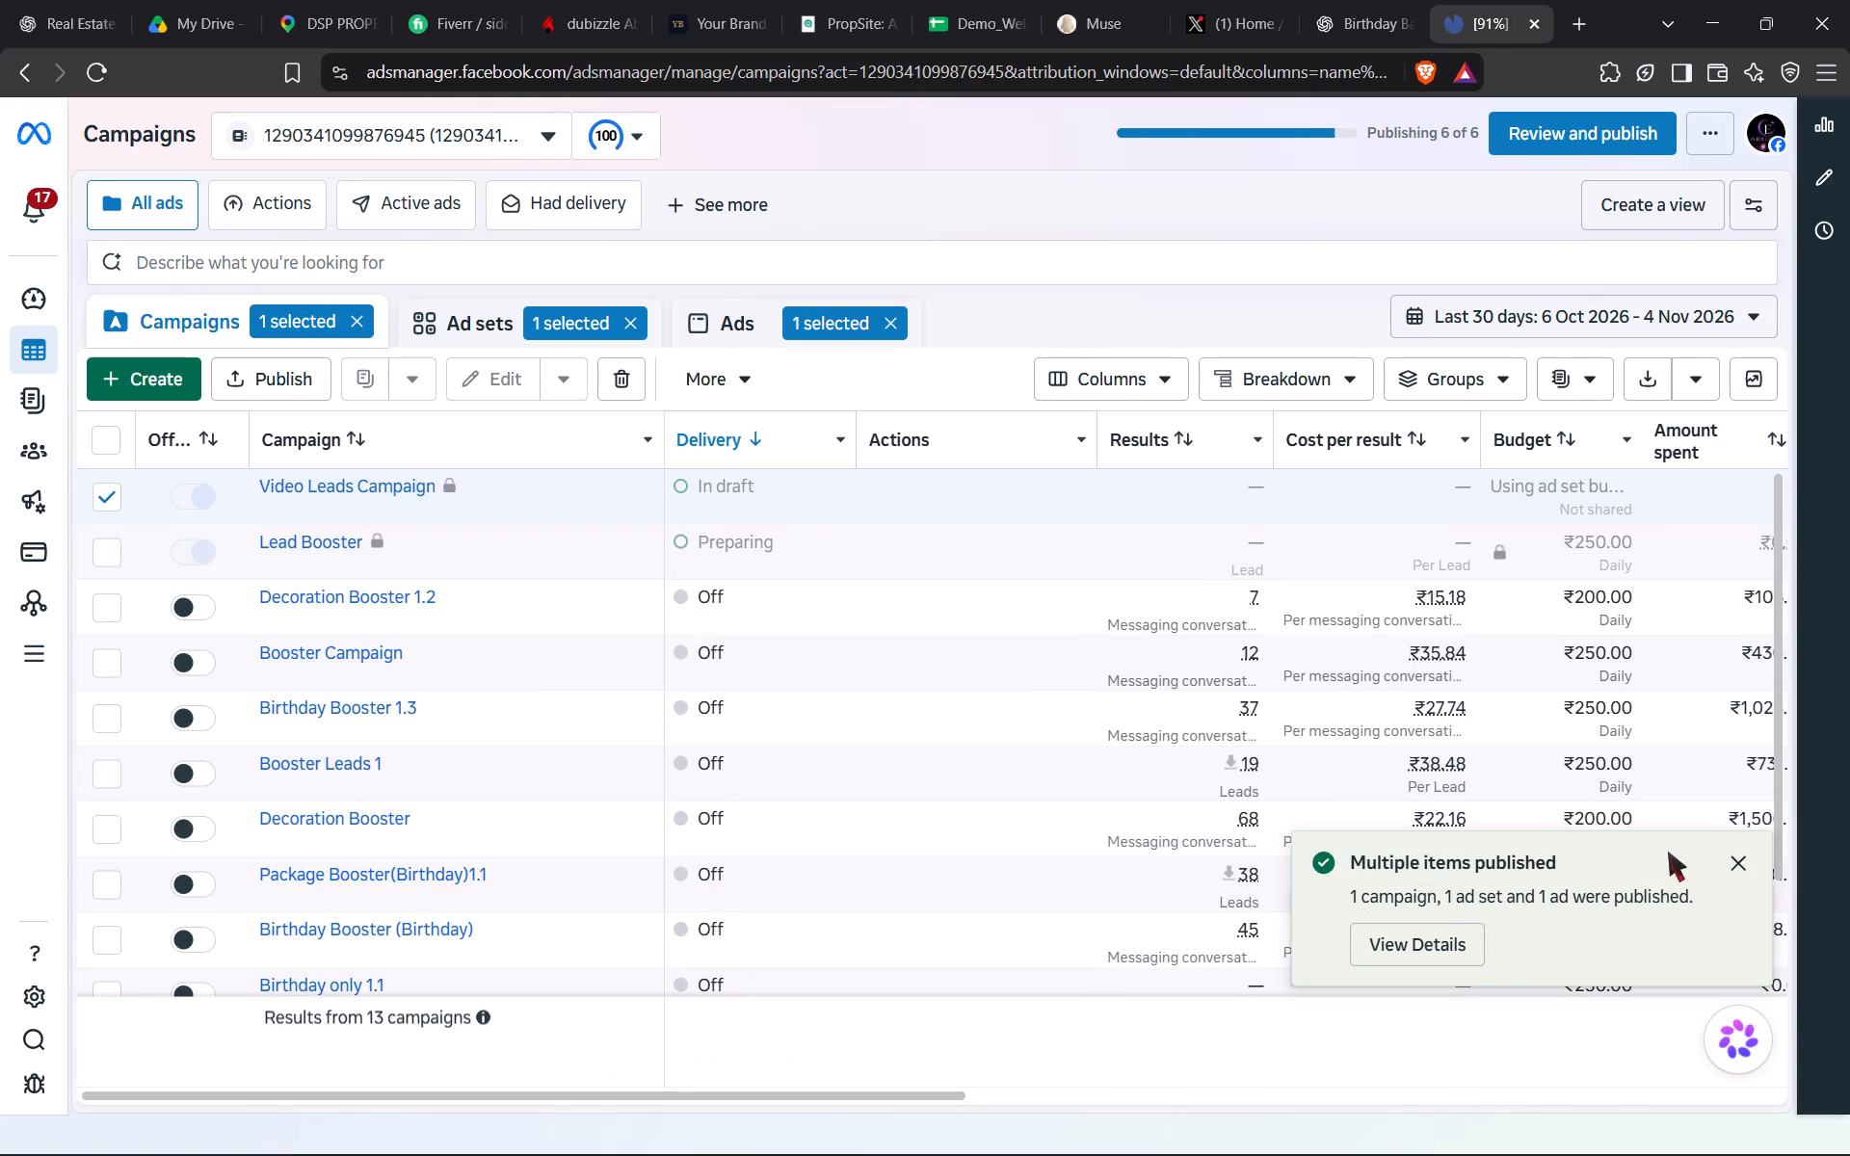
click(1744, 858)
scroll(1652, 677, left, 2)
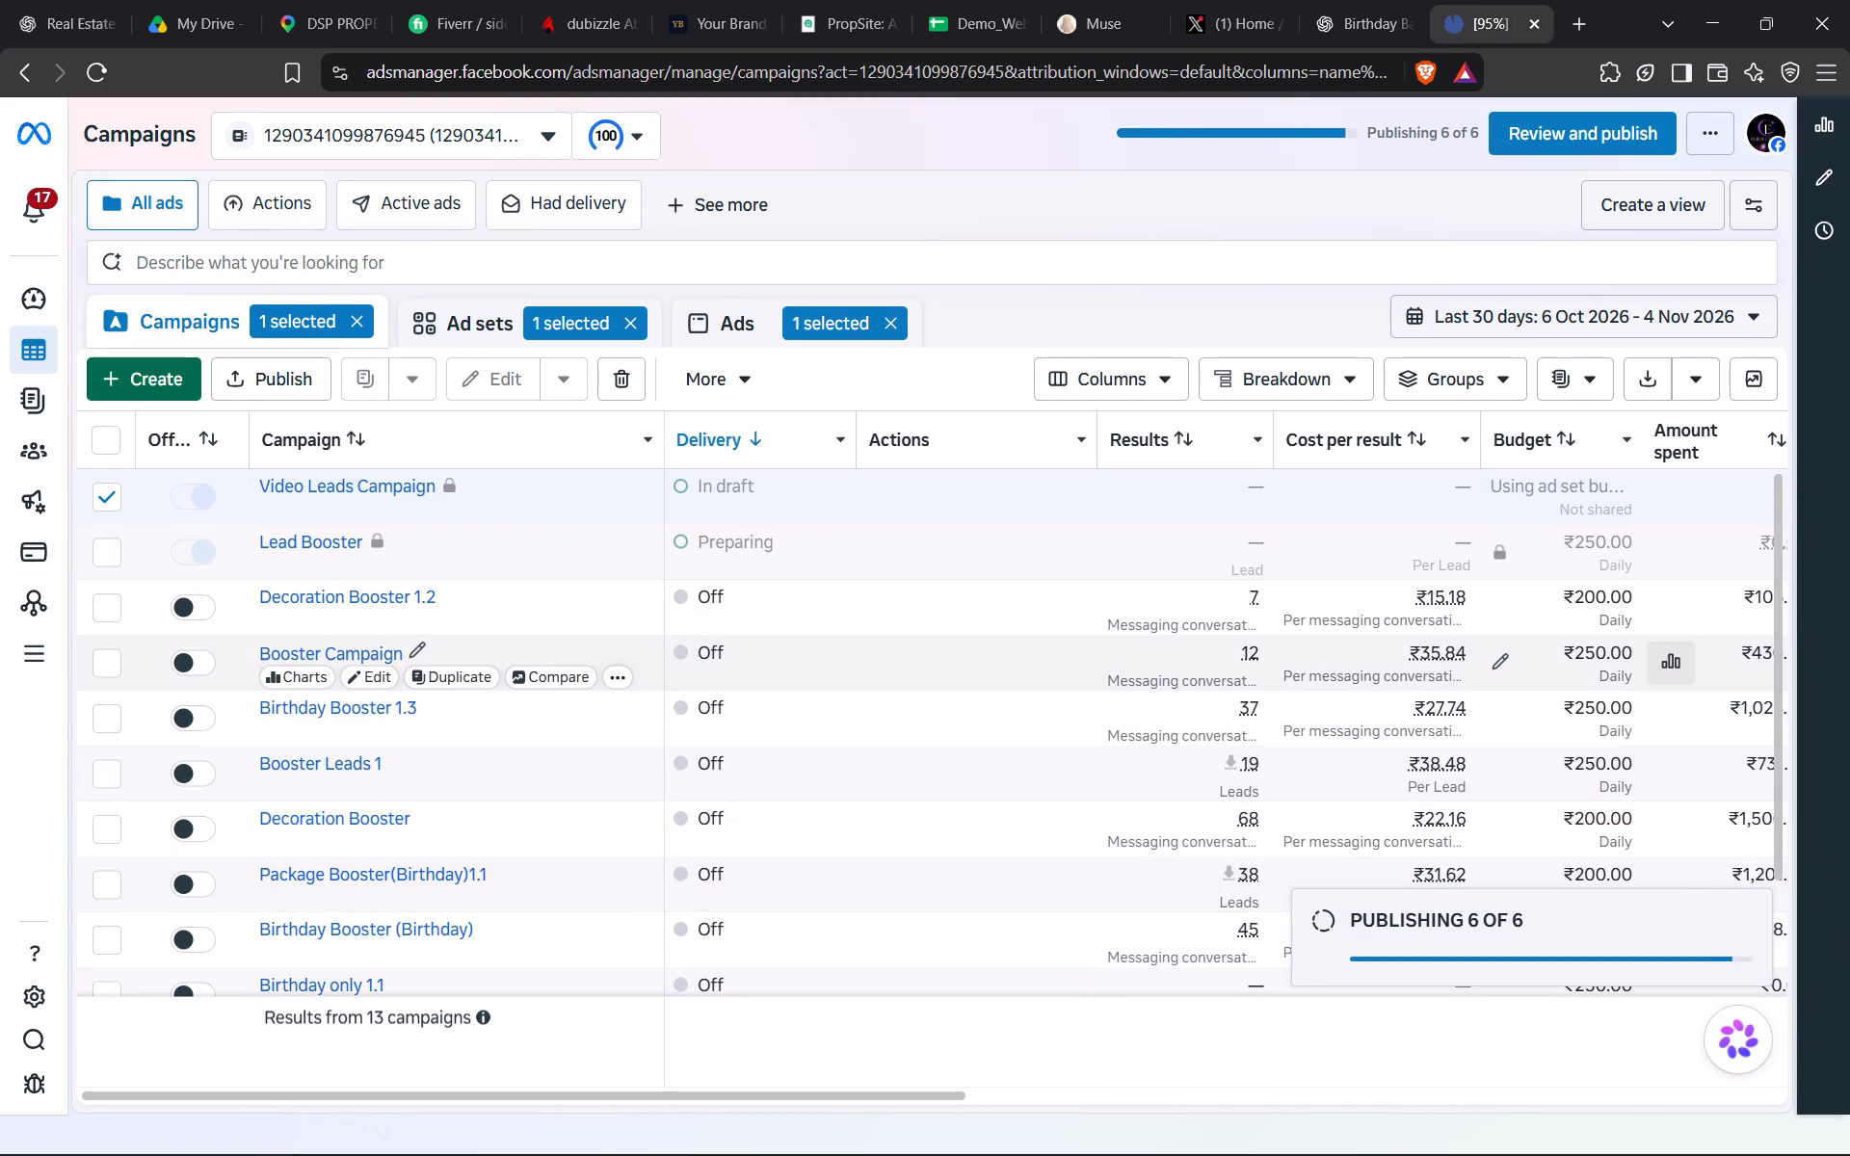
scroll(1652, 677, left, 2)
scroll(1440, 738, right, 11)
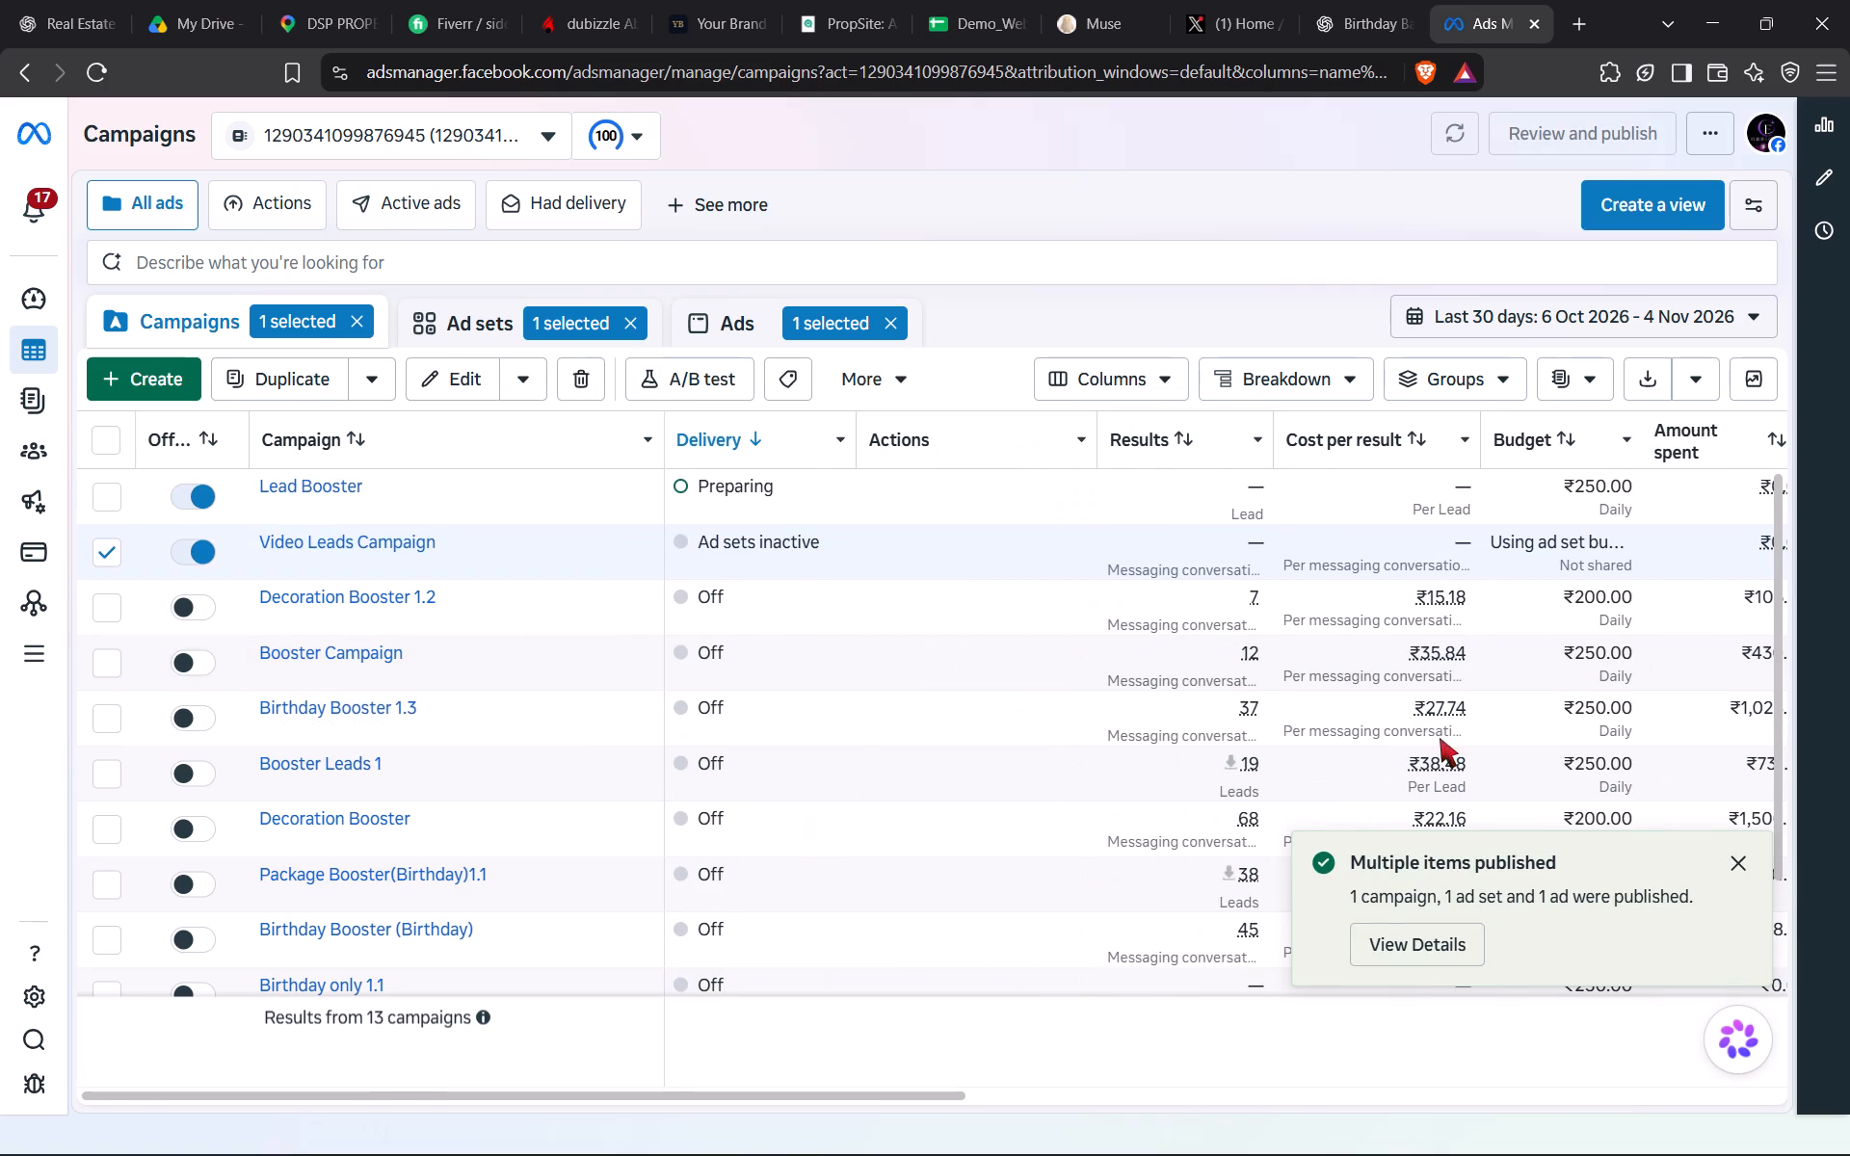